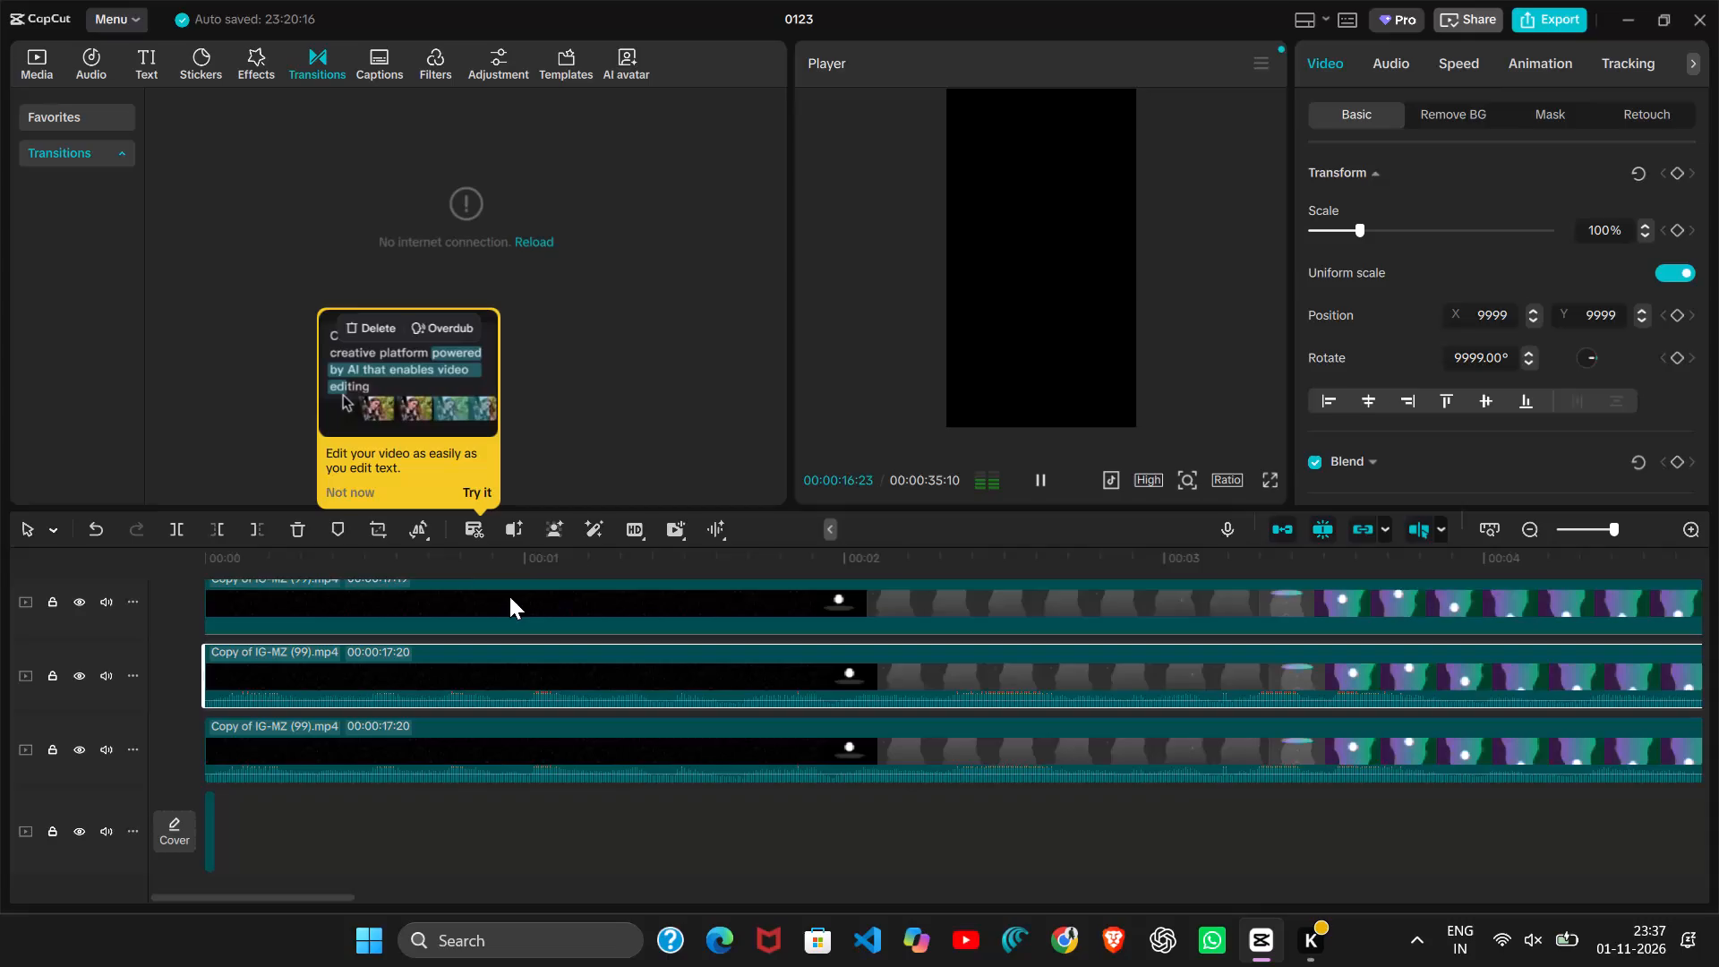
Look over the stacked video tracks on the timeline while playing back the project.
scroll(509, 596, up, 18)
scroll(509, 596, down, 2)
scroll(509, 596, up, 6)
scroll(529, 679, up, 7)
click(509, 662)
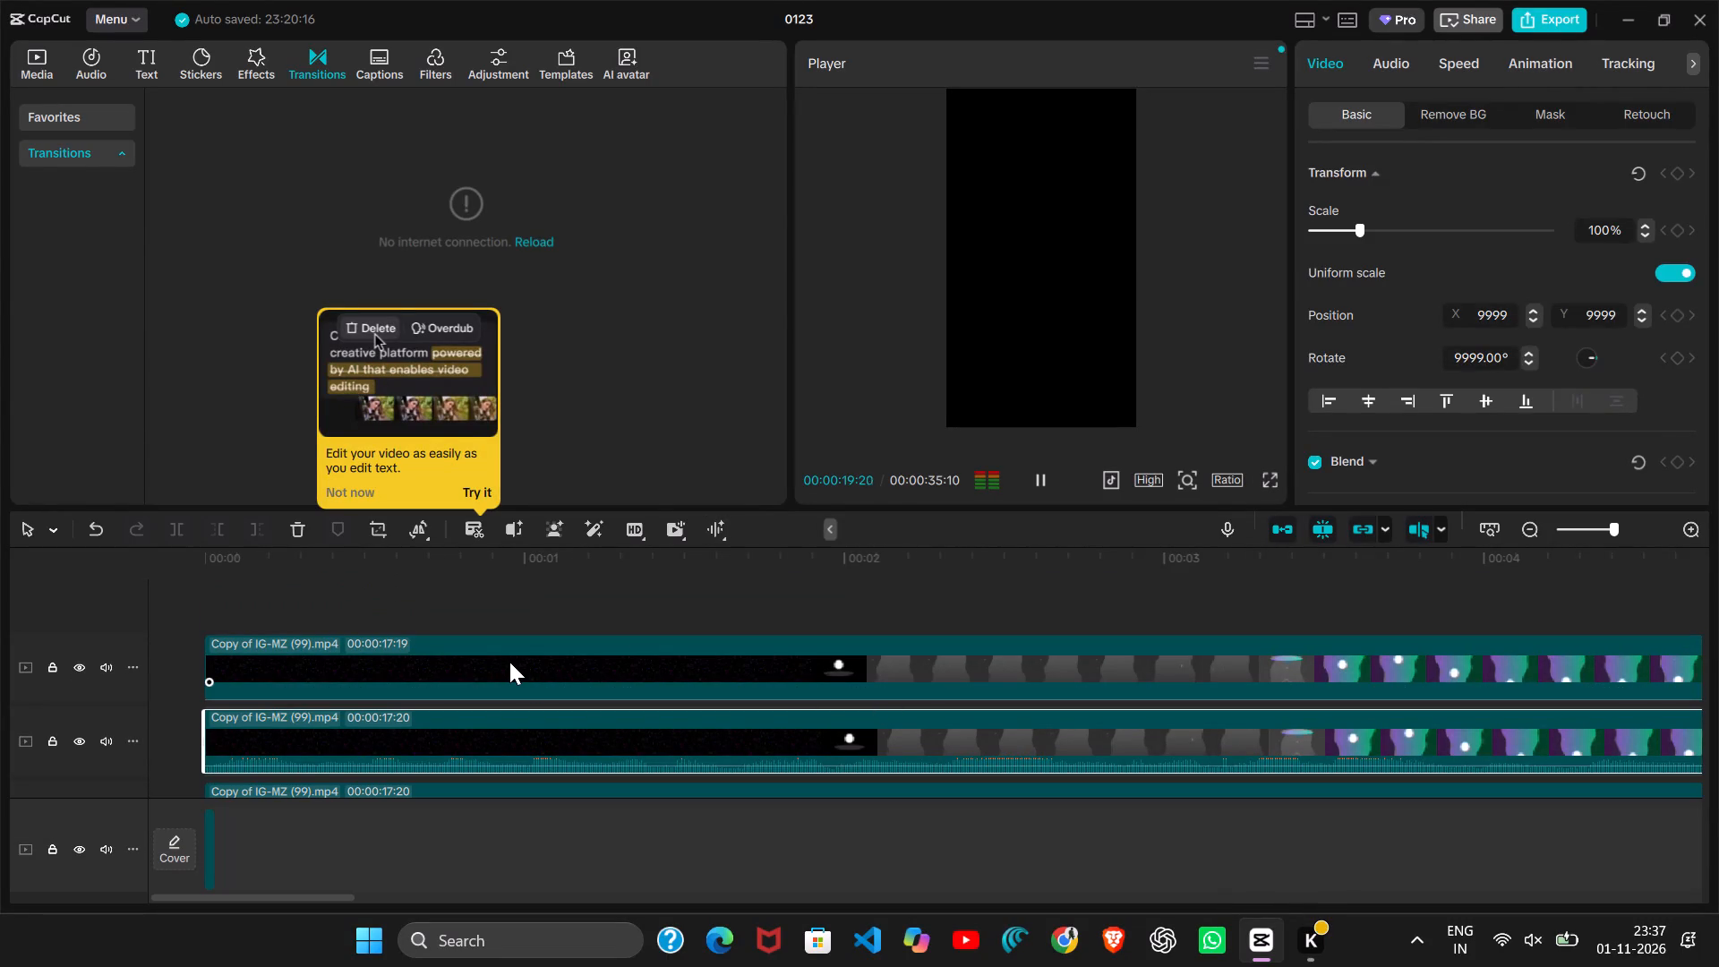
click(1045, 472)
click(1045, 472)
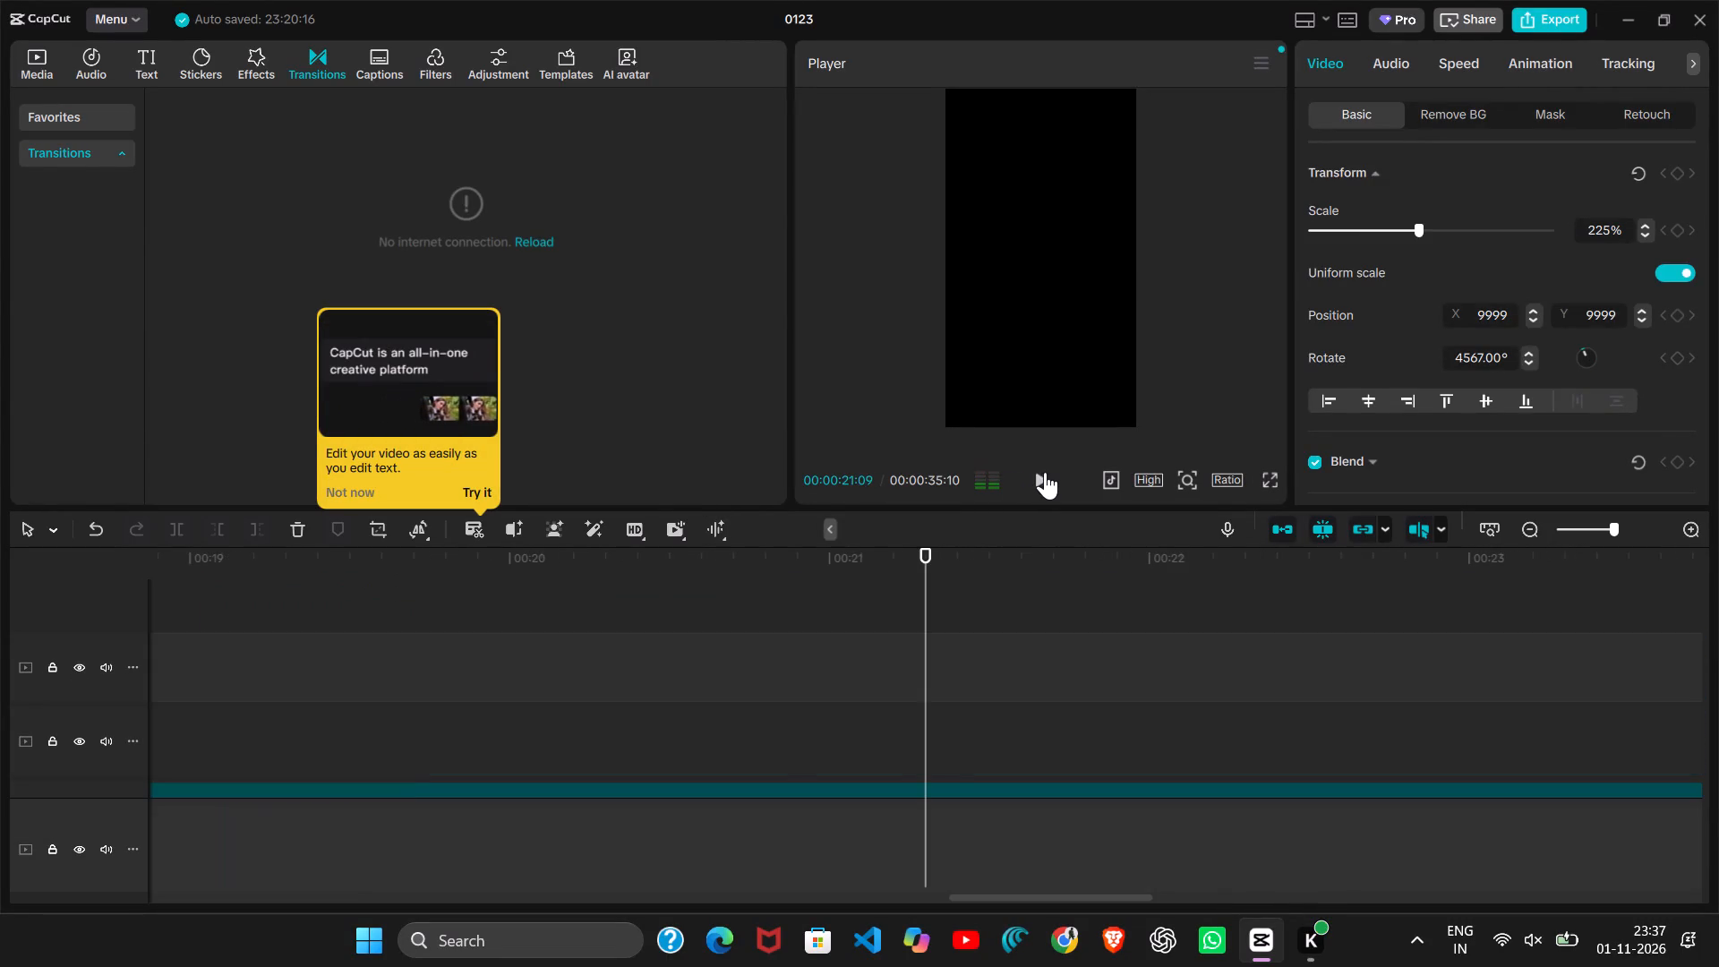
Move the last Copy of IG-MZ (99).mp4 clip up one track and slightly earlier on the timeline.
scroll(868, 668, down, 3)
click(805, 694)
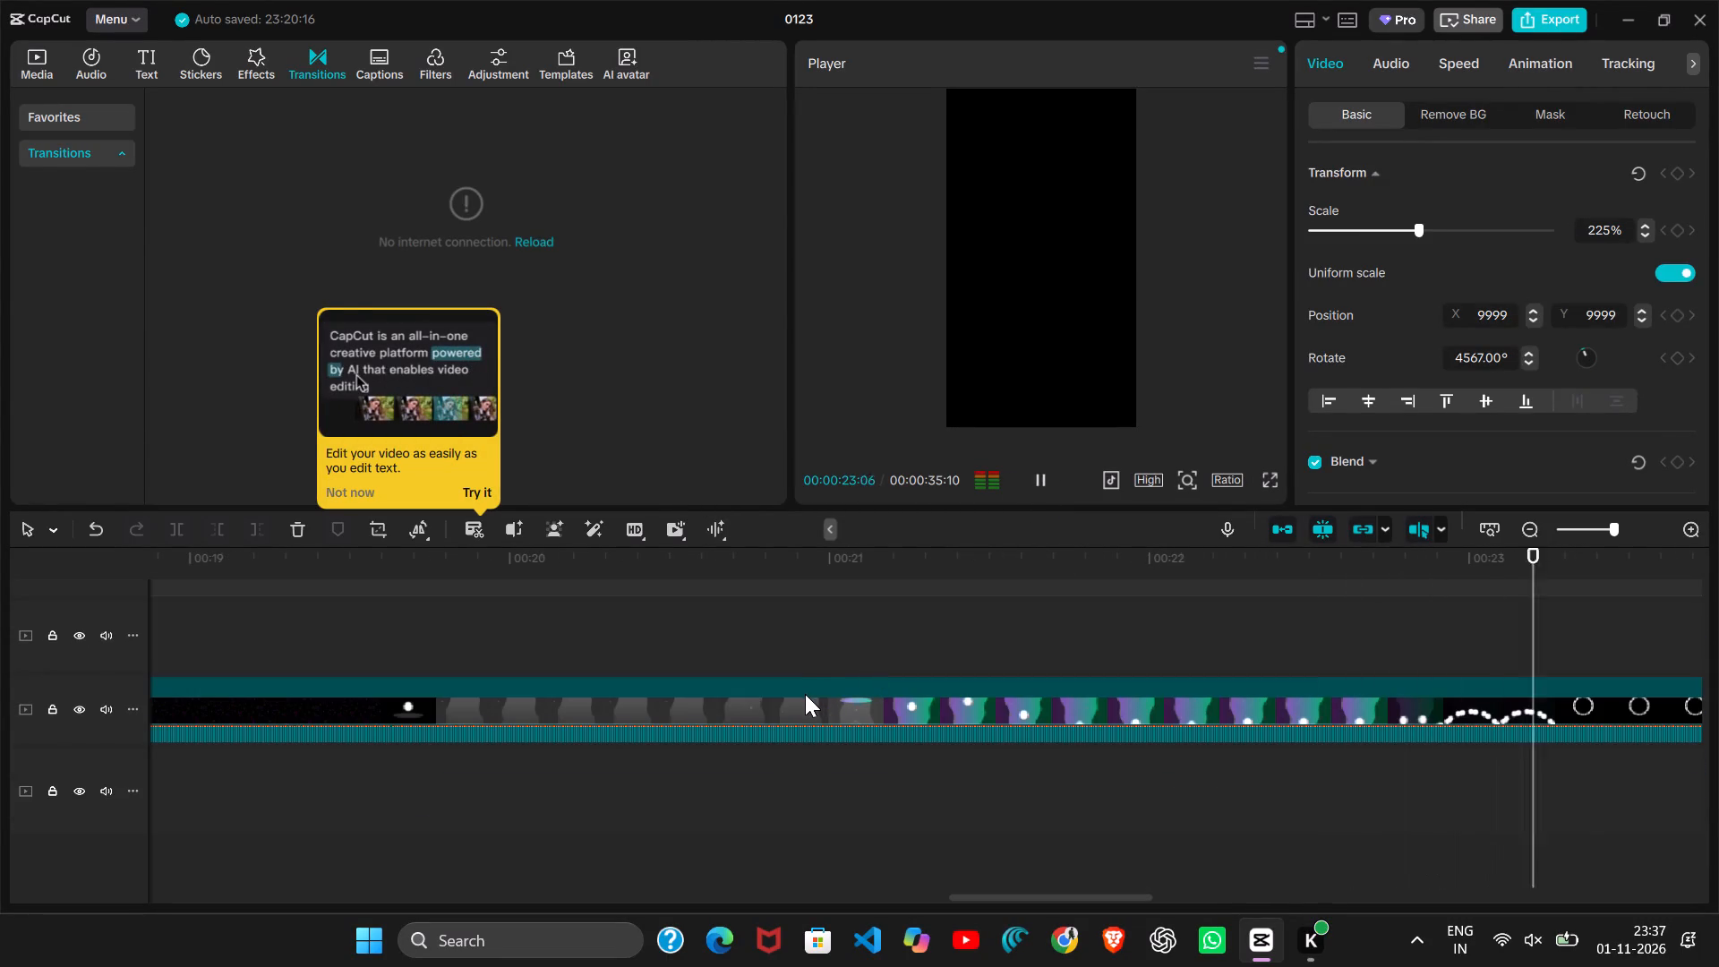
drag(805, 694, 730, 610)
scroll(848, 801, left, 5)
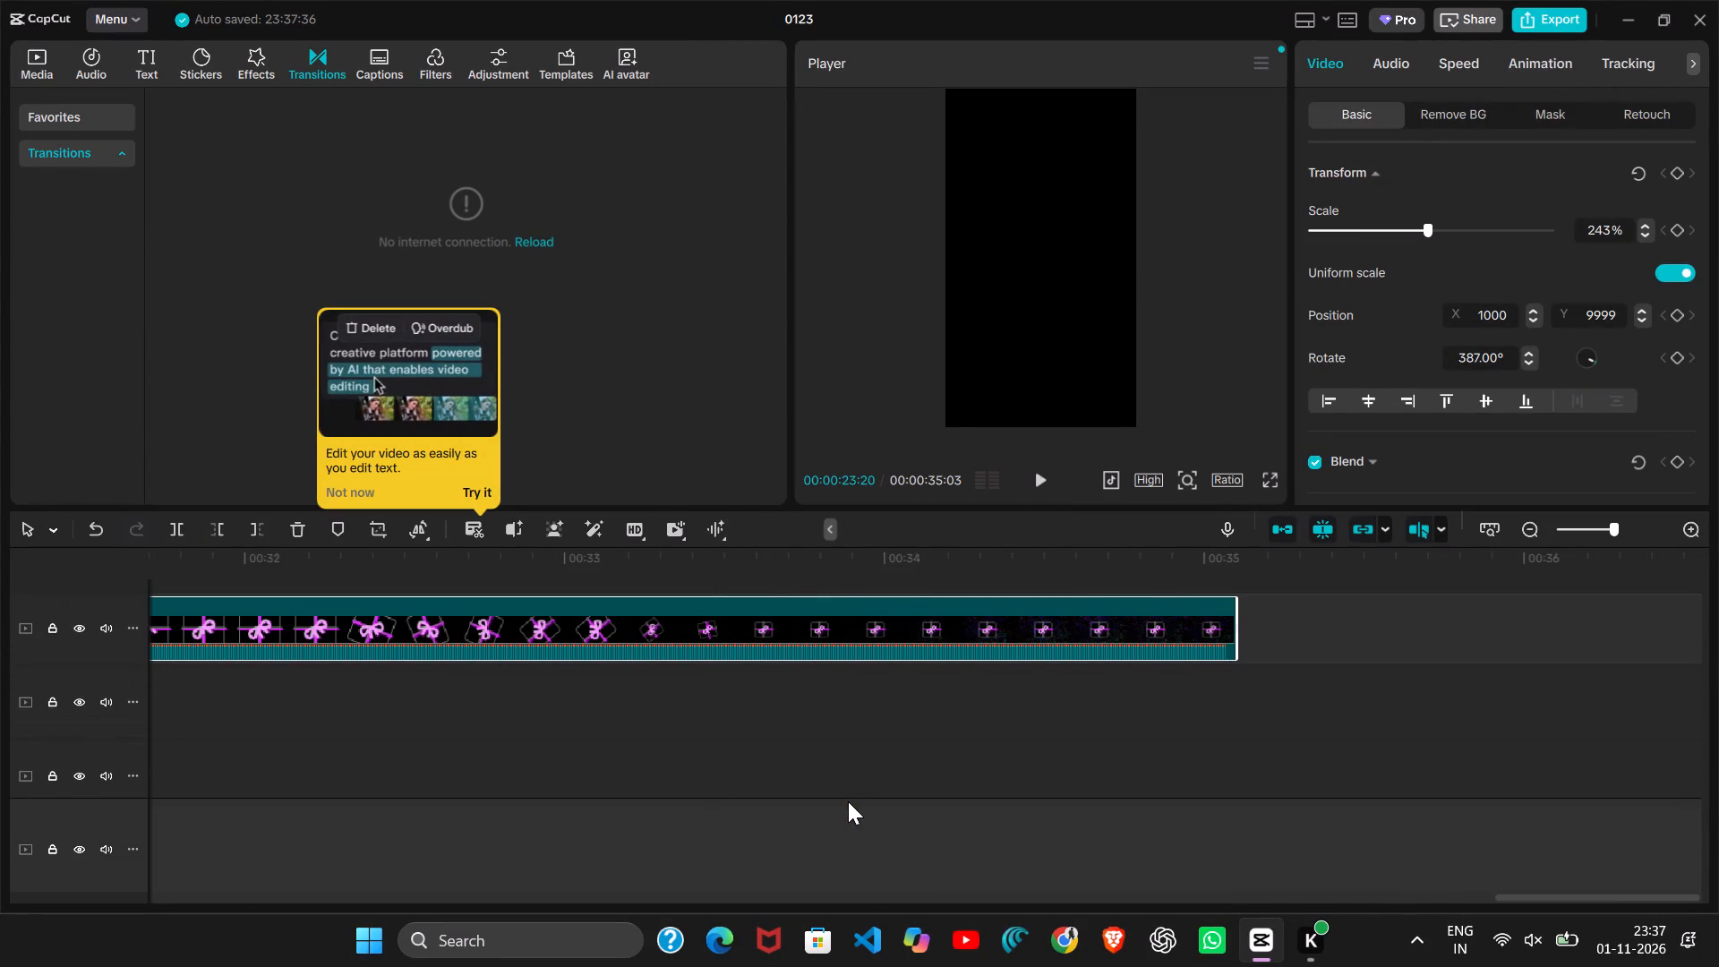
scroll(848, 801, left, 2)
scroll(714, 658, right, 8)
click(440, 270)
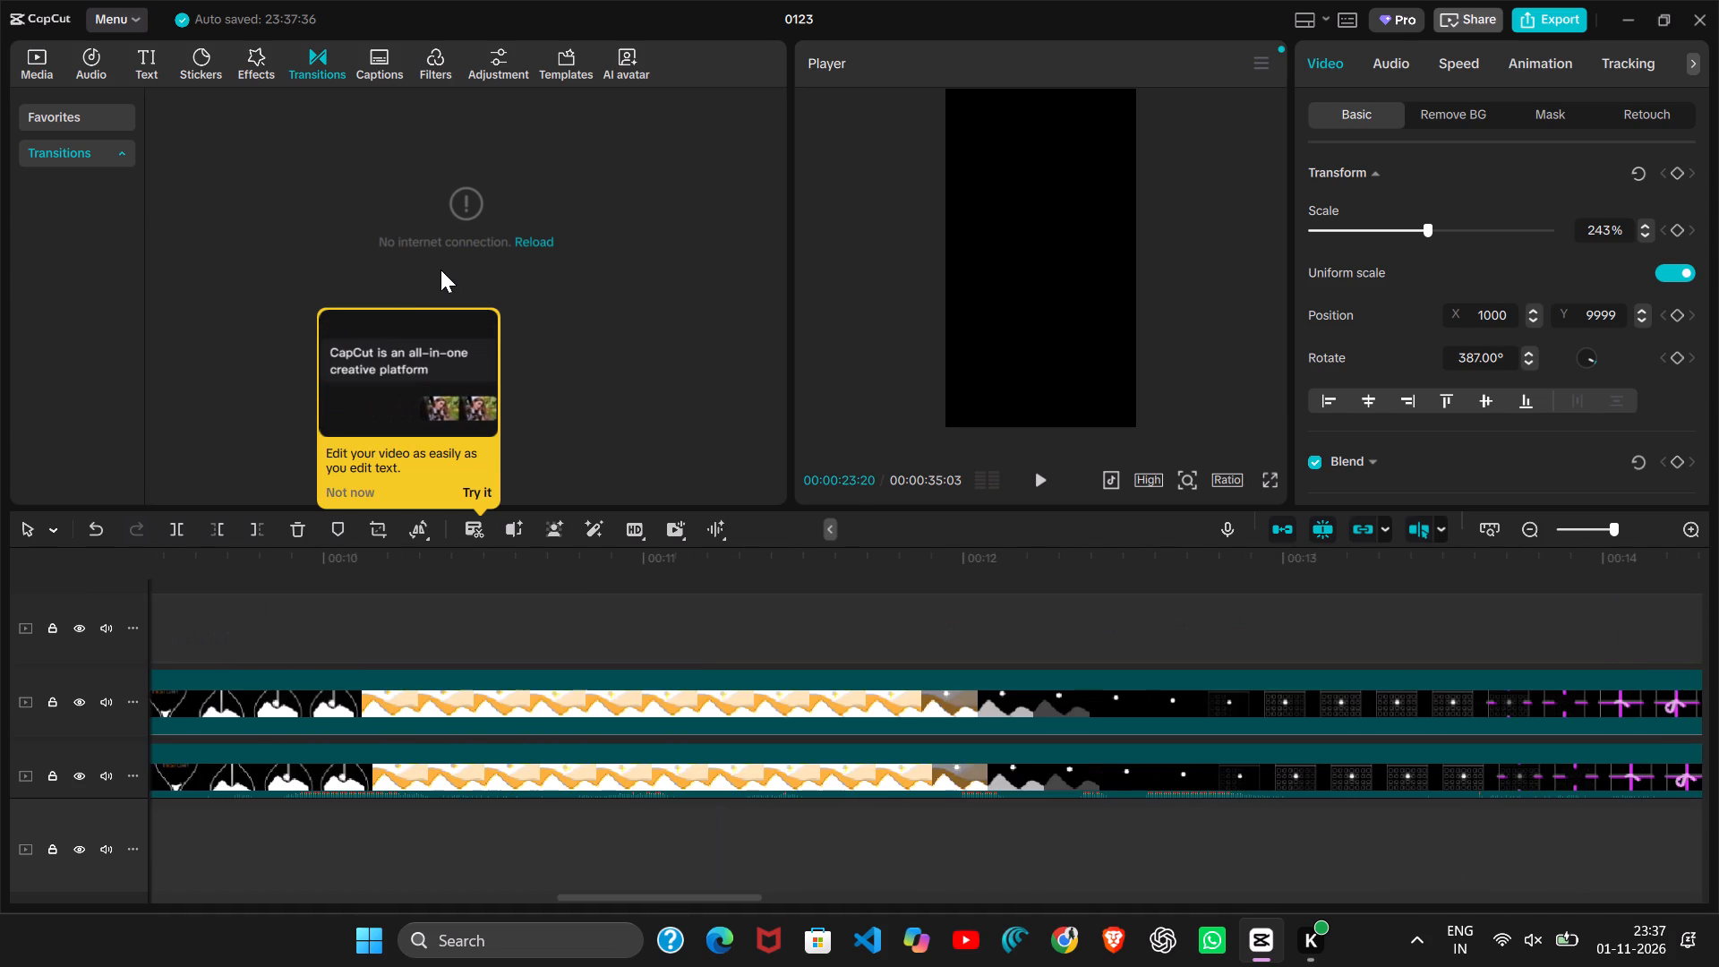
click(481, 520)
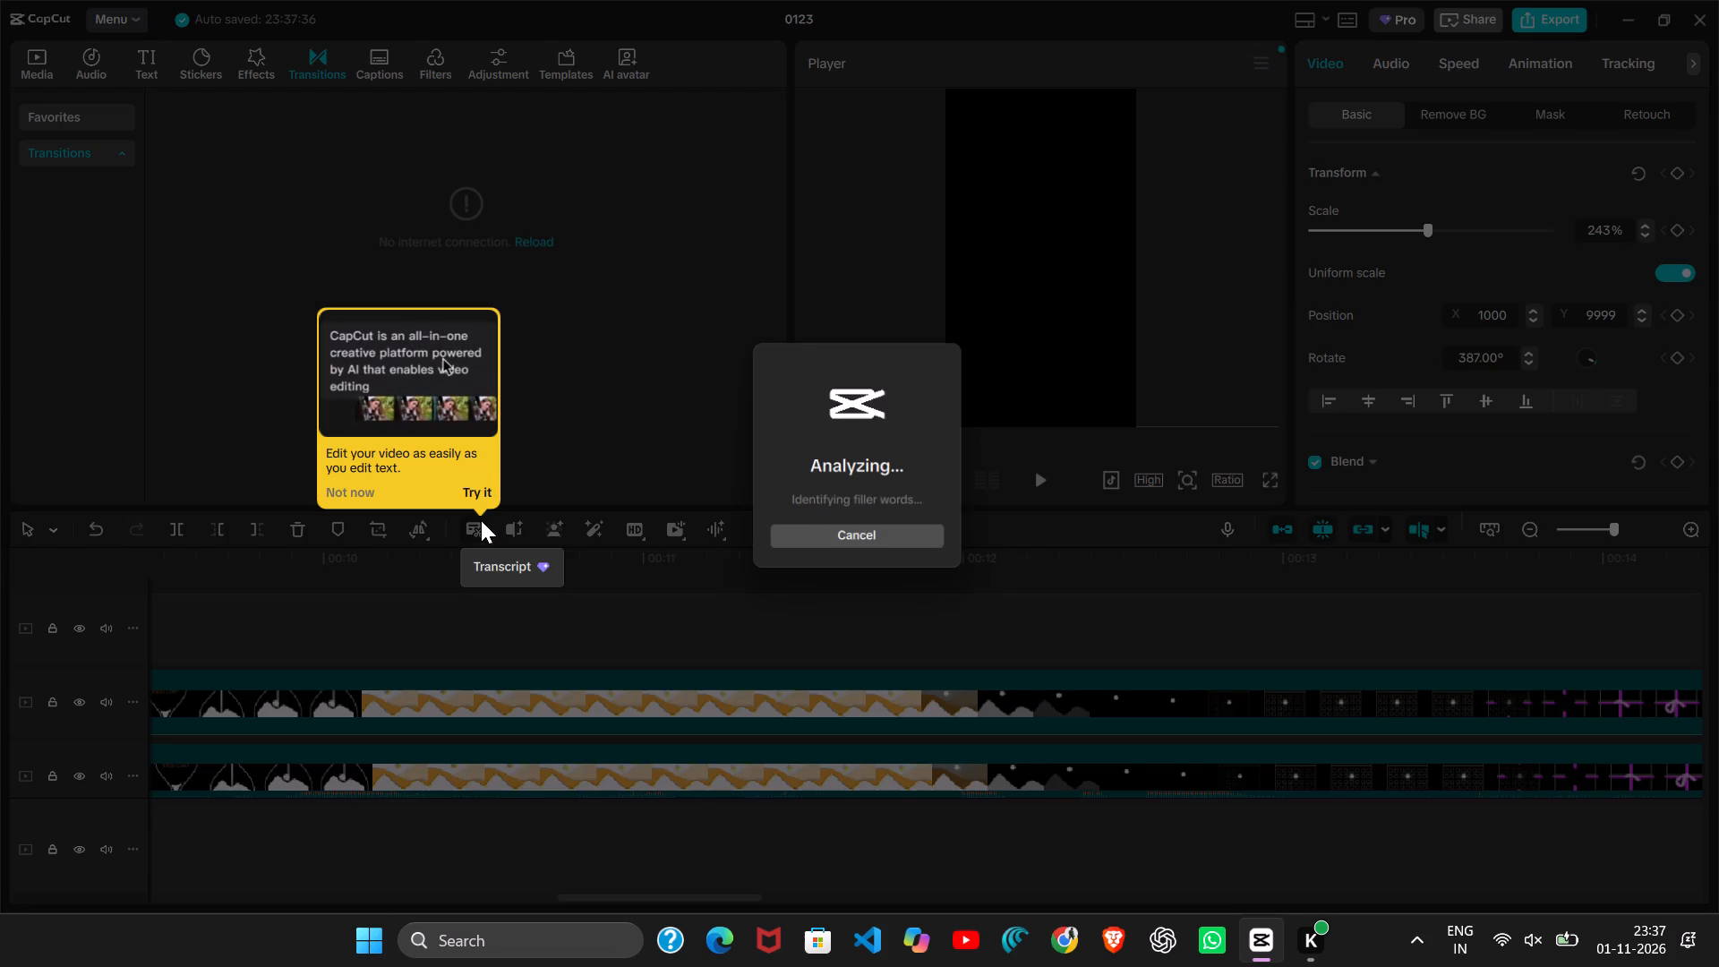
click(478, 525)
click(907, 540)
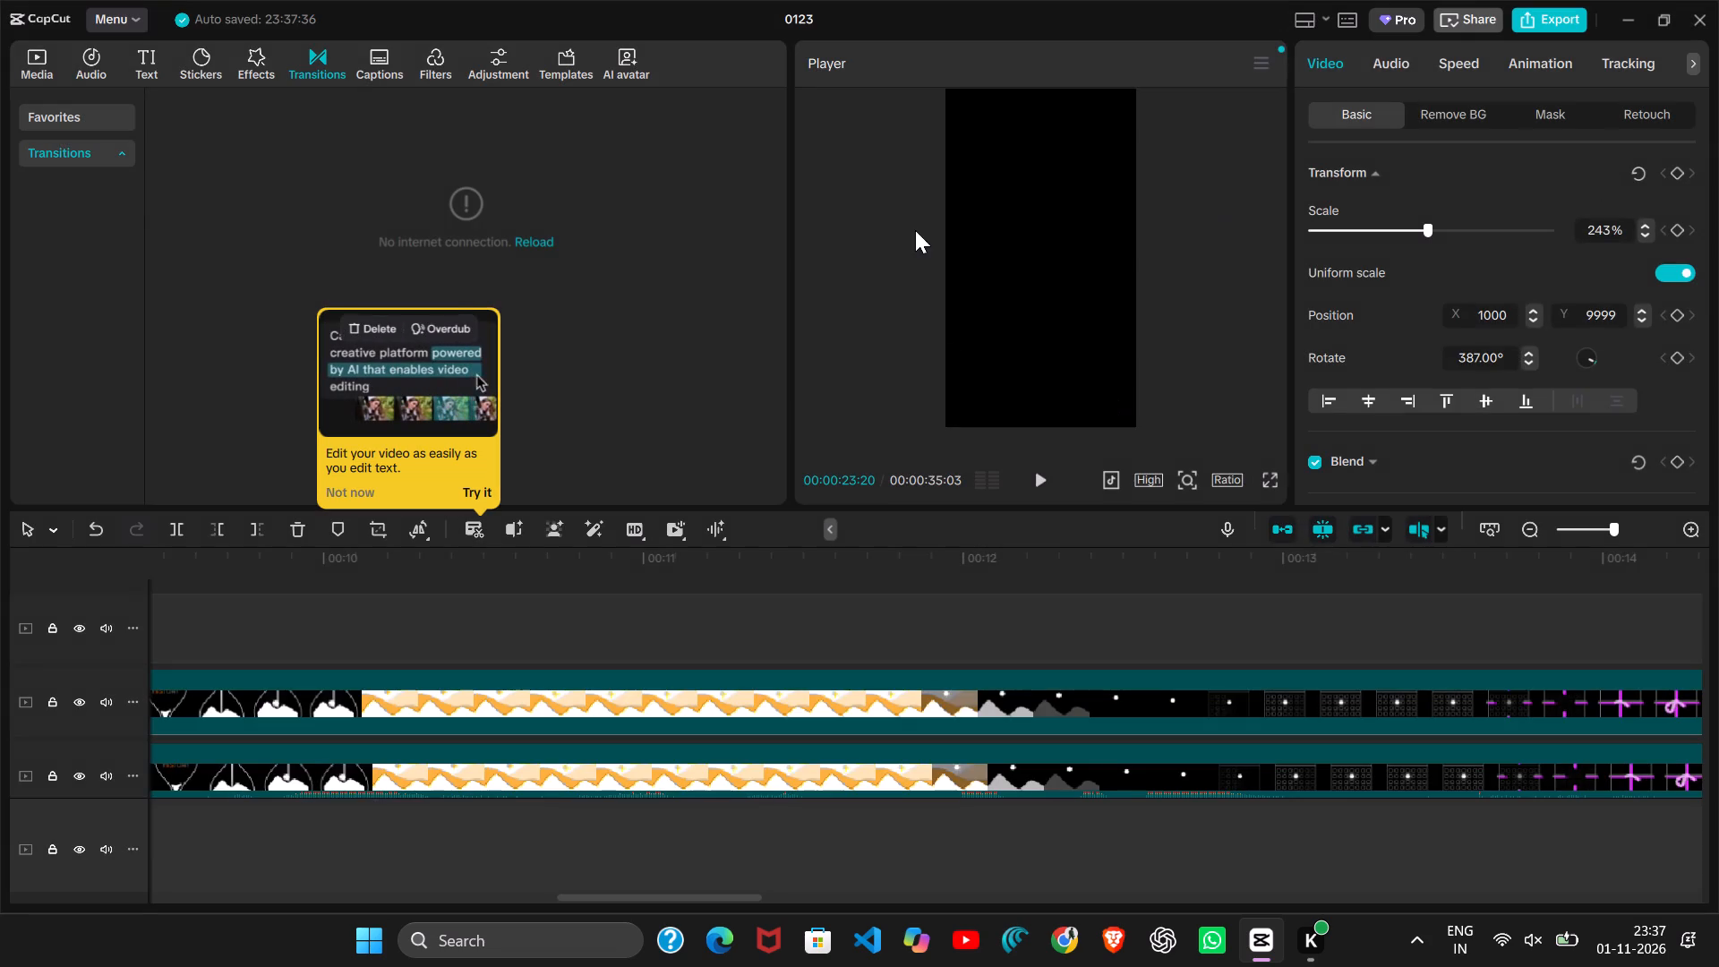
Import the video Copy of IG-MZ (2) from the Downloads folder into the project's media.
click(38, 58)
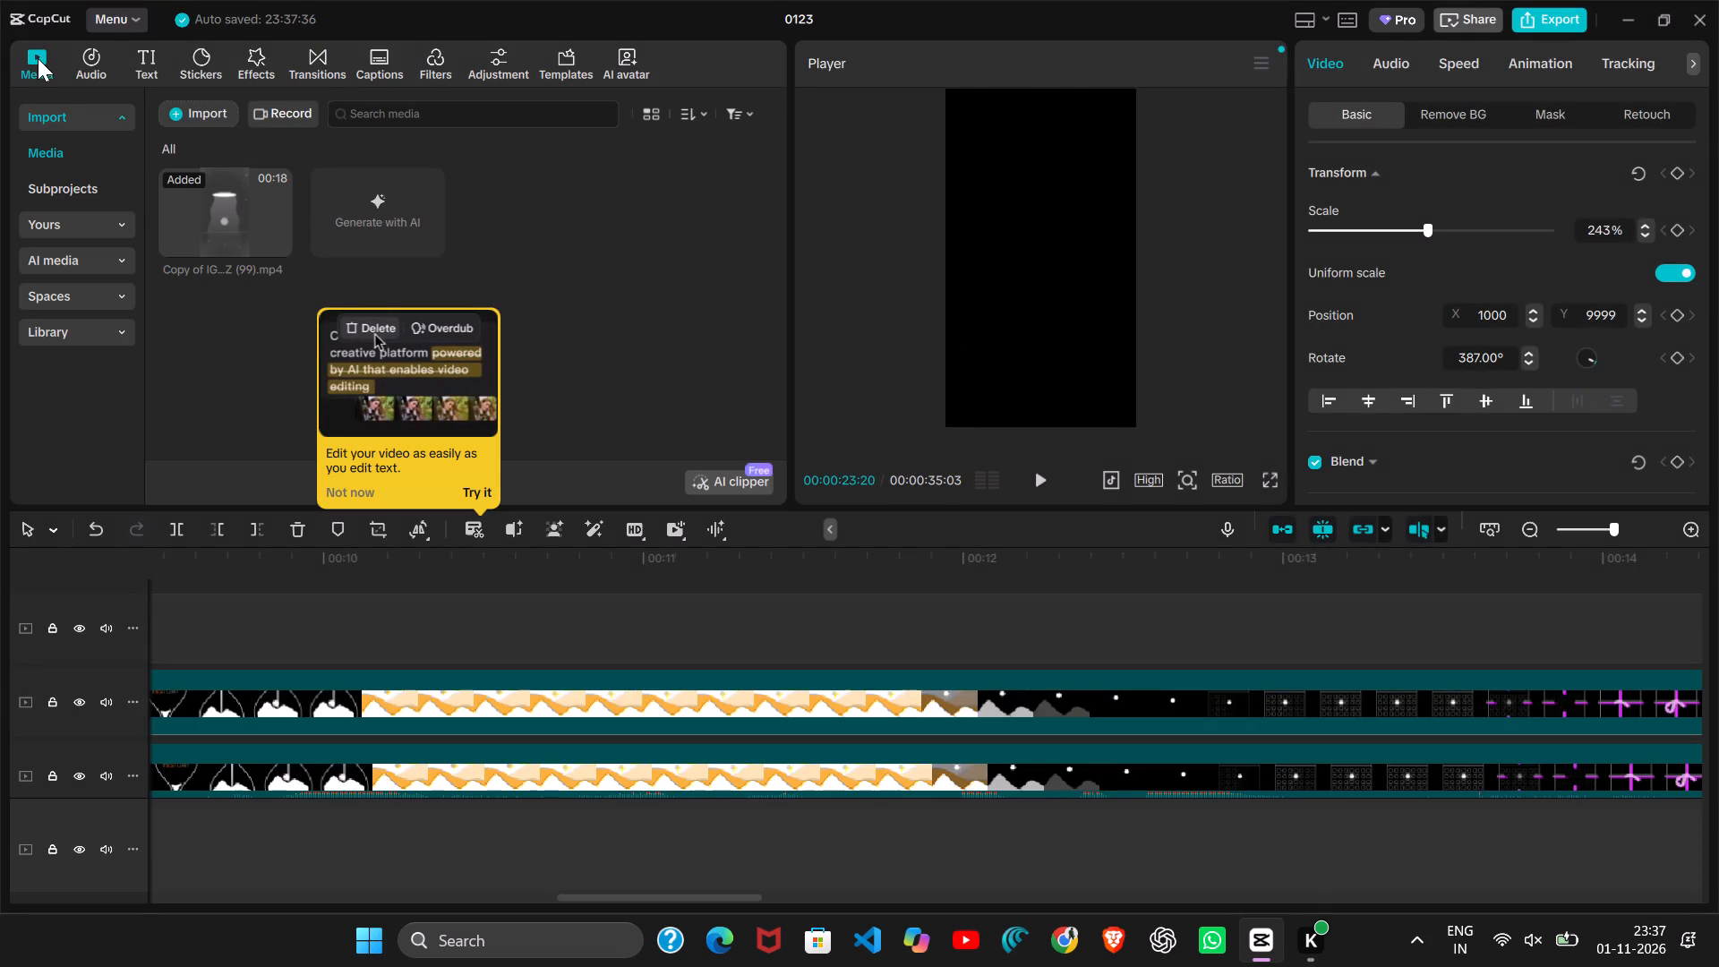
click(209, 105)
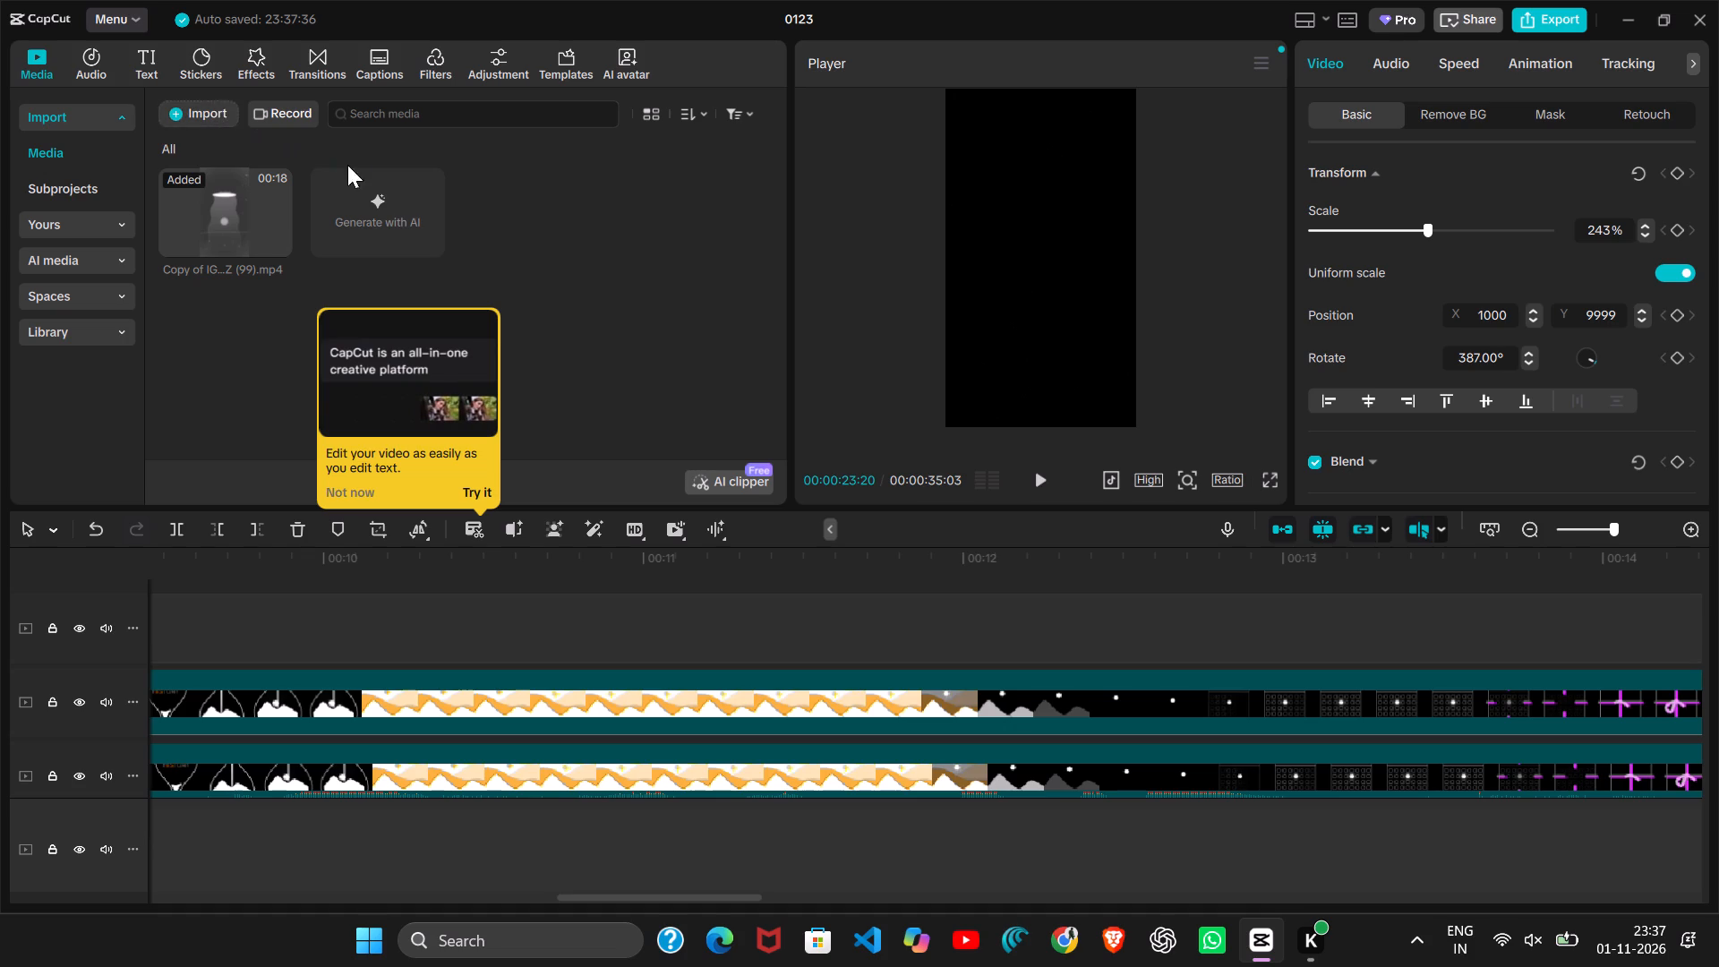
scroll(562, 329, down, 3)
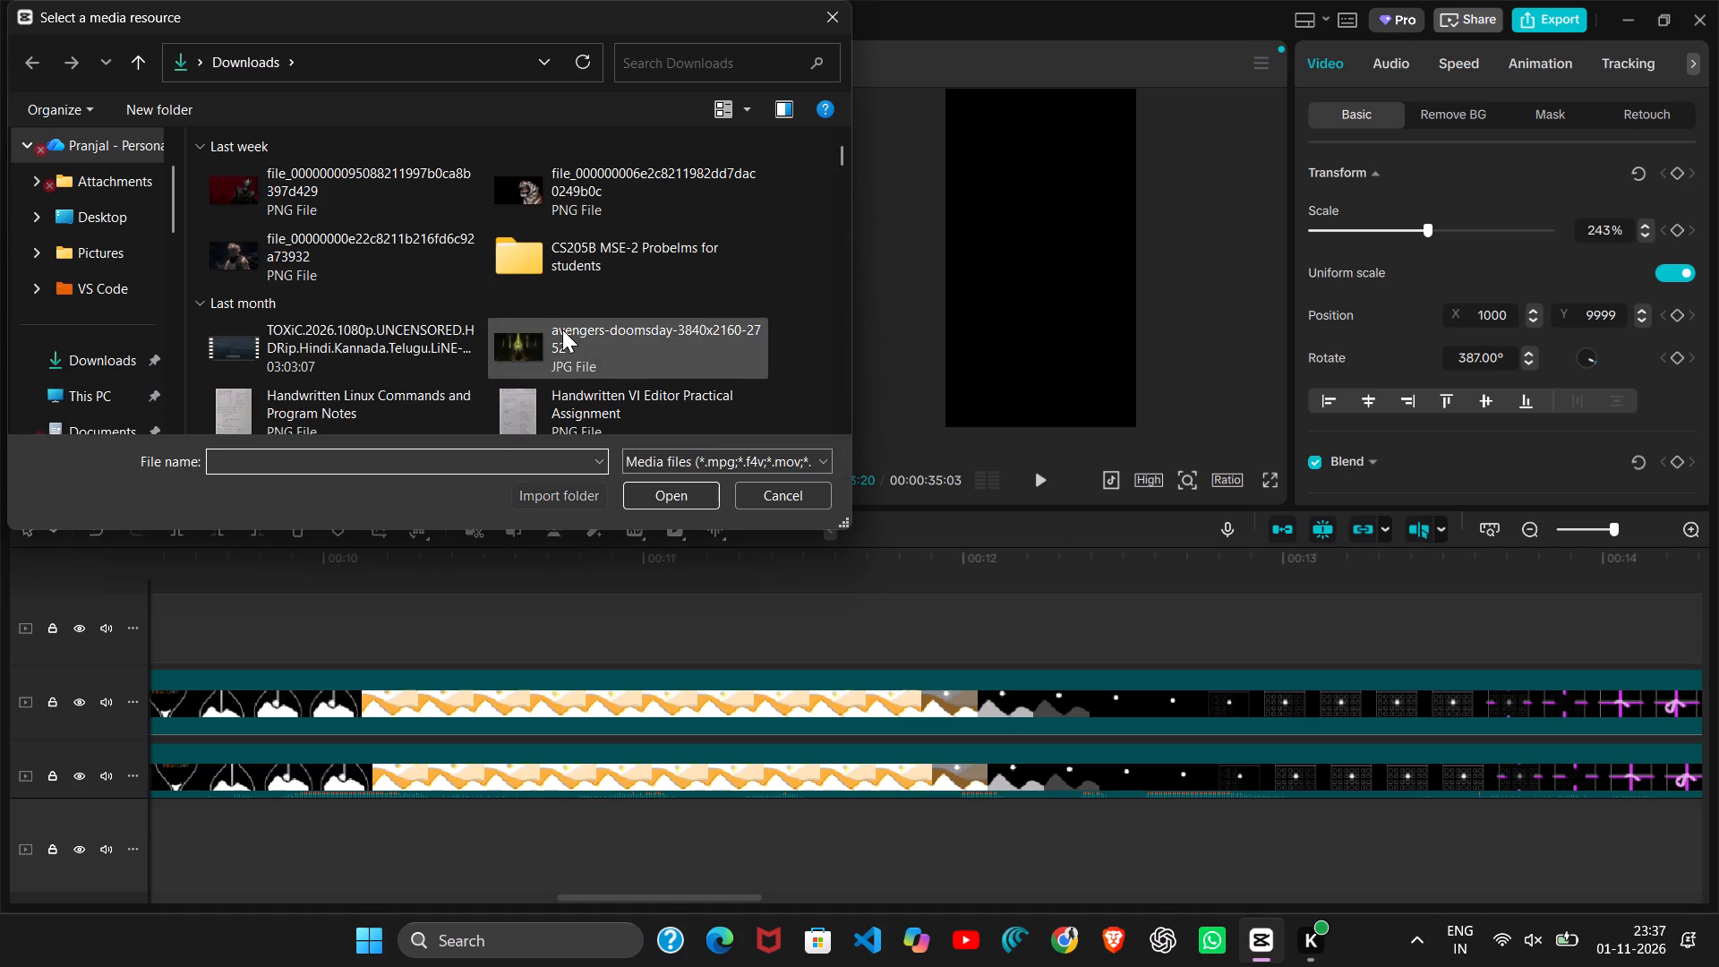
scroll(562, 329, down, 3)
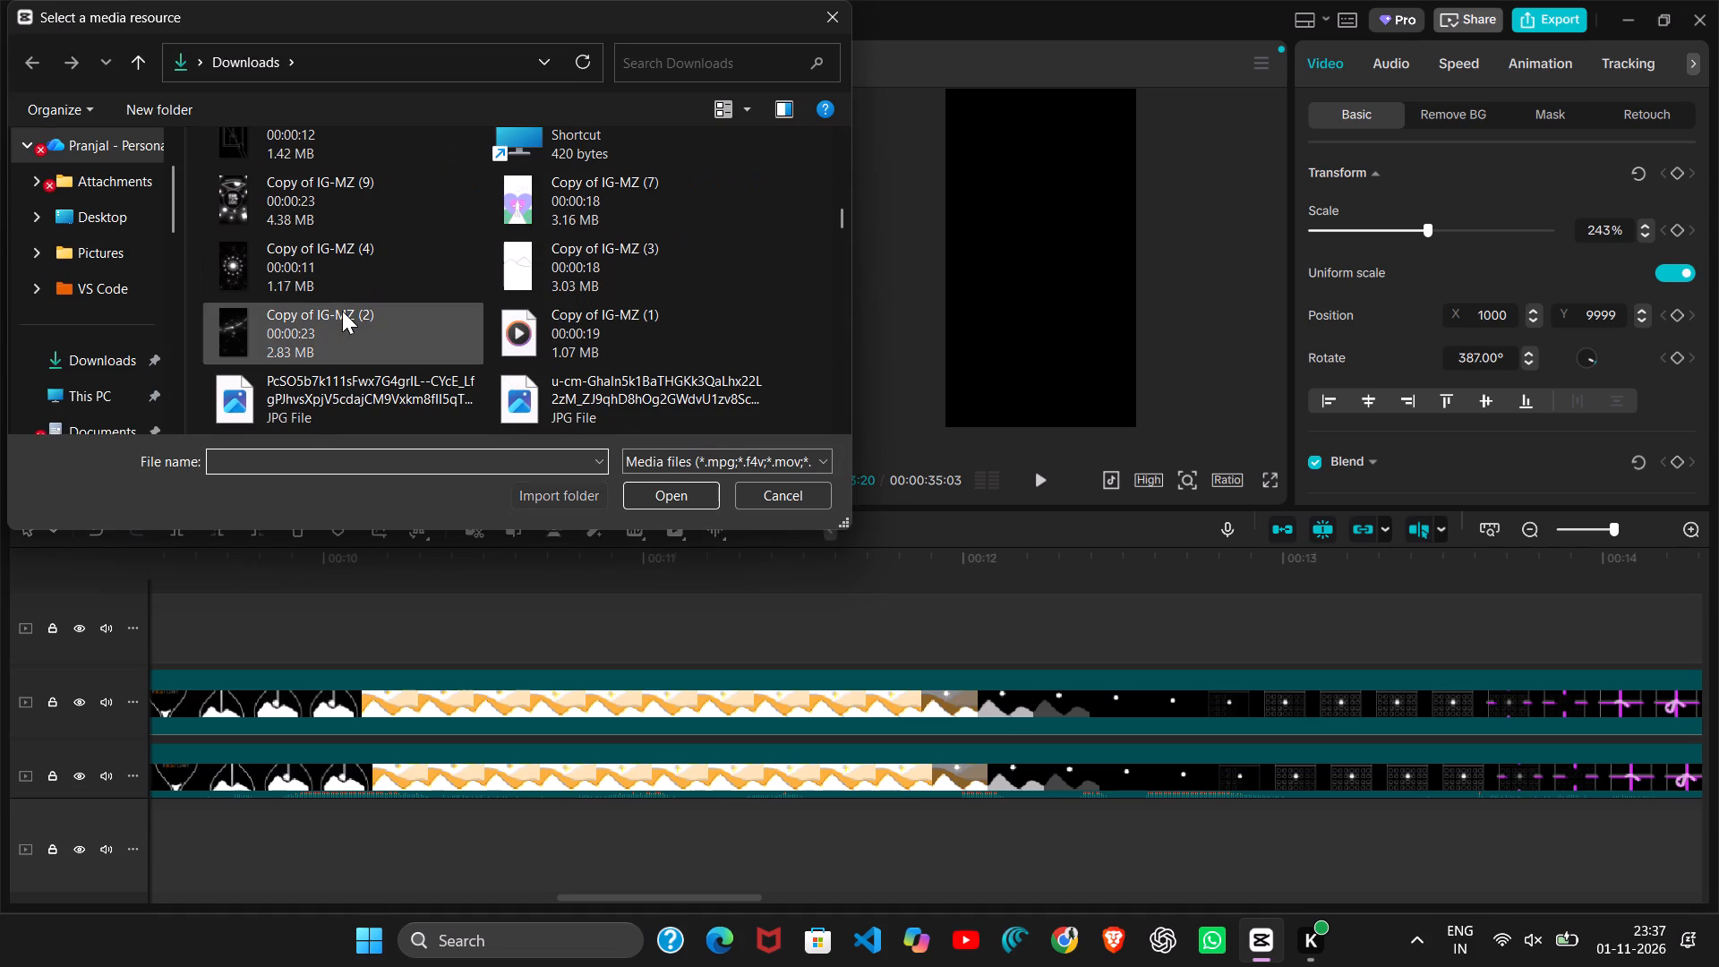
click(342, 311)
click(665, 483)
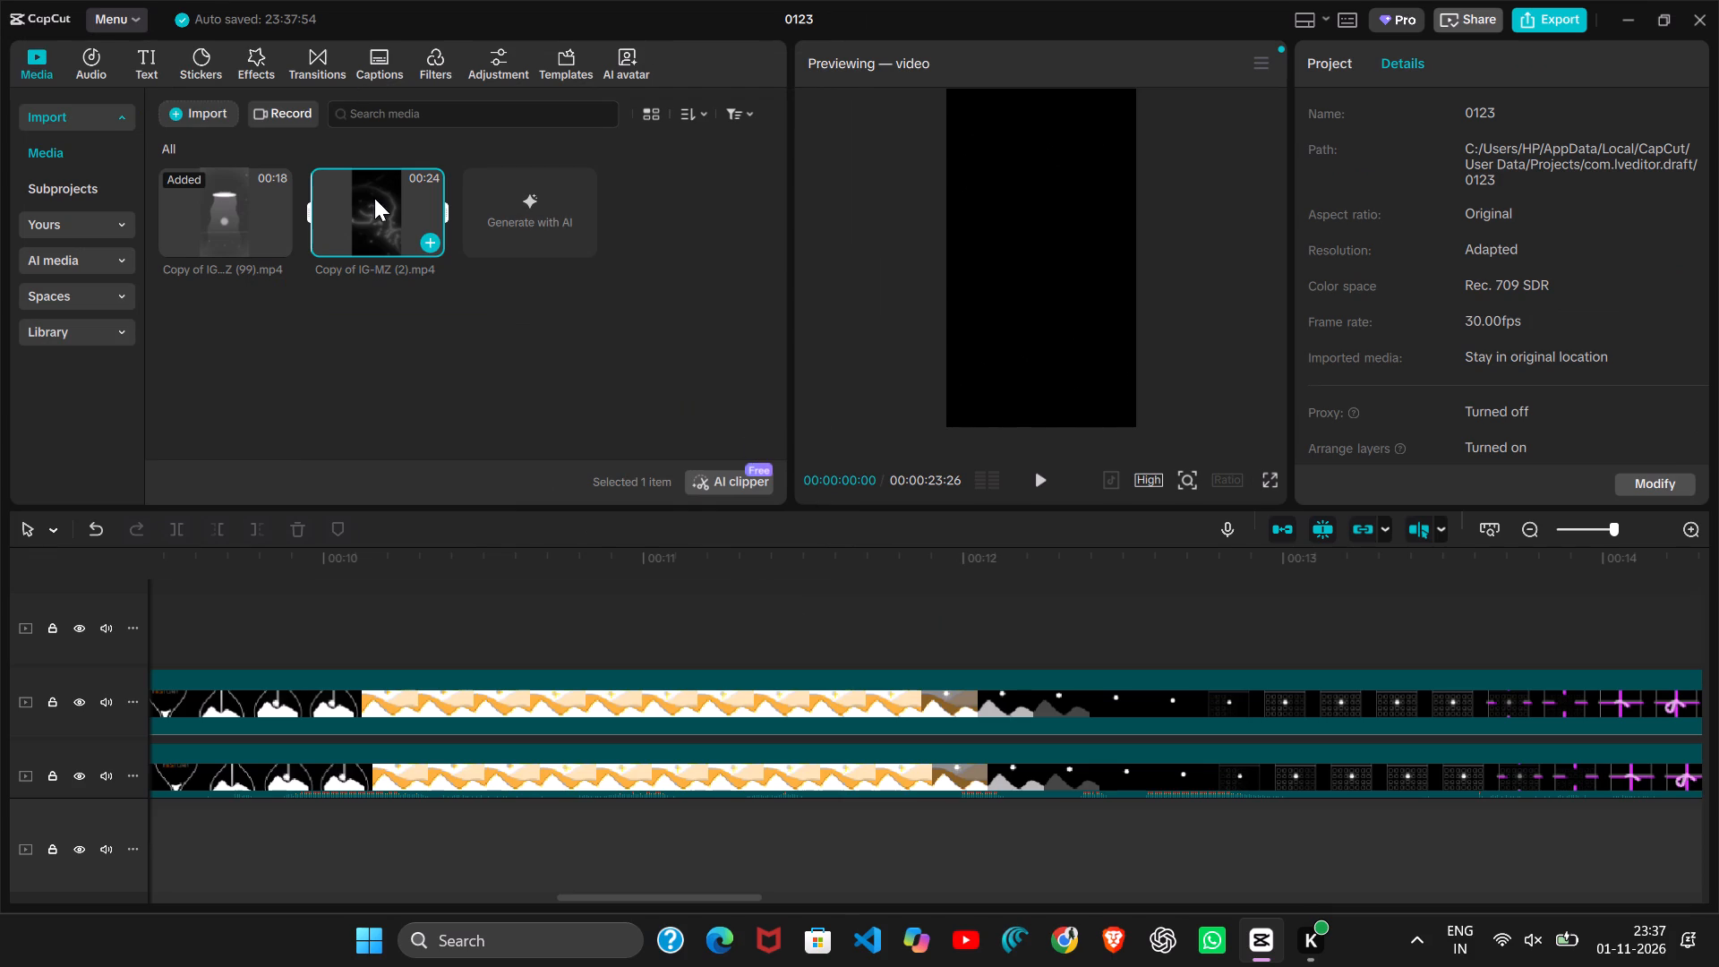
Place the imported Copy of IG-MZ (2).mp4 clip on the top track, starting at 00:00.
drag(374, 197, 426, 550)
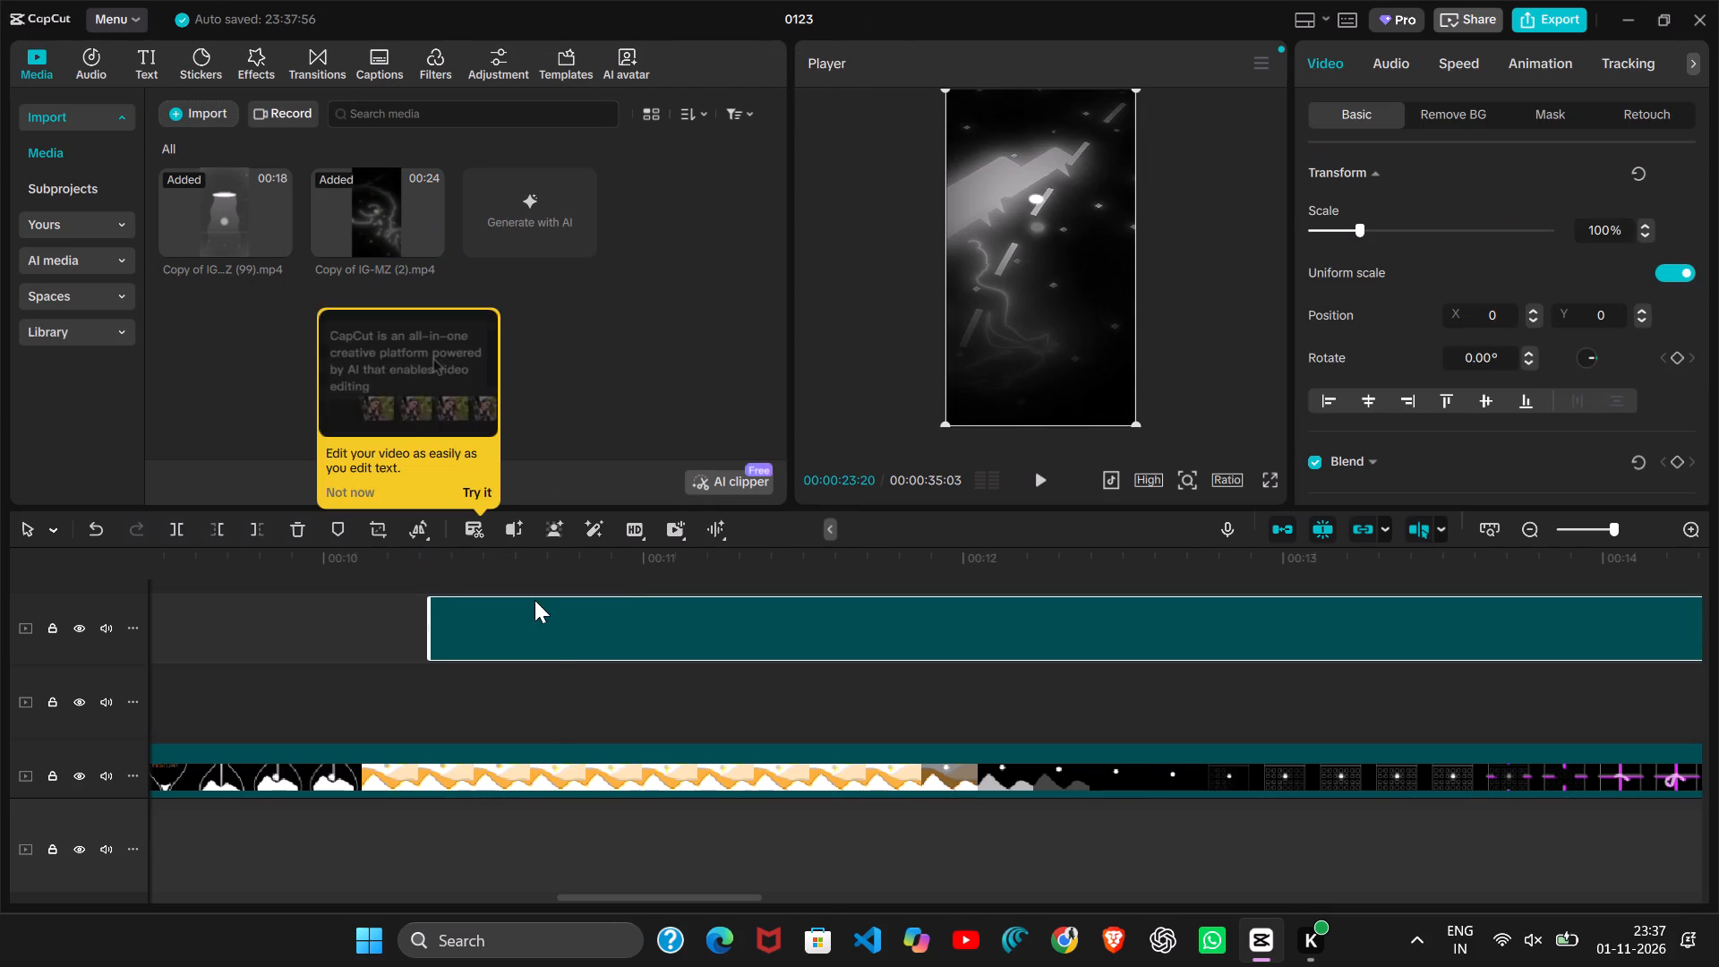
drag(554, 612, 204, 687)
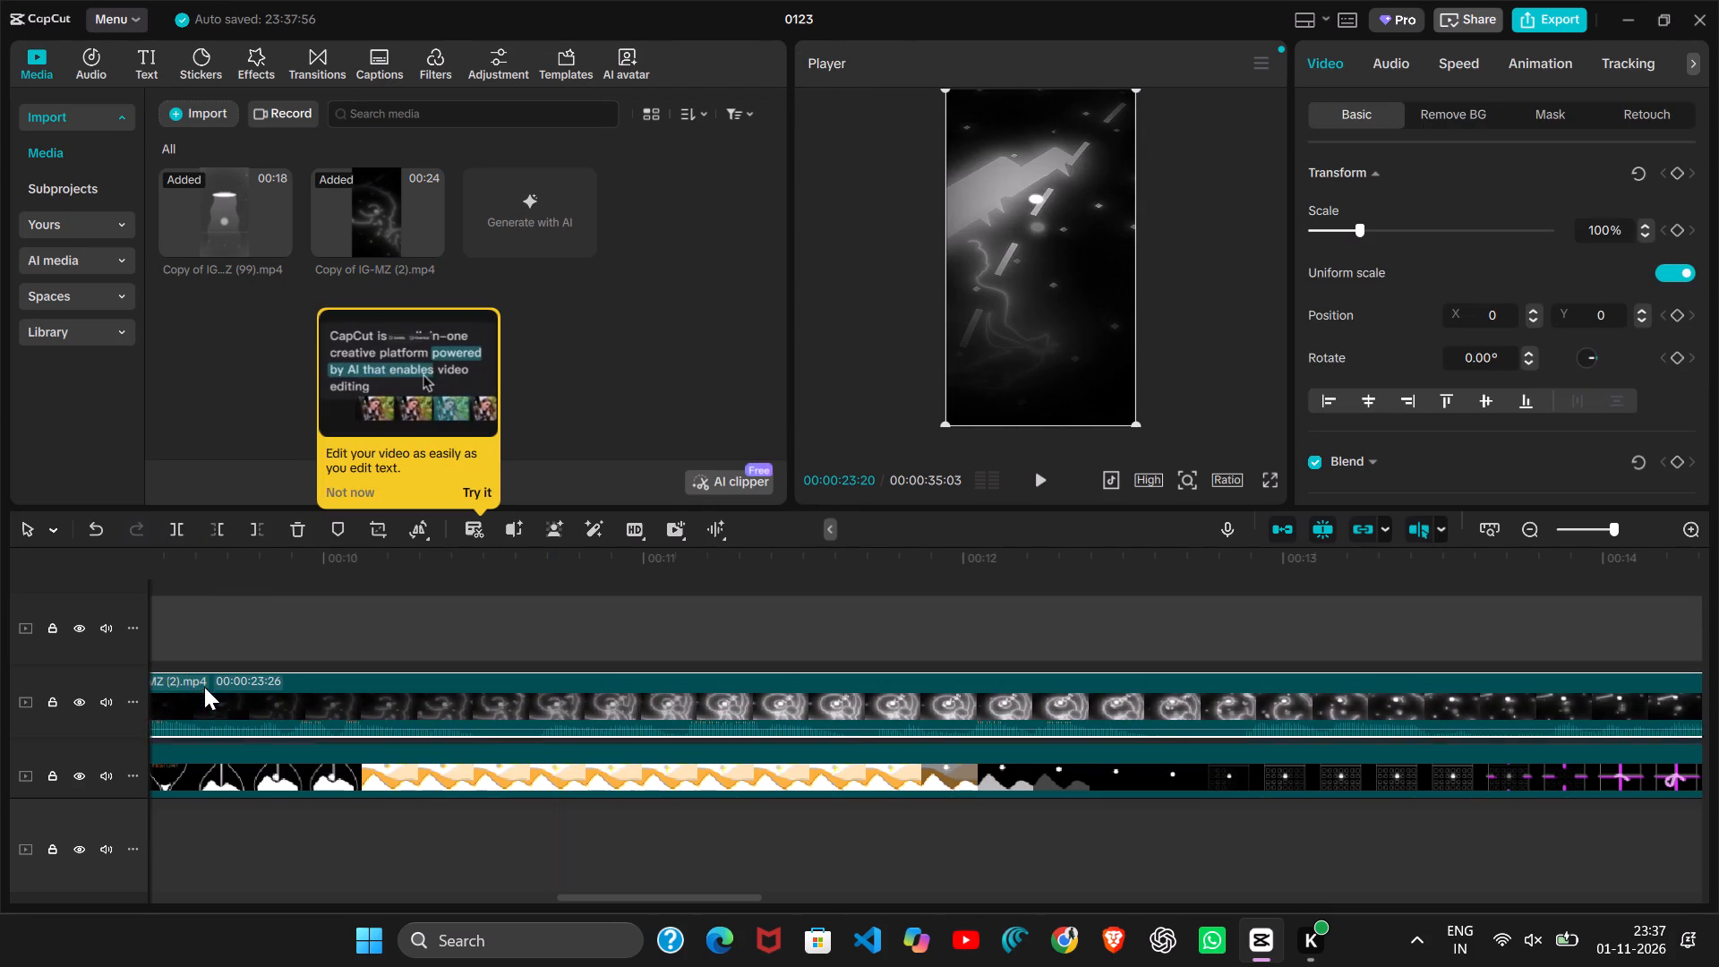
drag(204, 687, 130, 675)
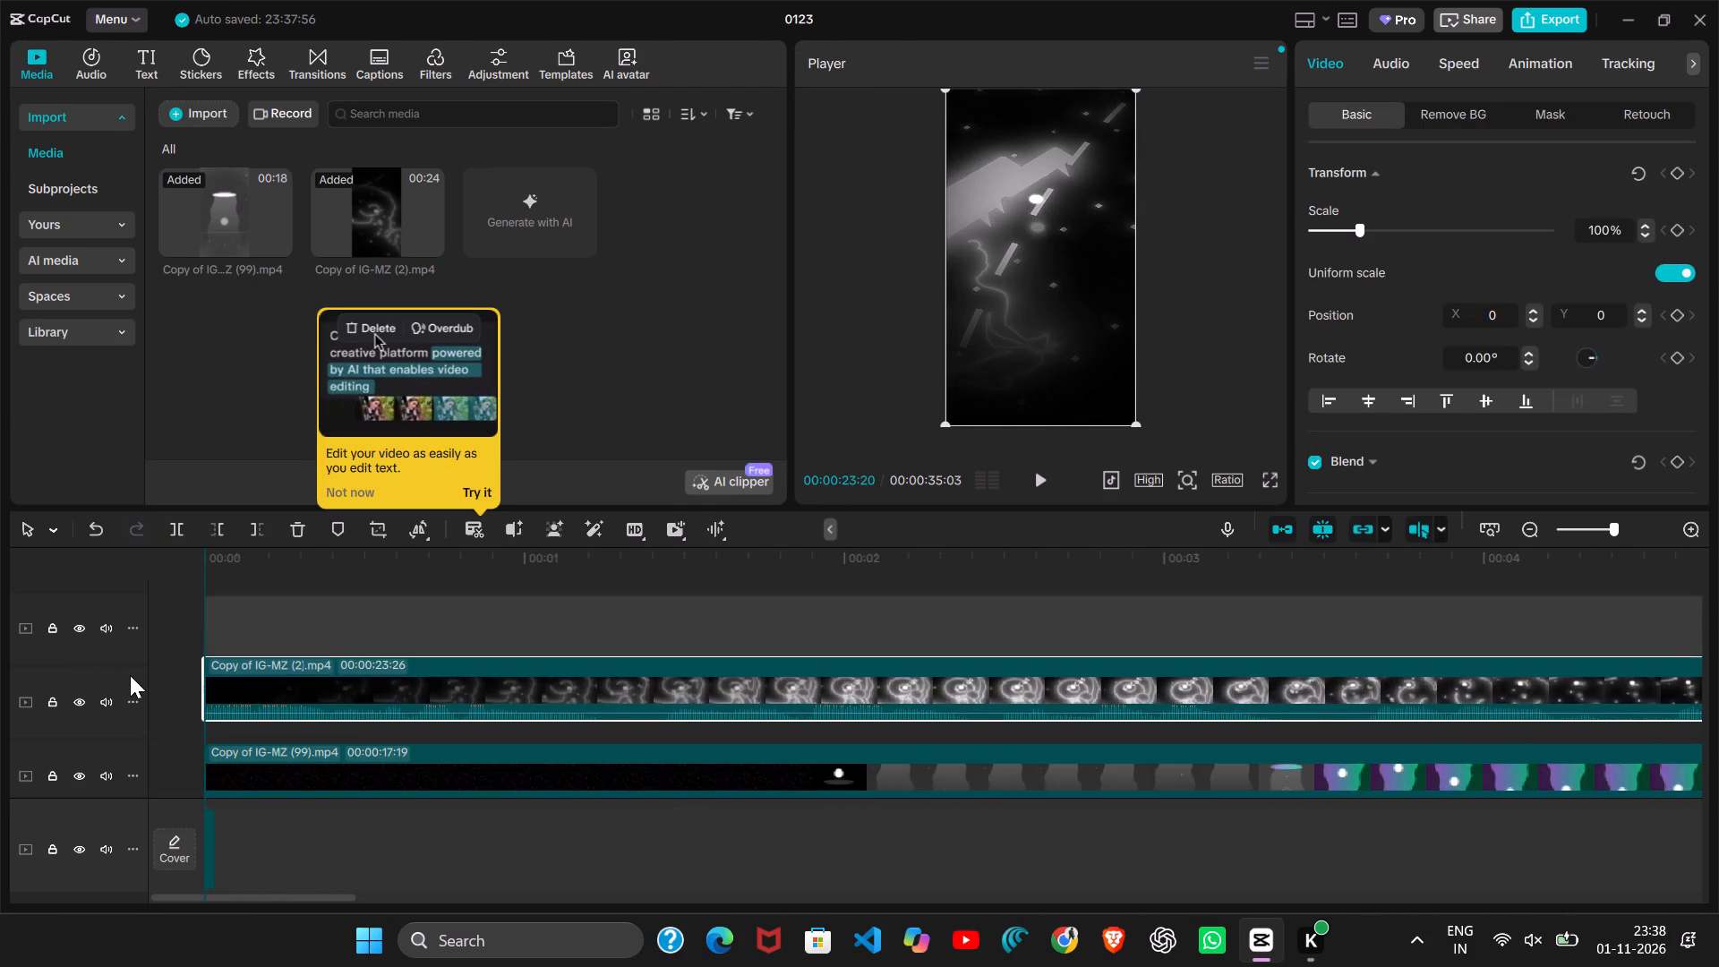
Preview the newly placed clip from the start of the timeline and pause at about 4 seconds.
click(191, 592)
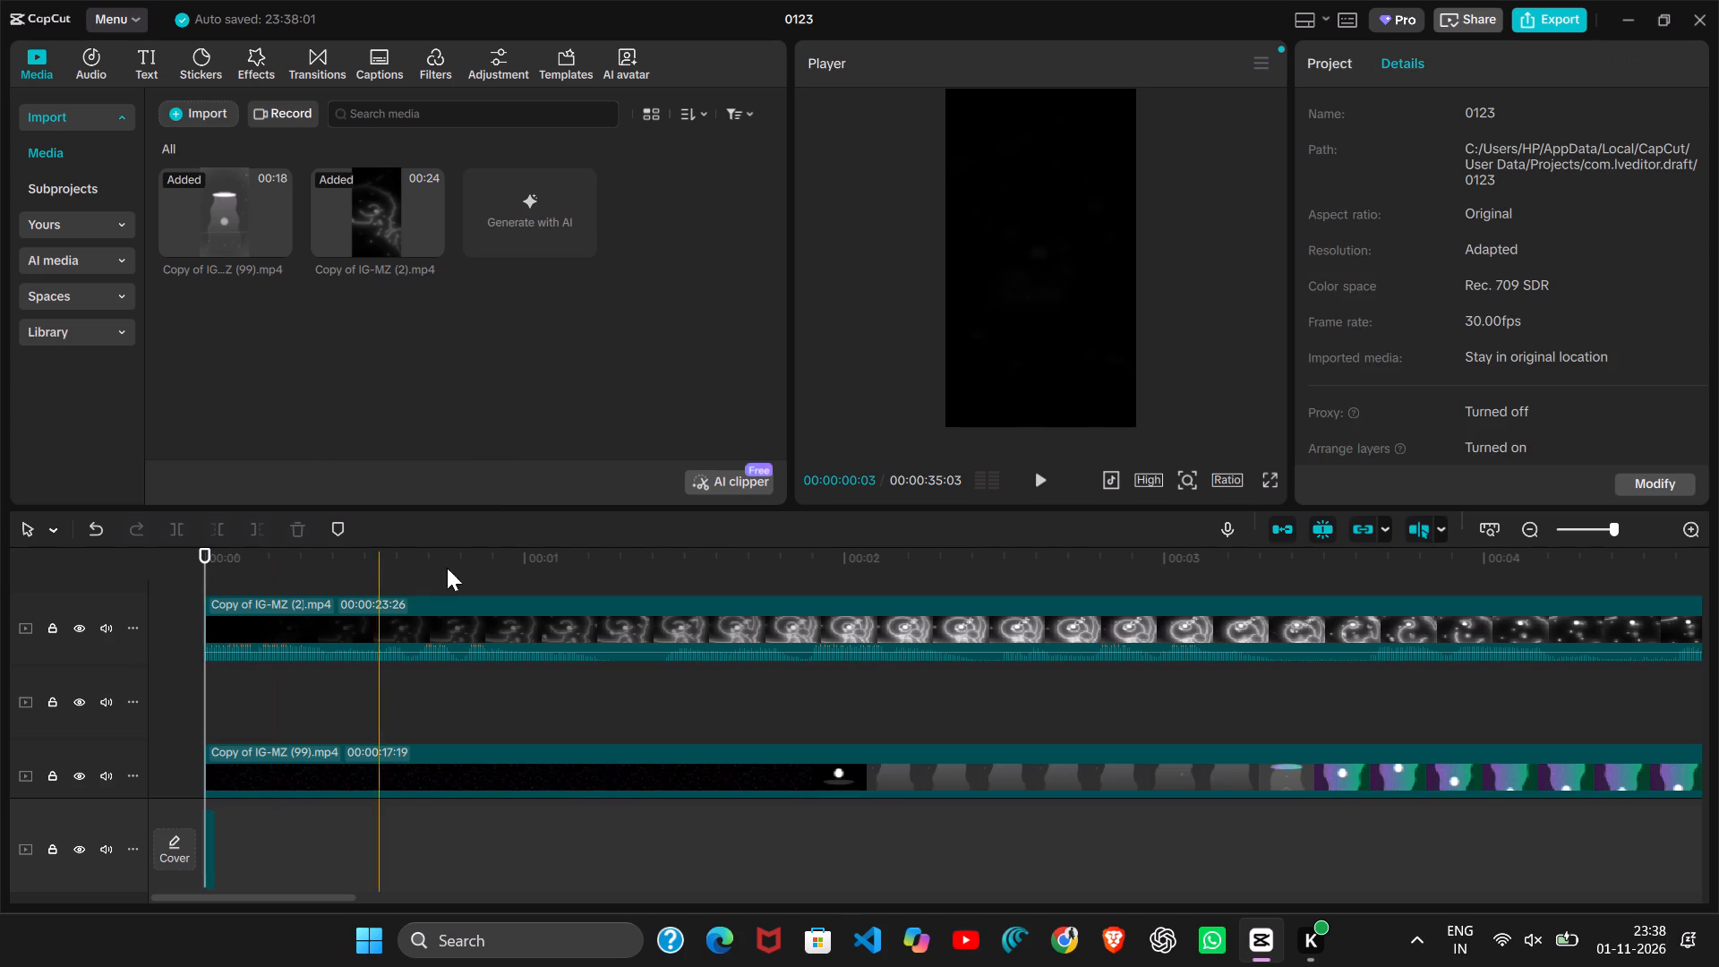
click(1041, 489)
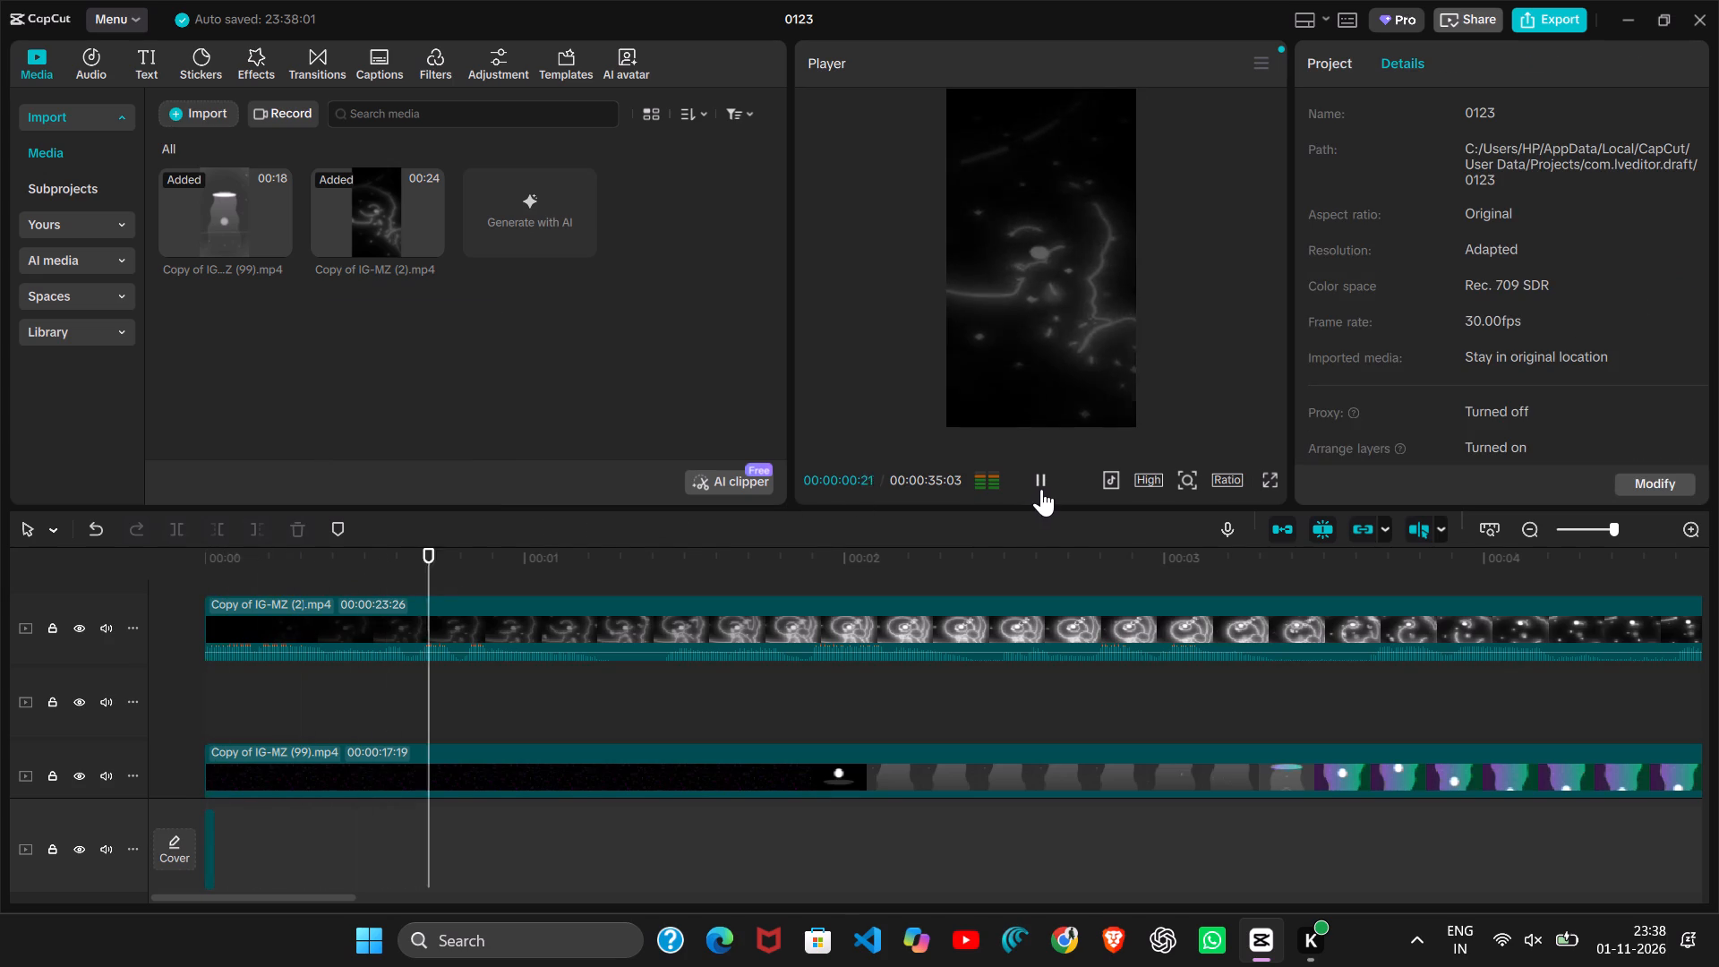
click(911, 614)
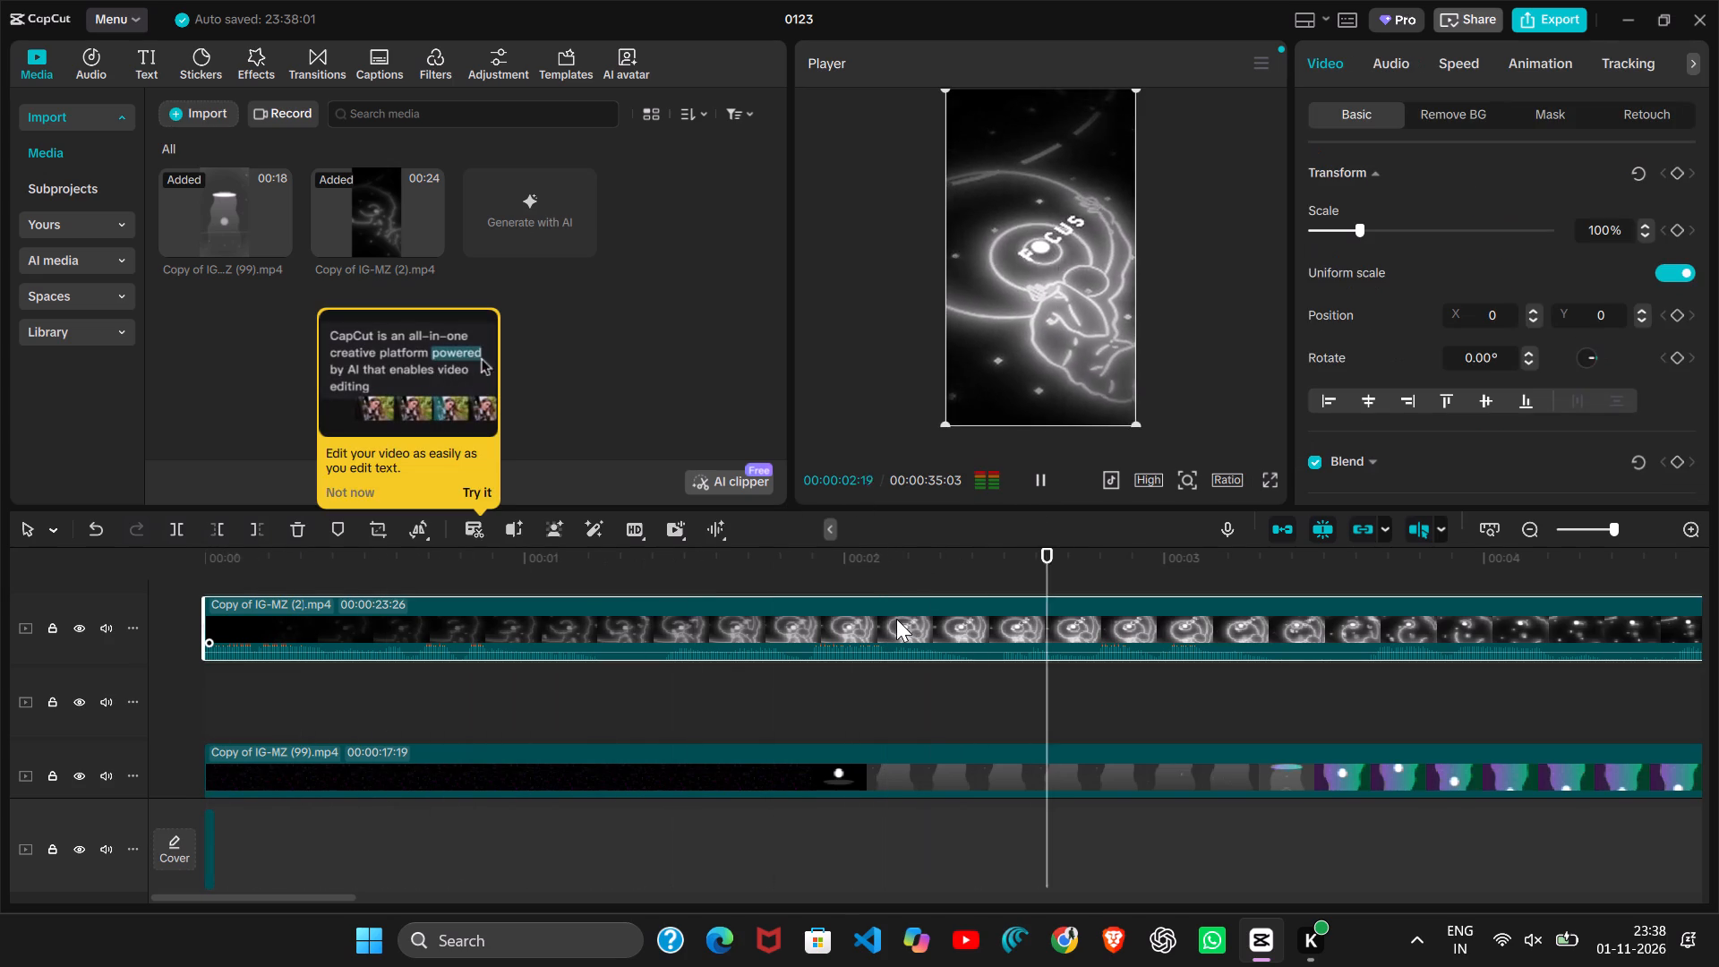
click(1038, 491)
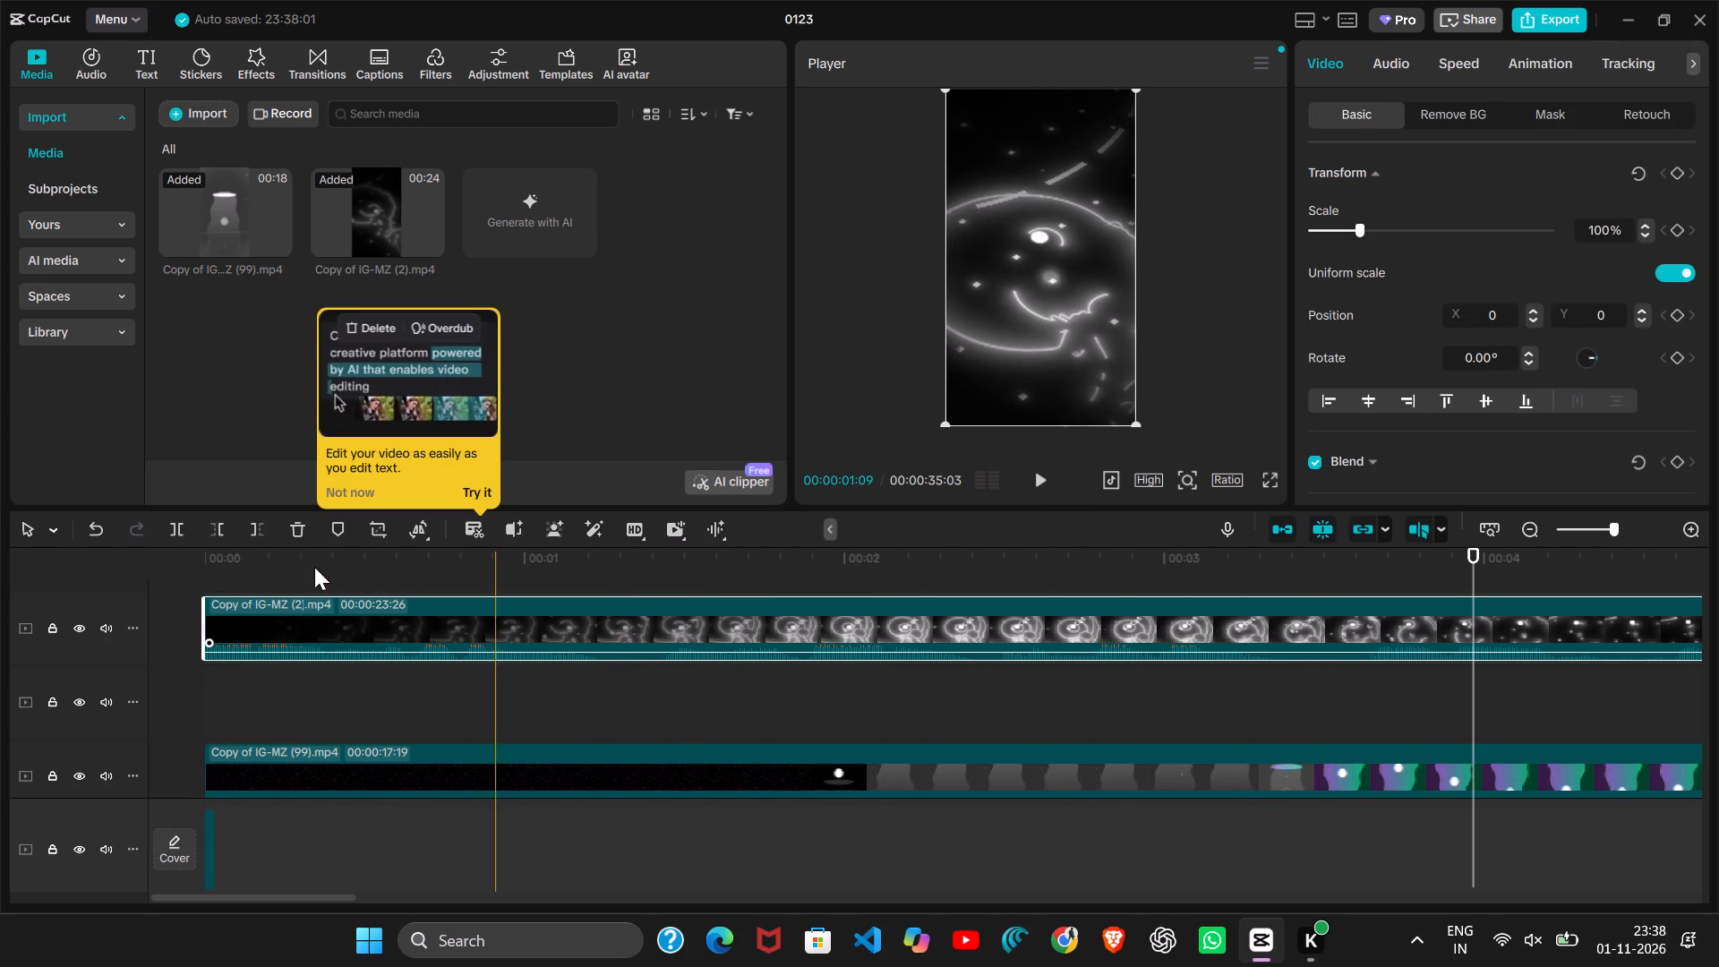
Move the playhead back near the start, replay the edit while checking the tracks, and pause at about 10 seconds.
click(252, 599)
click(252, 600)
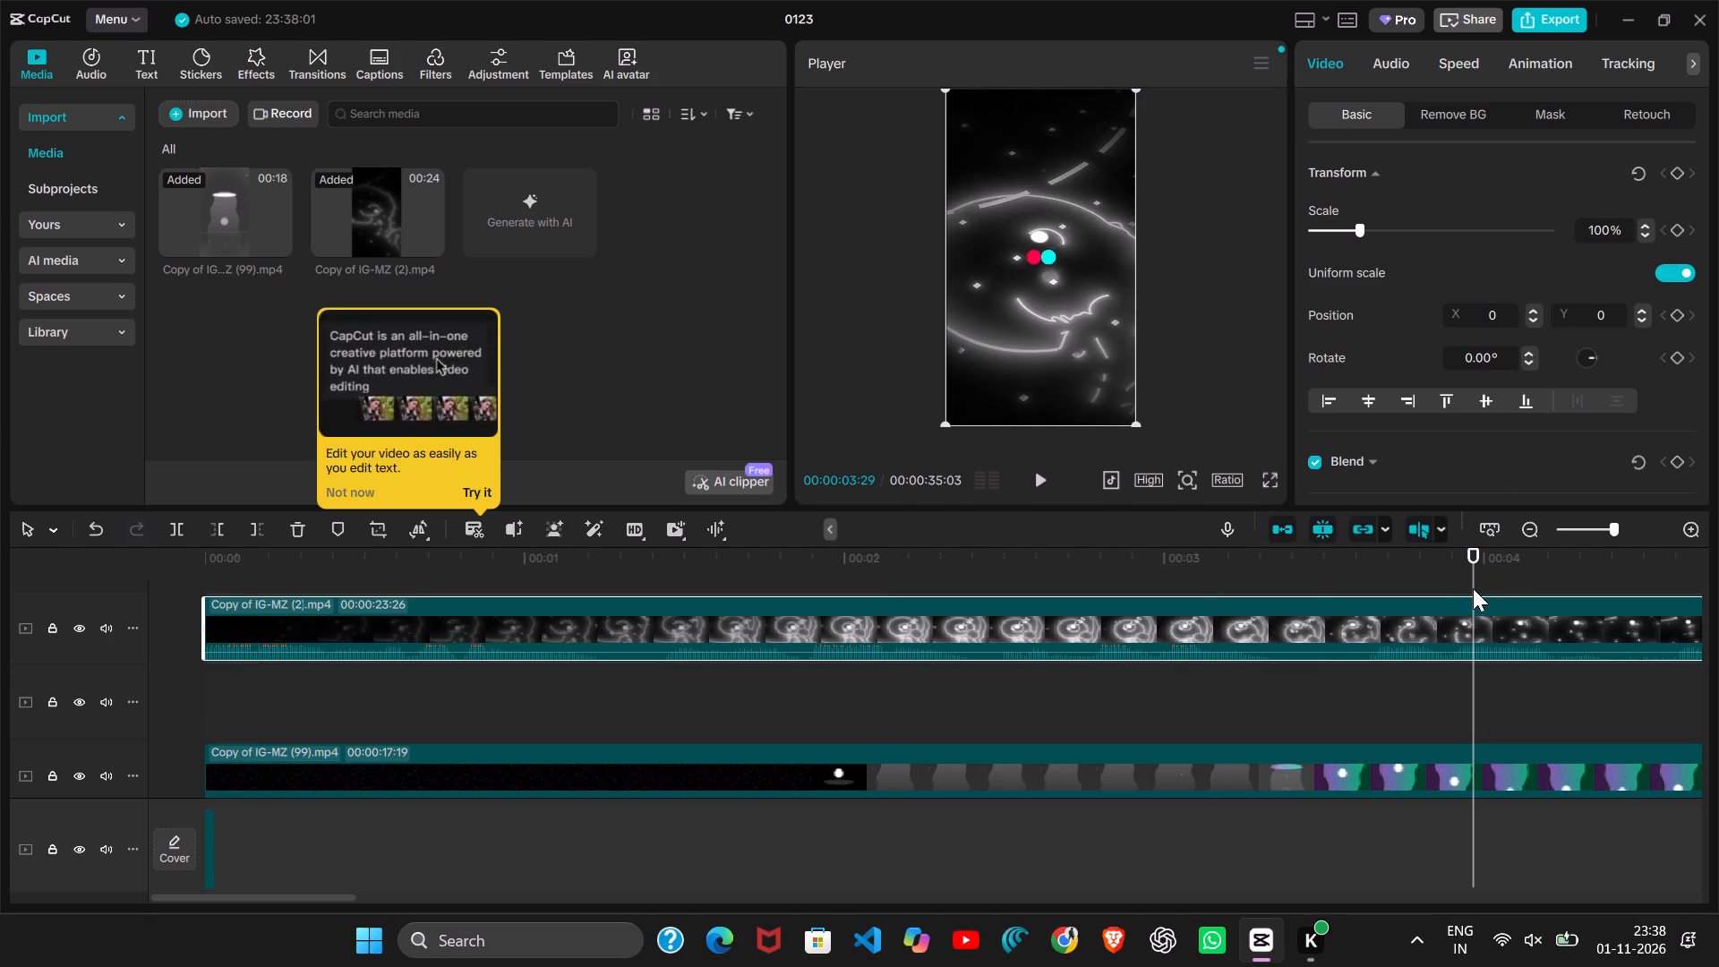
drag(1474, 582, 337, 708)
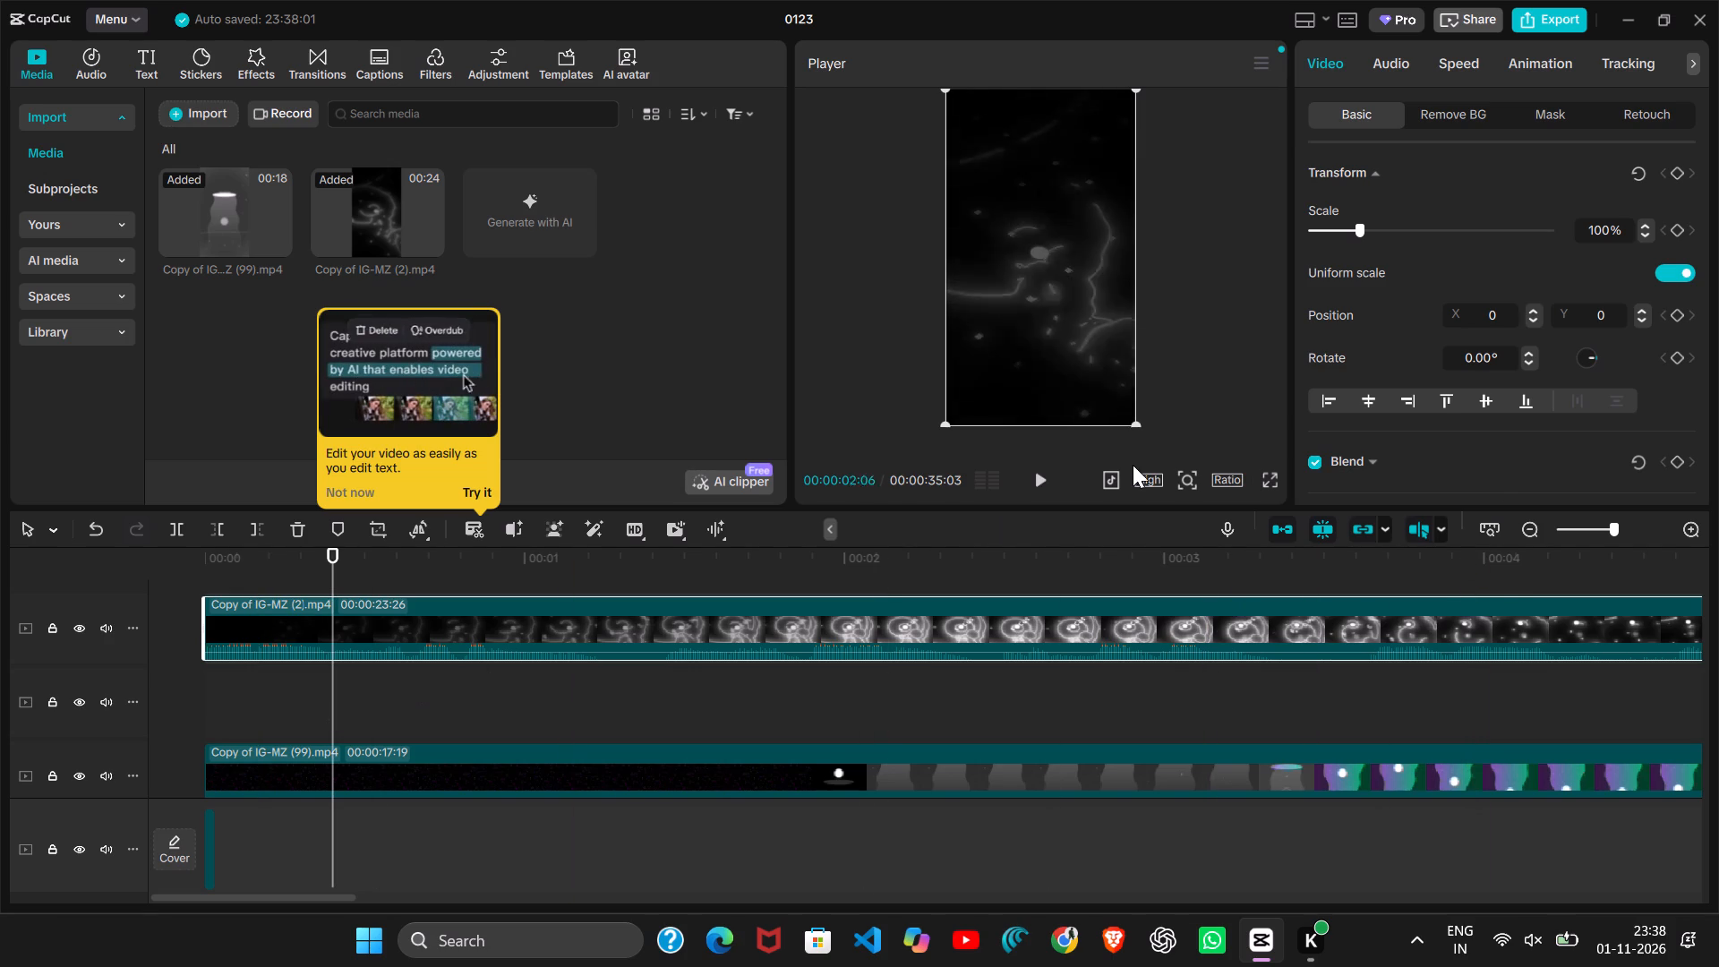
click(1031, 475)
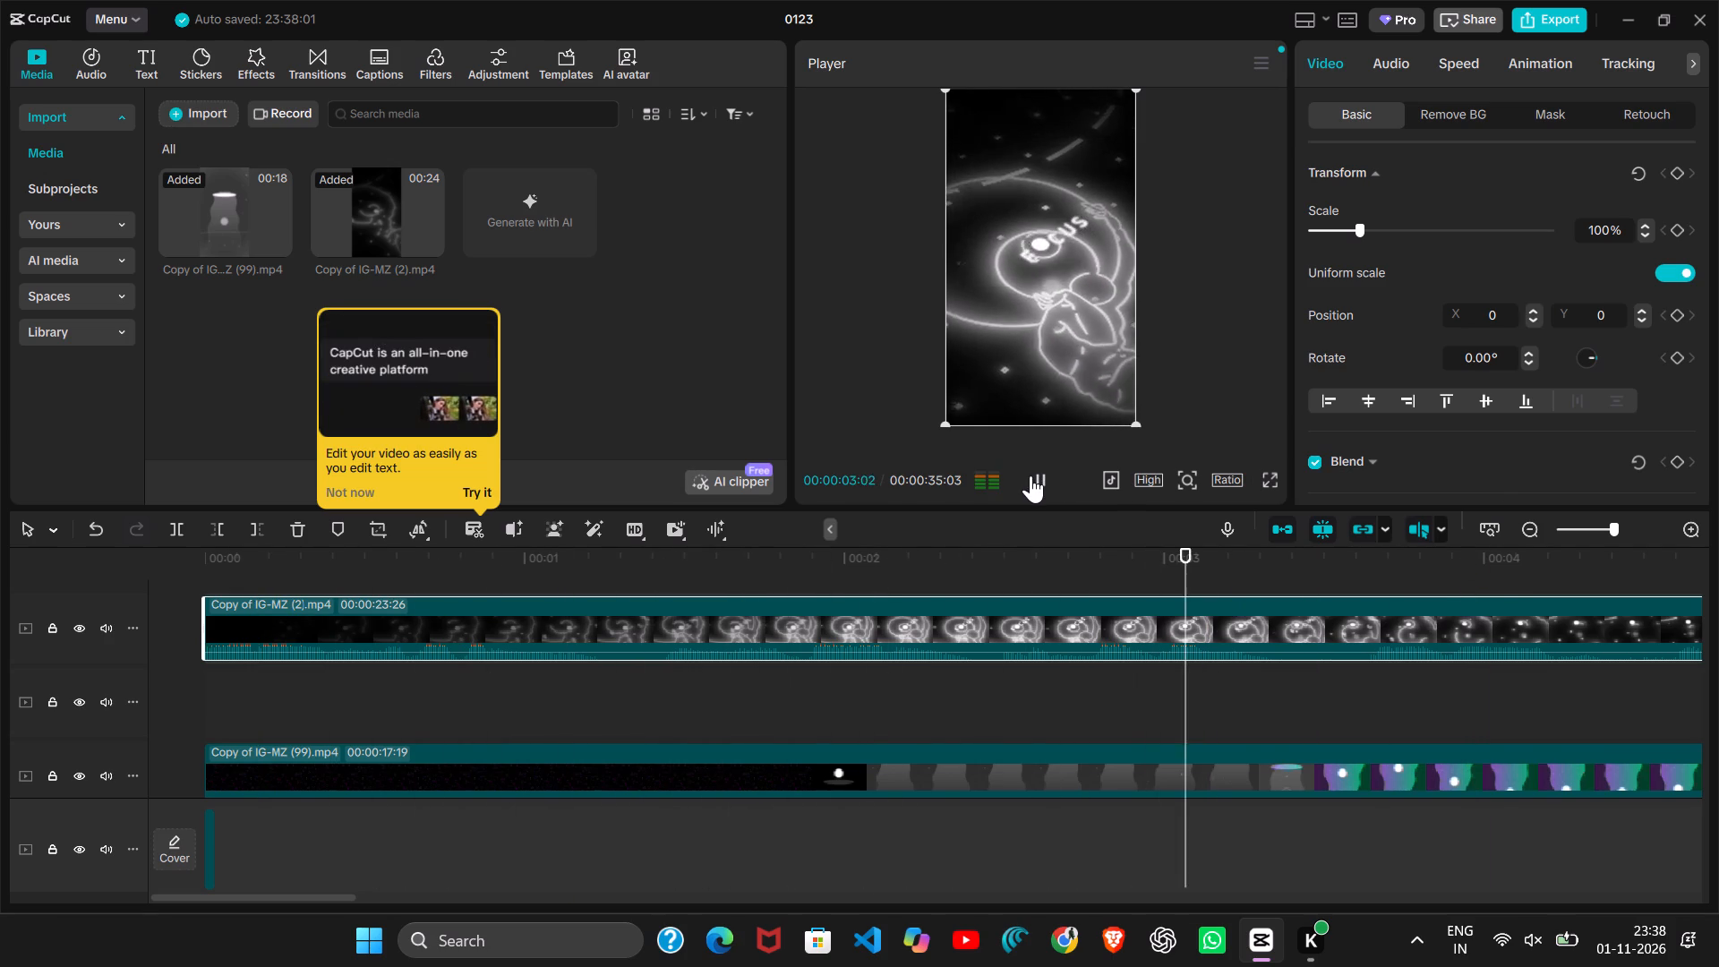
scroll(1422, 661, left, 7)
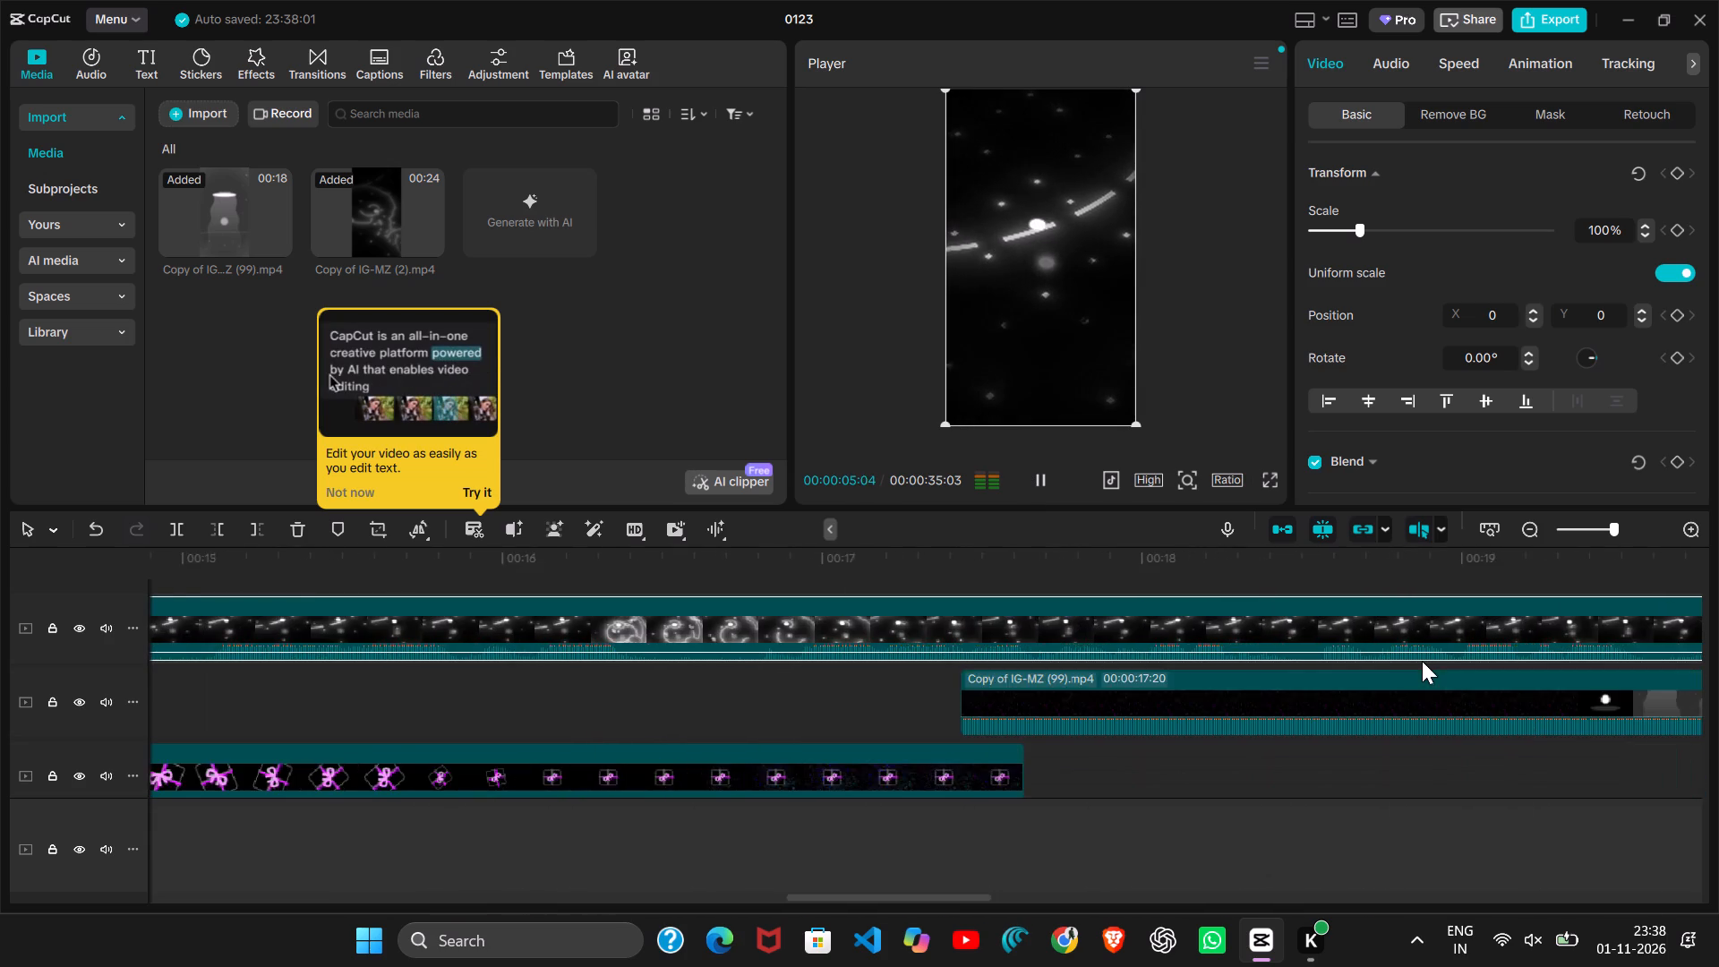
scroll(1422, 661, left, 1)
scroll(1048, 661, right, 20)
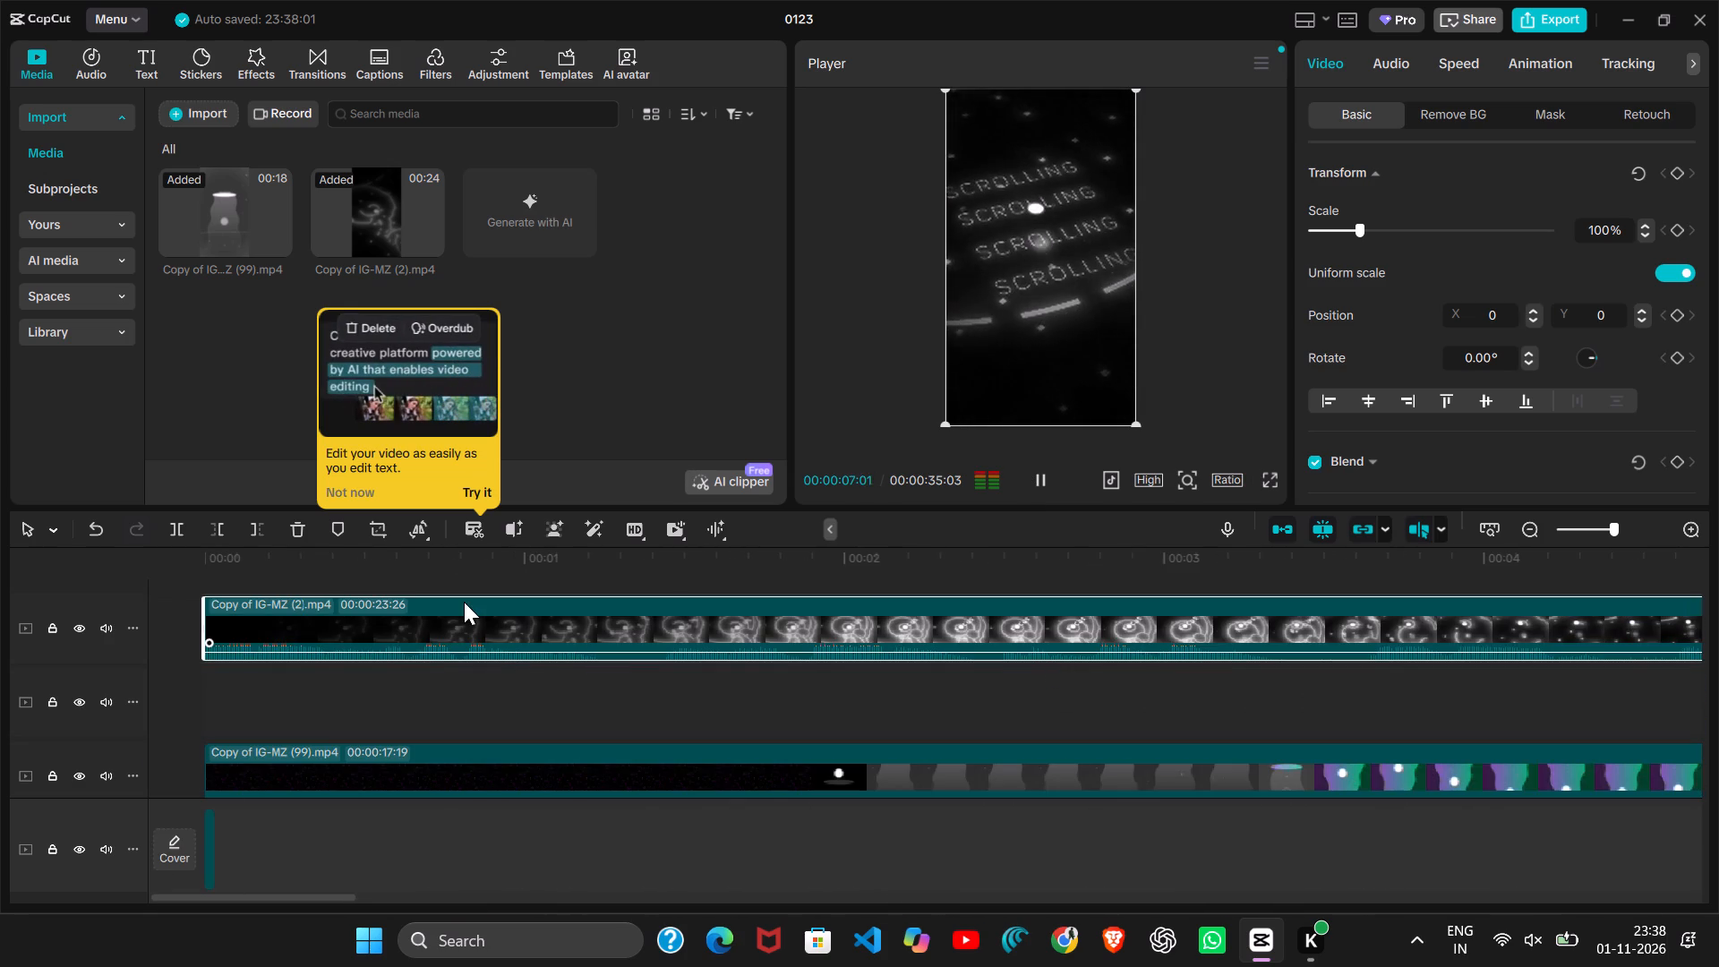
click(215, 612)
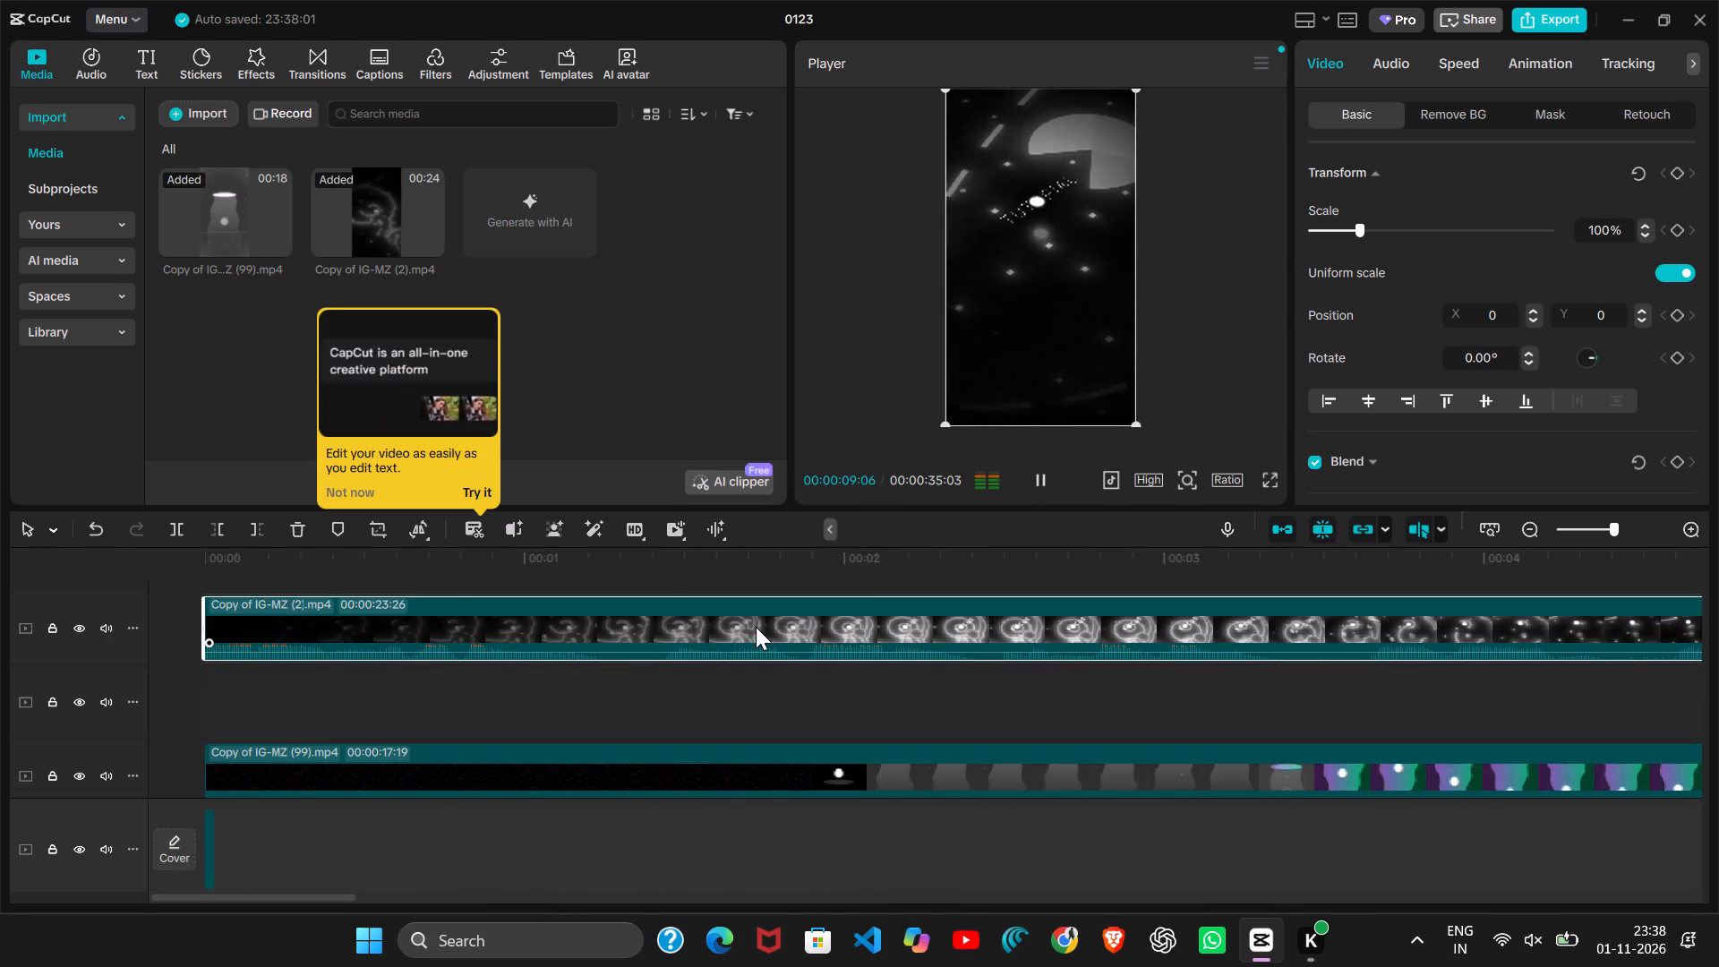
click(1038, 471)
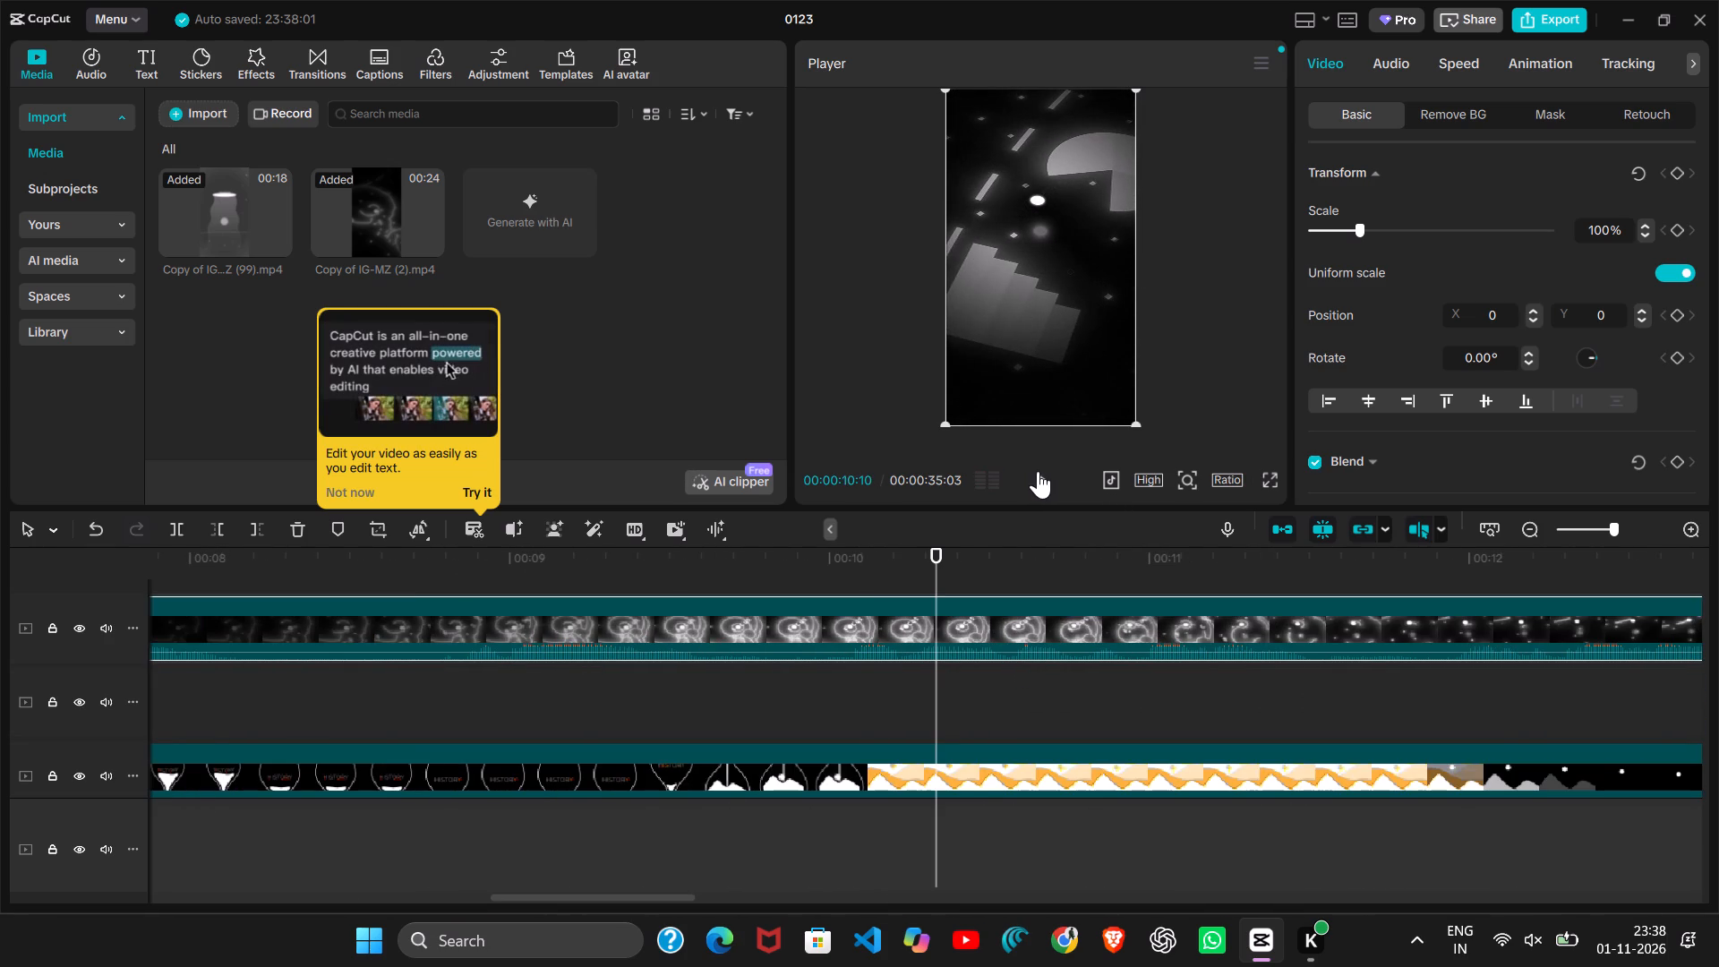
Resume playback to review the rest of the top clip against the tracks below, stopping at about 19 seconds.
click(1038, 471)
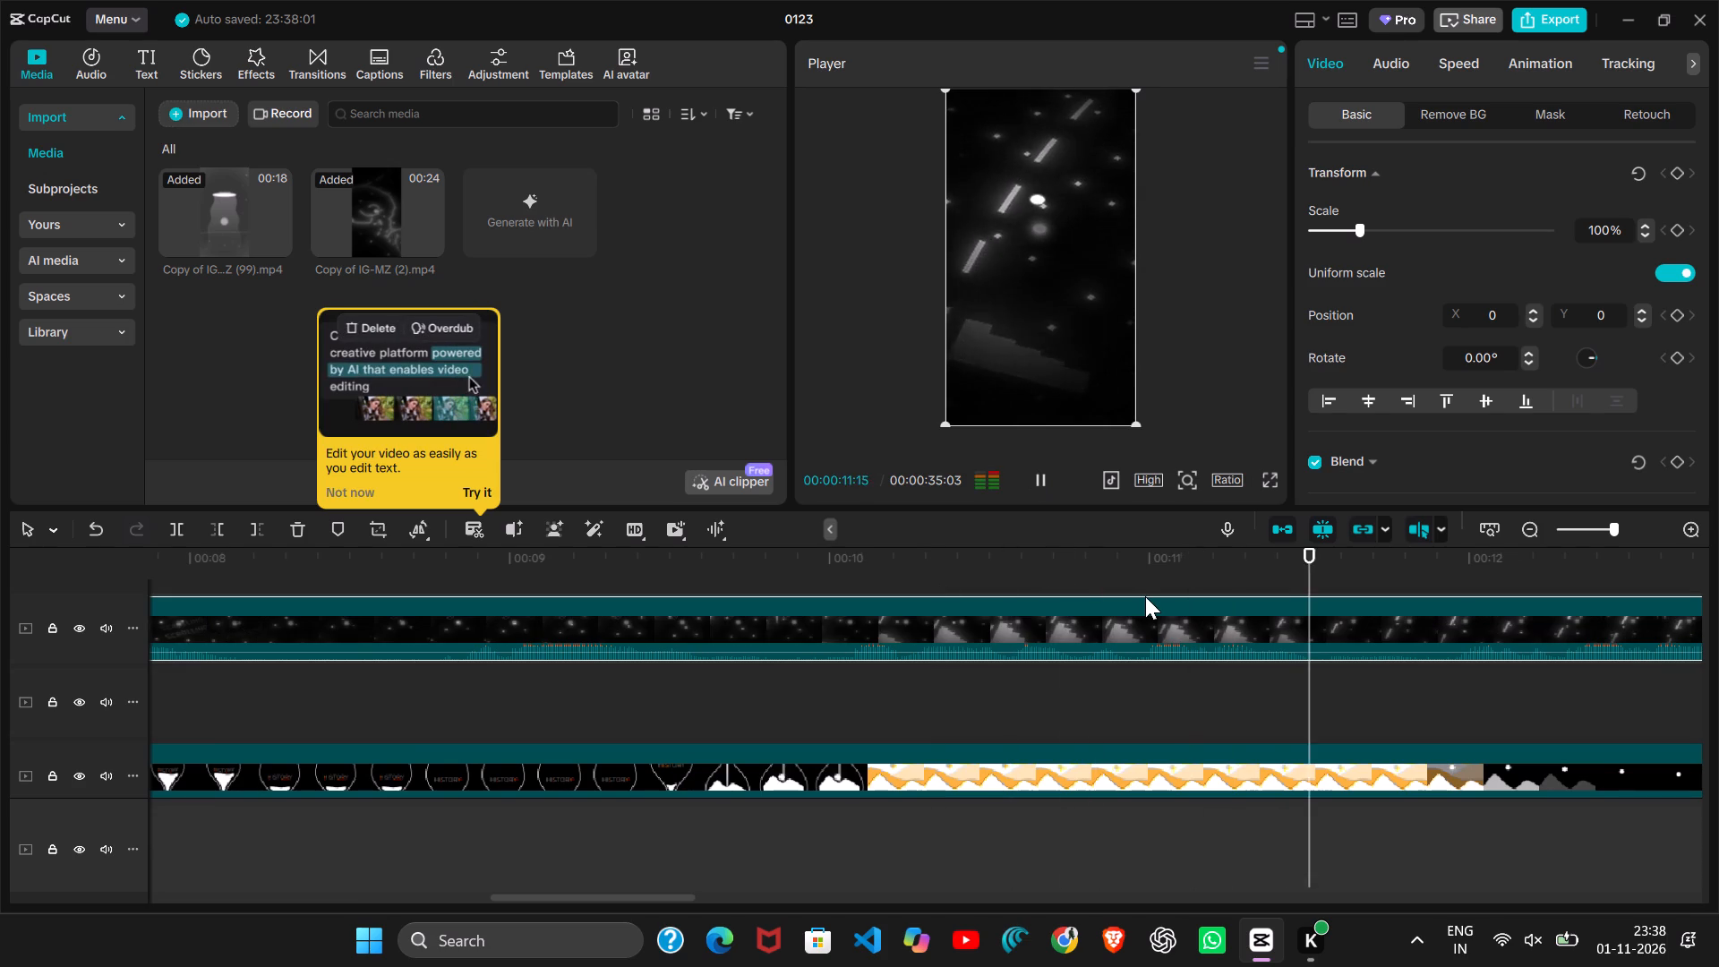
scroll(1145, 596, right, 11)
click(500, 599)
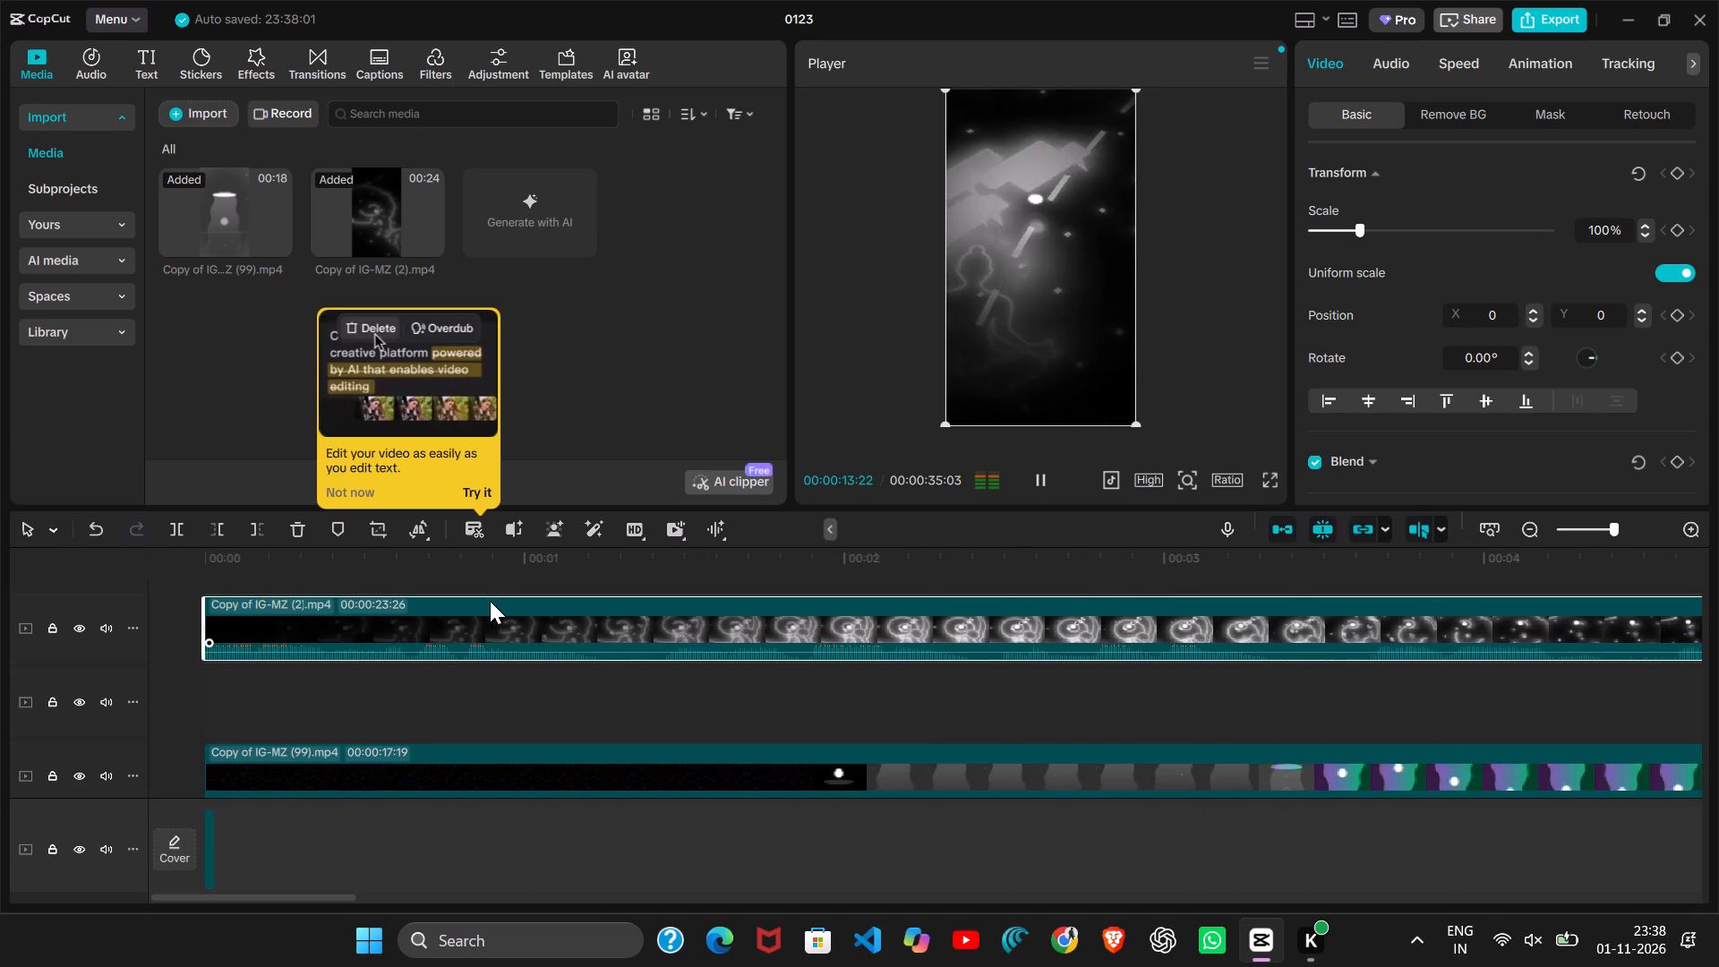
click(386, 621)
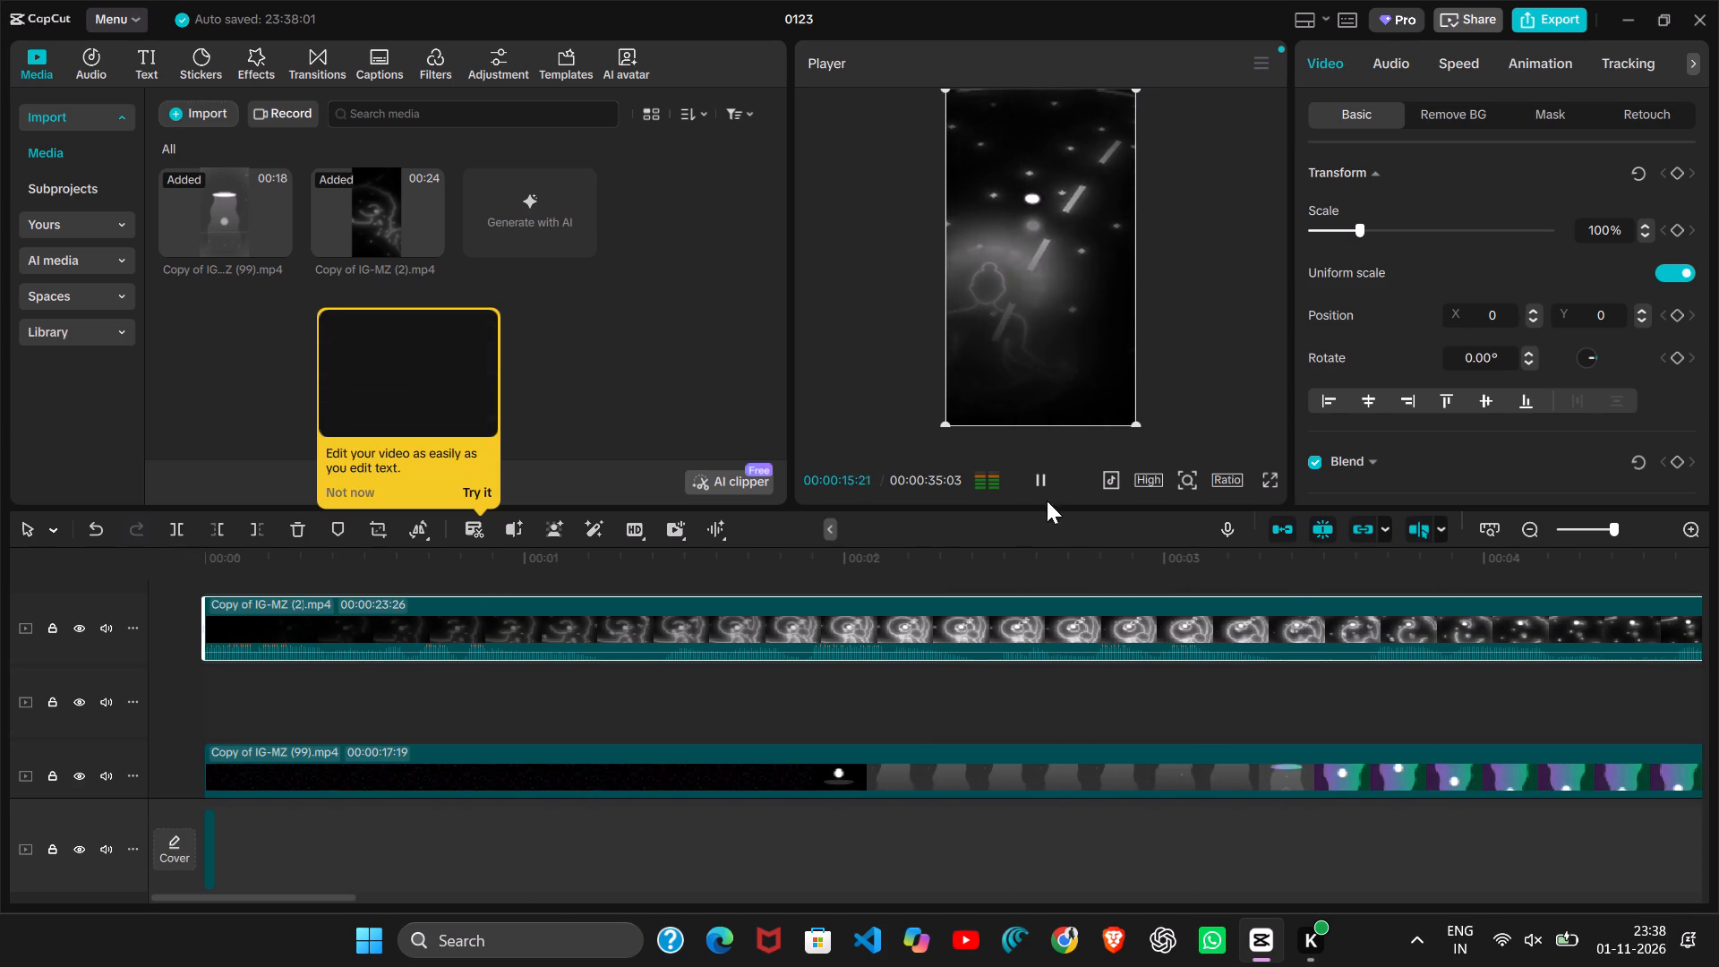
scroll(1179, 643, left, 9)
scroll(810, 619, right, 4)
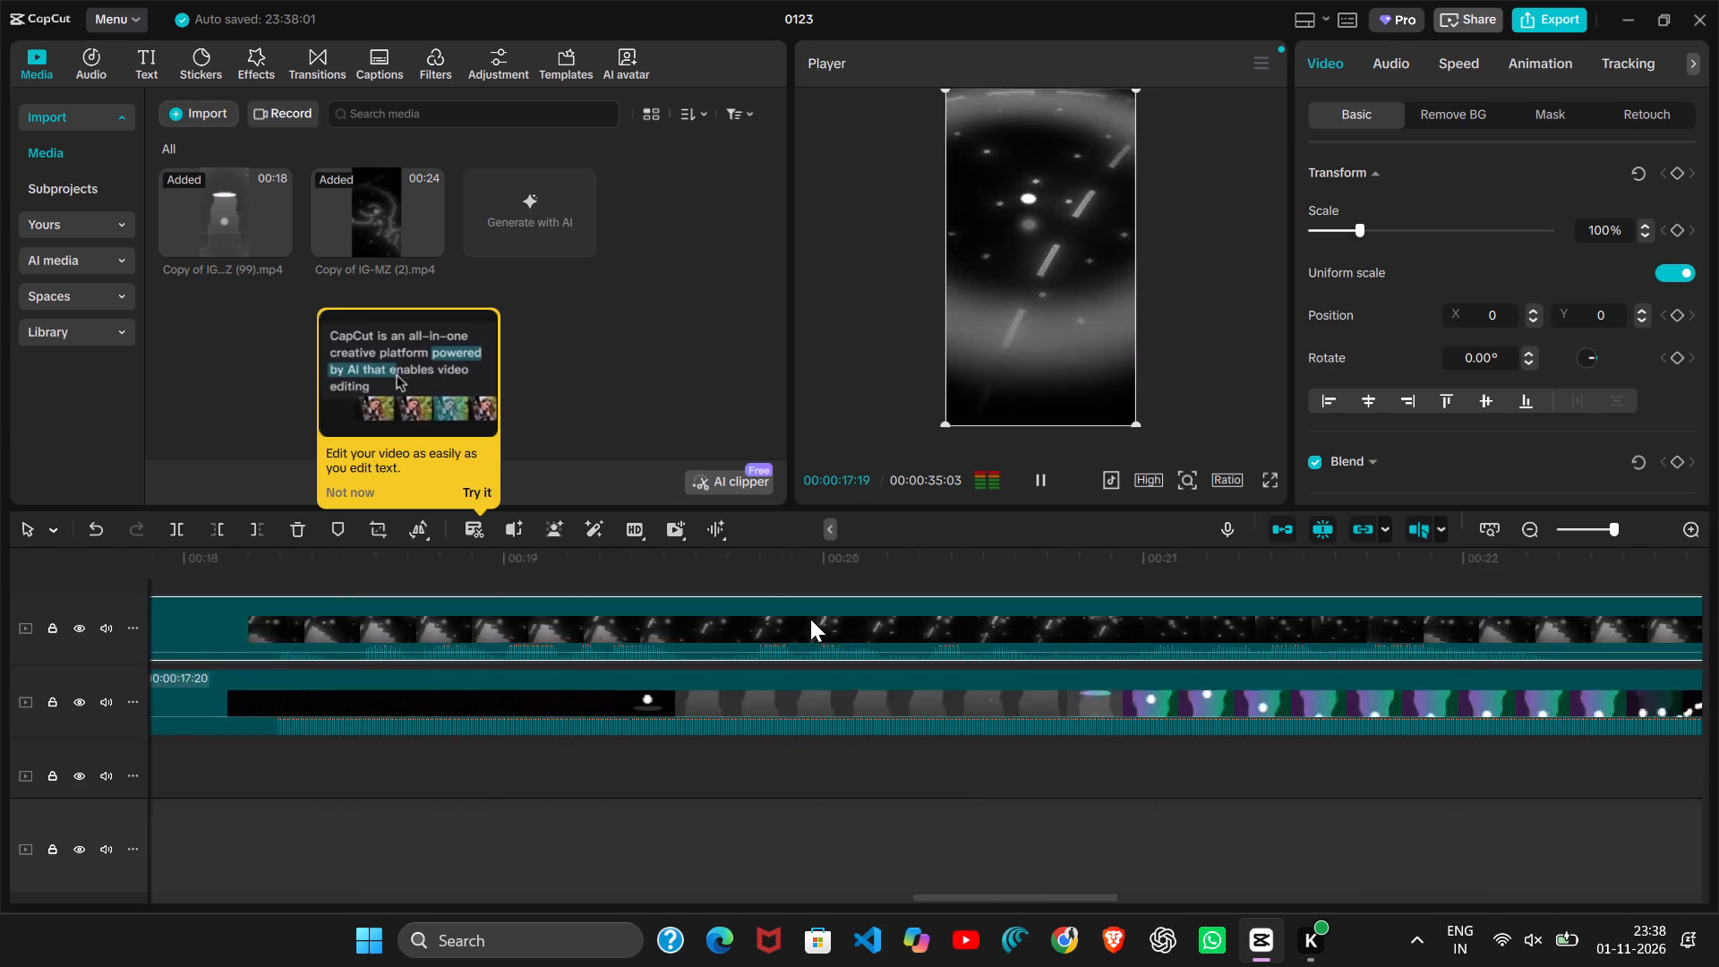
scroll(810, 619, right, 1)
click(1090, 580)
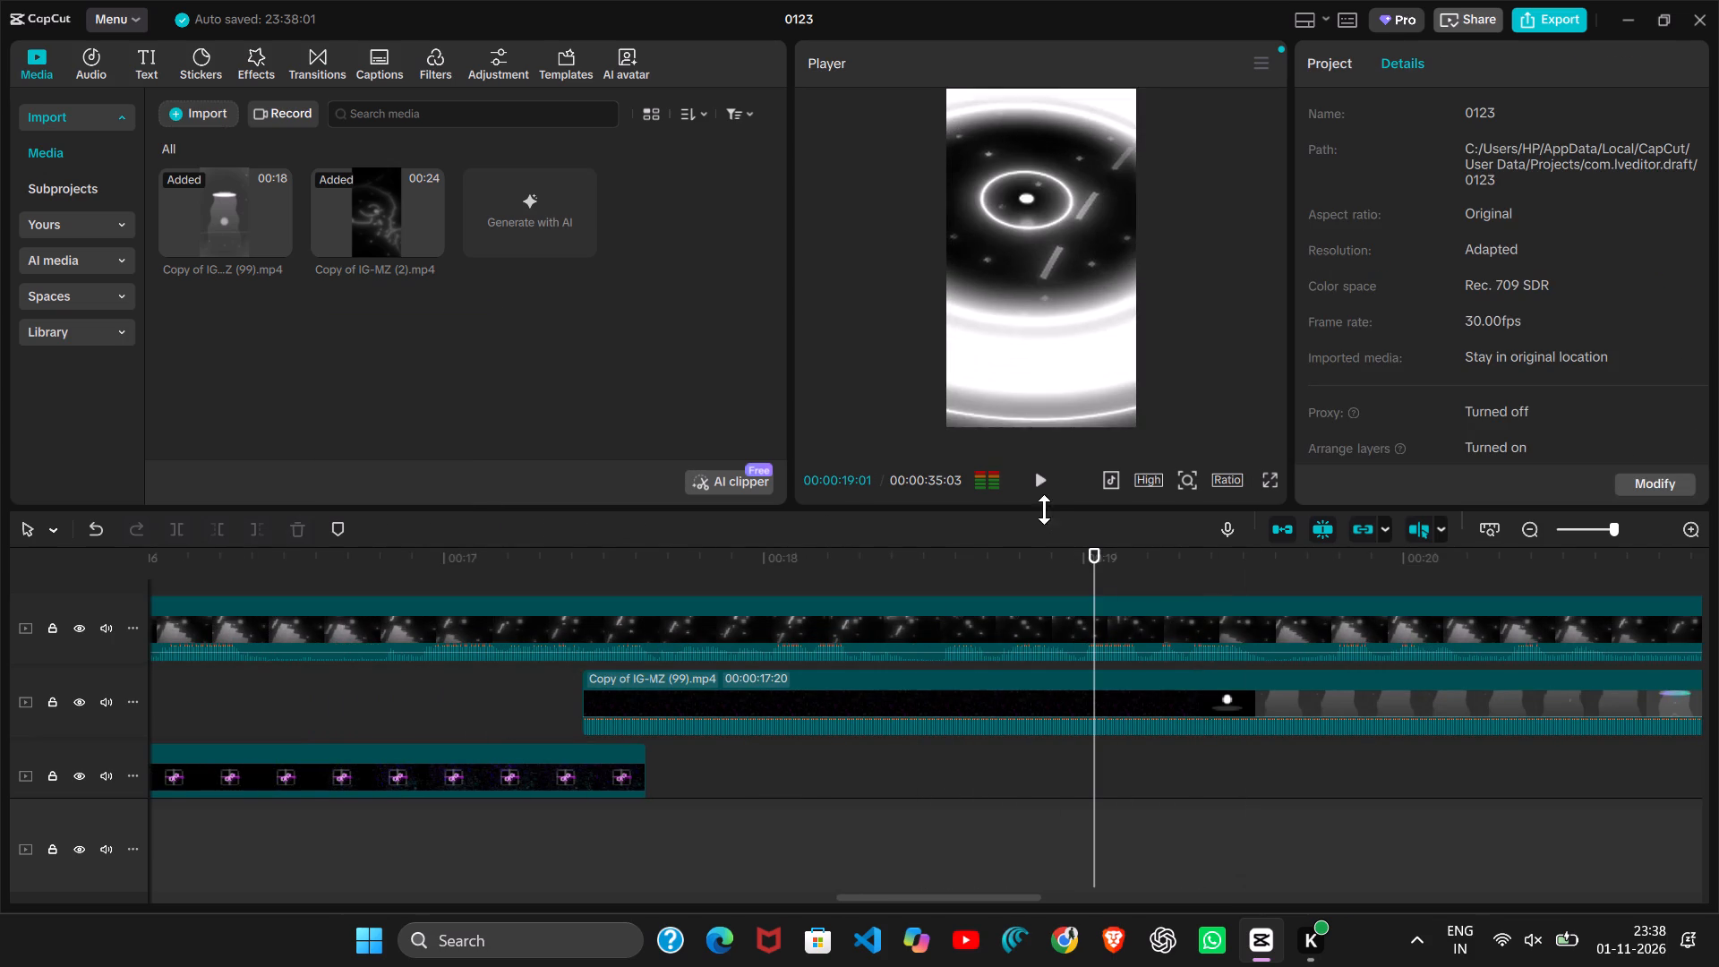
click(1044, 499)
click(1044, 499)
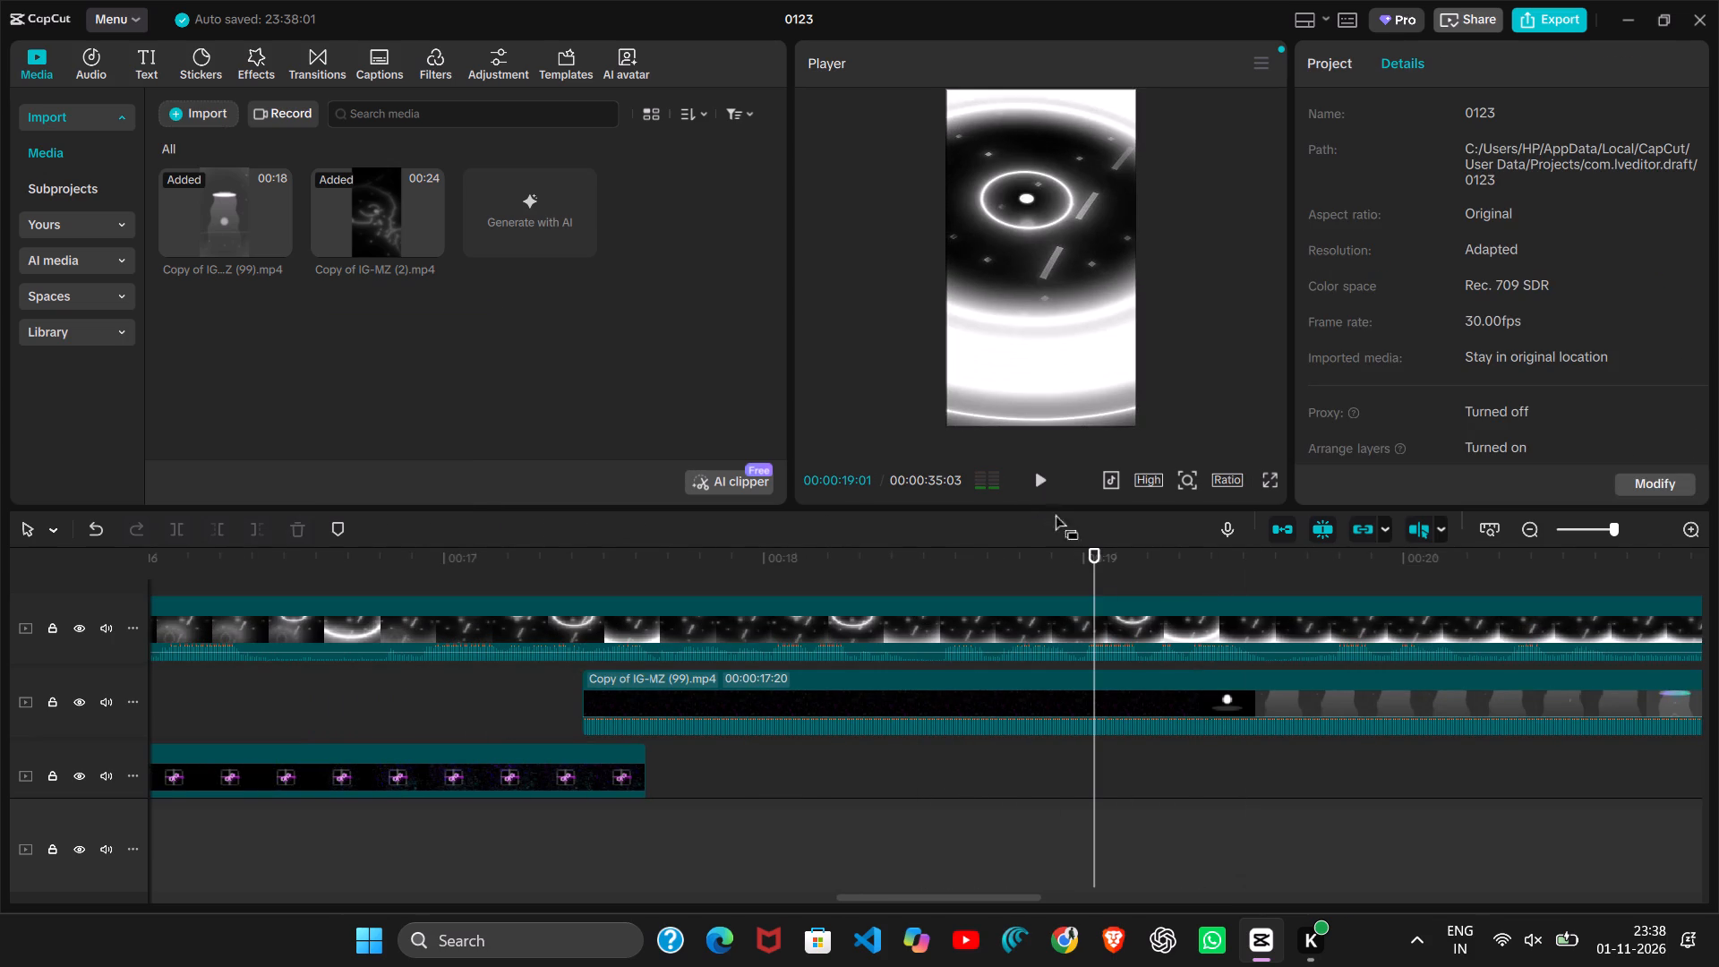
Move the playhead back to the start of the timeline.
drag(1093, 585, 650, 646)
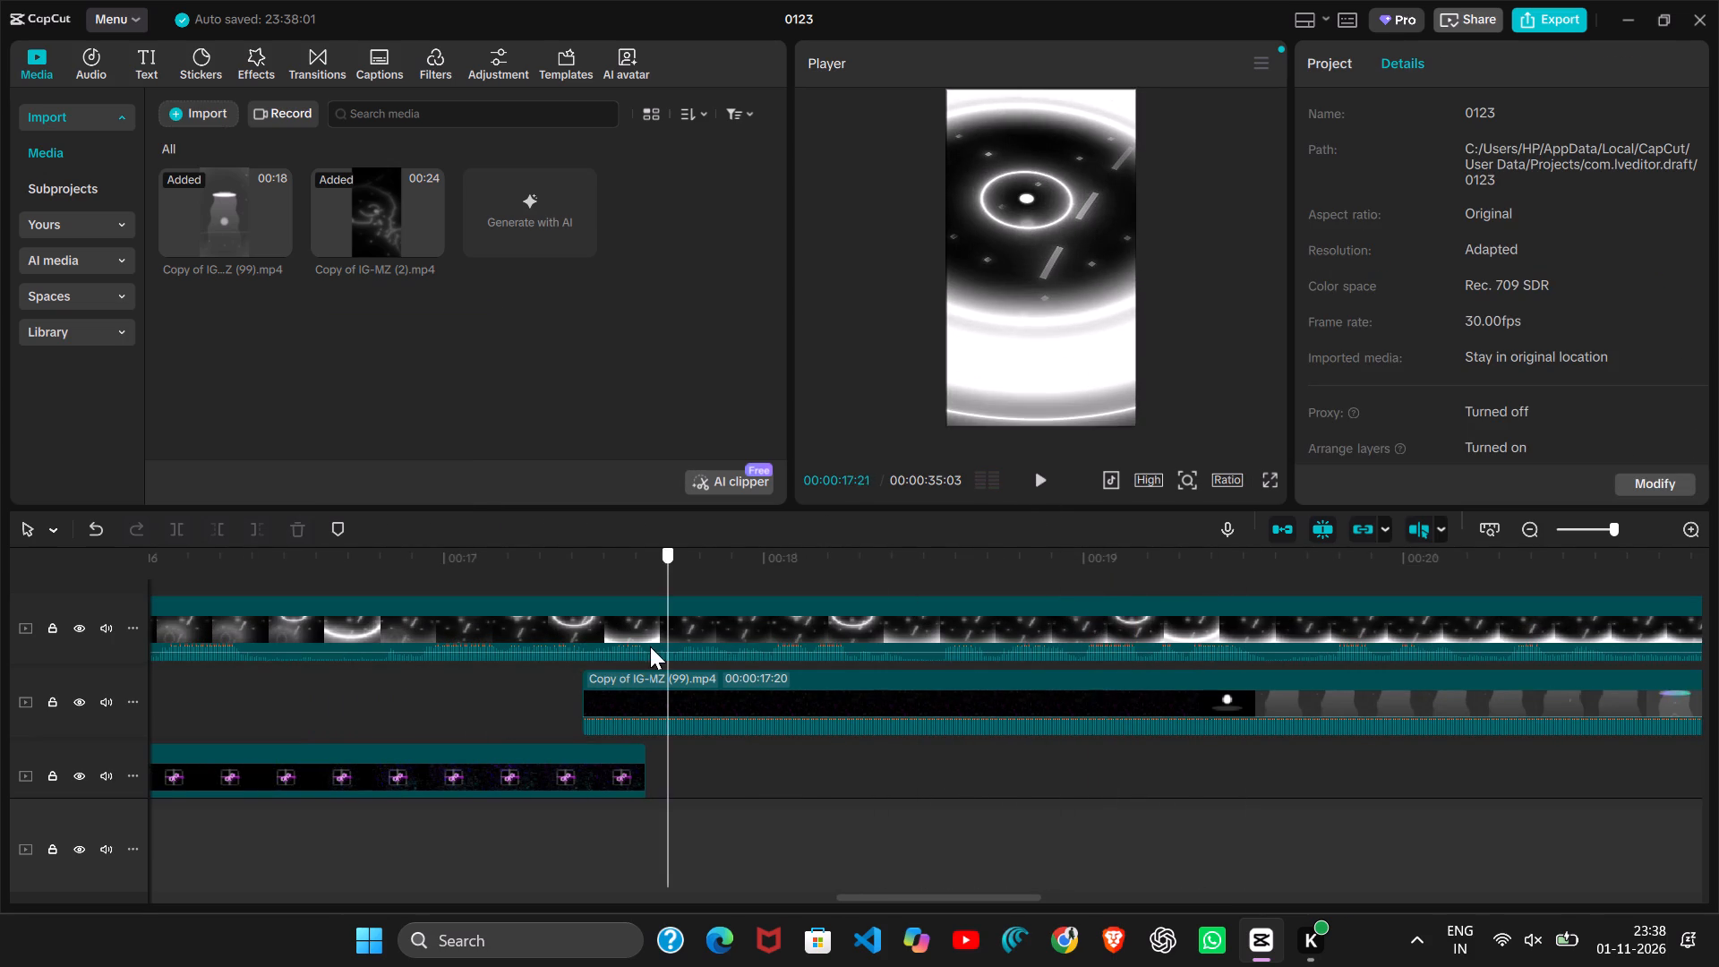
drag(650, 646, 343, 830)
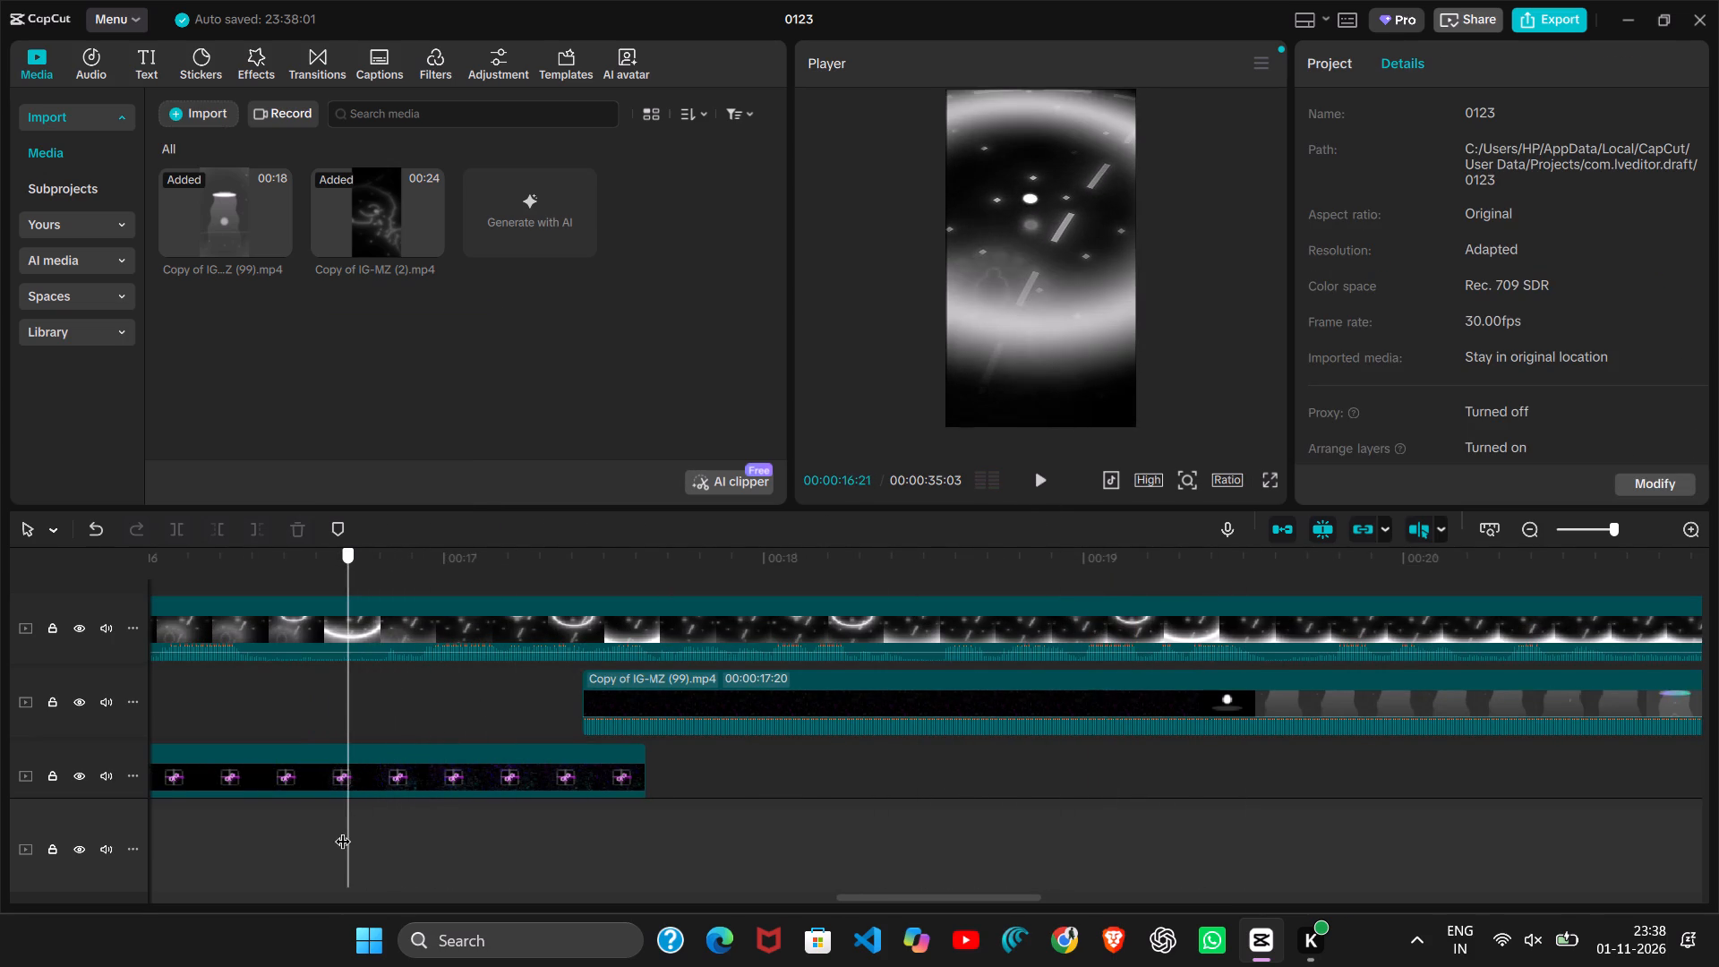
drag(343, 830, 0, 798)
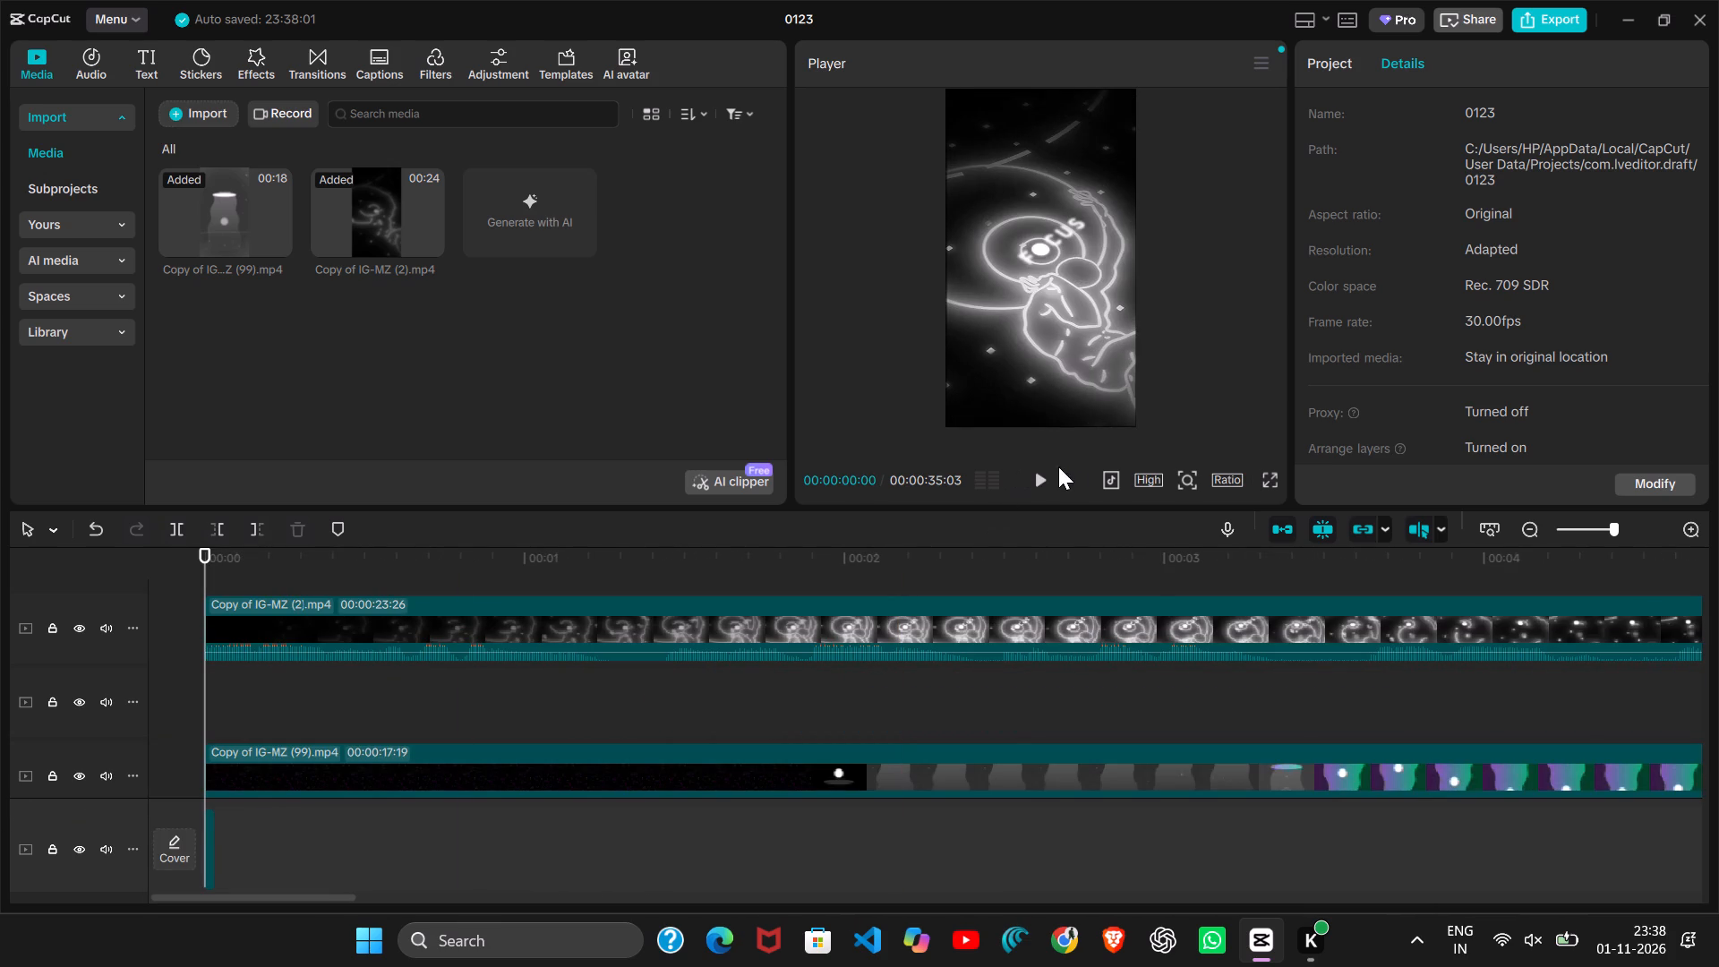
Play the edit from the start of the timeline and pause at about 3.5 seconds.
click(1046, 475)
click(1046, 475)
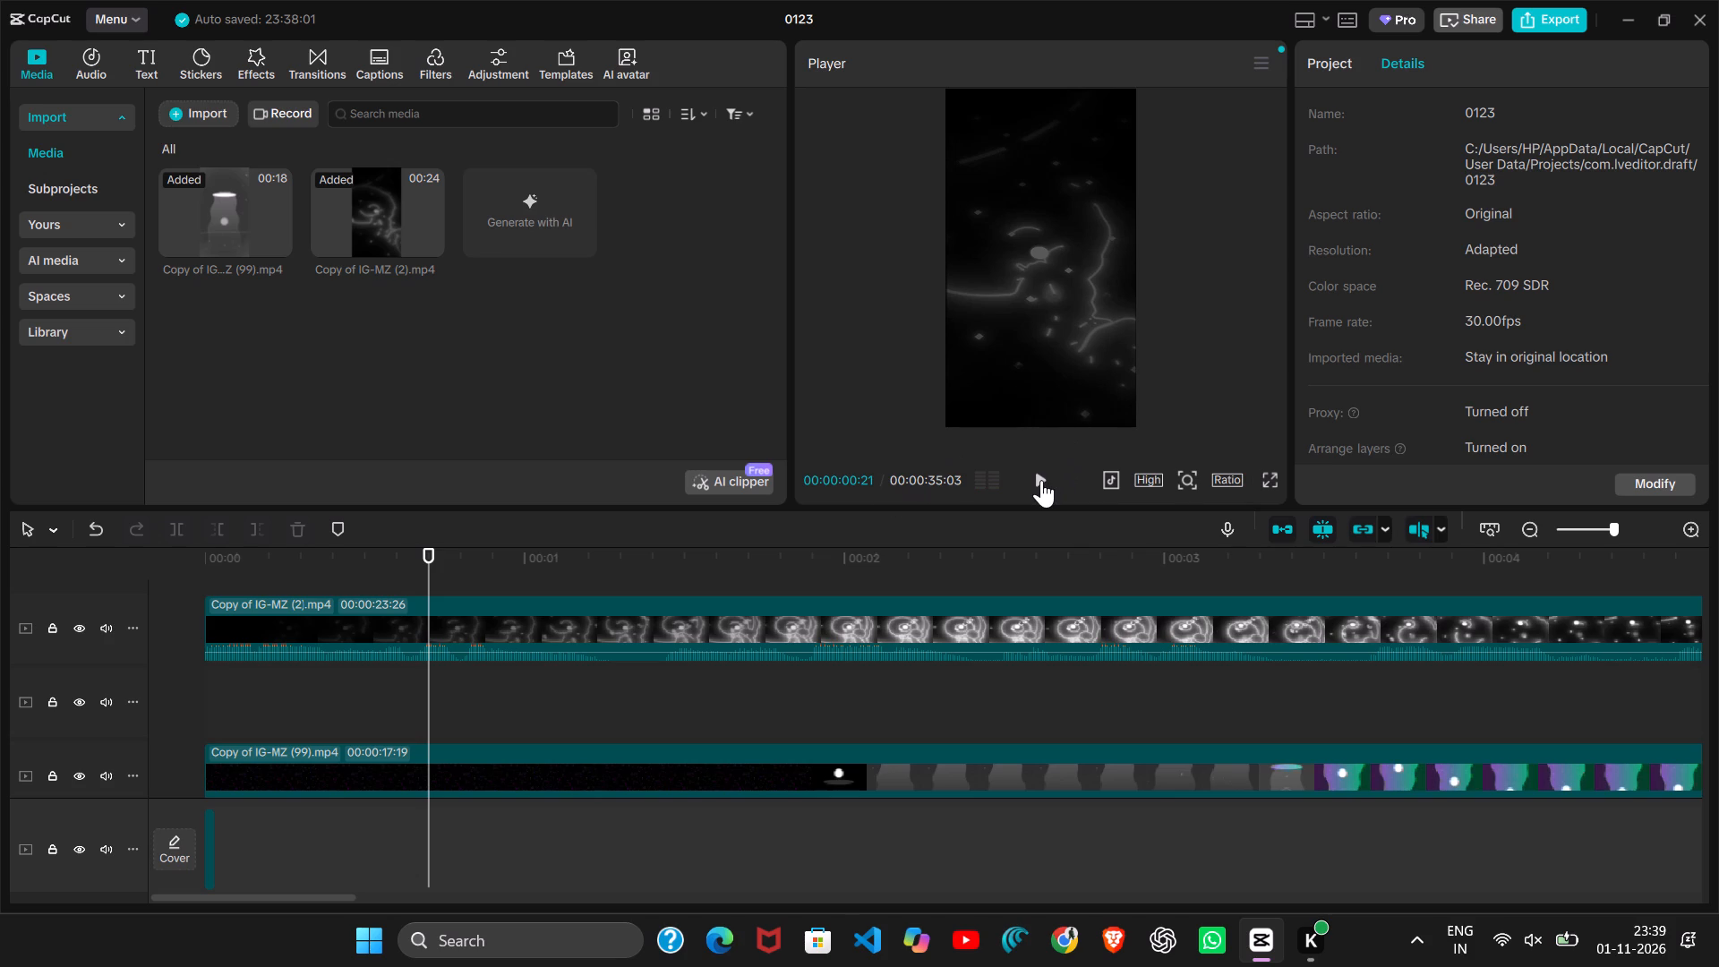
click(1041, 480)
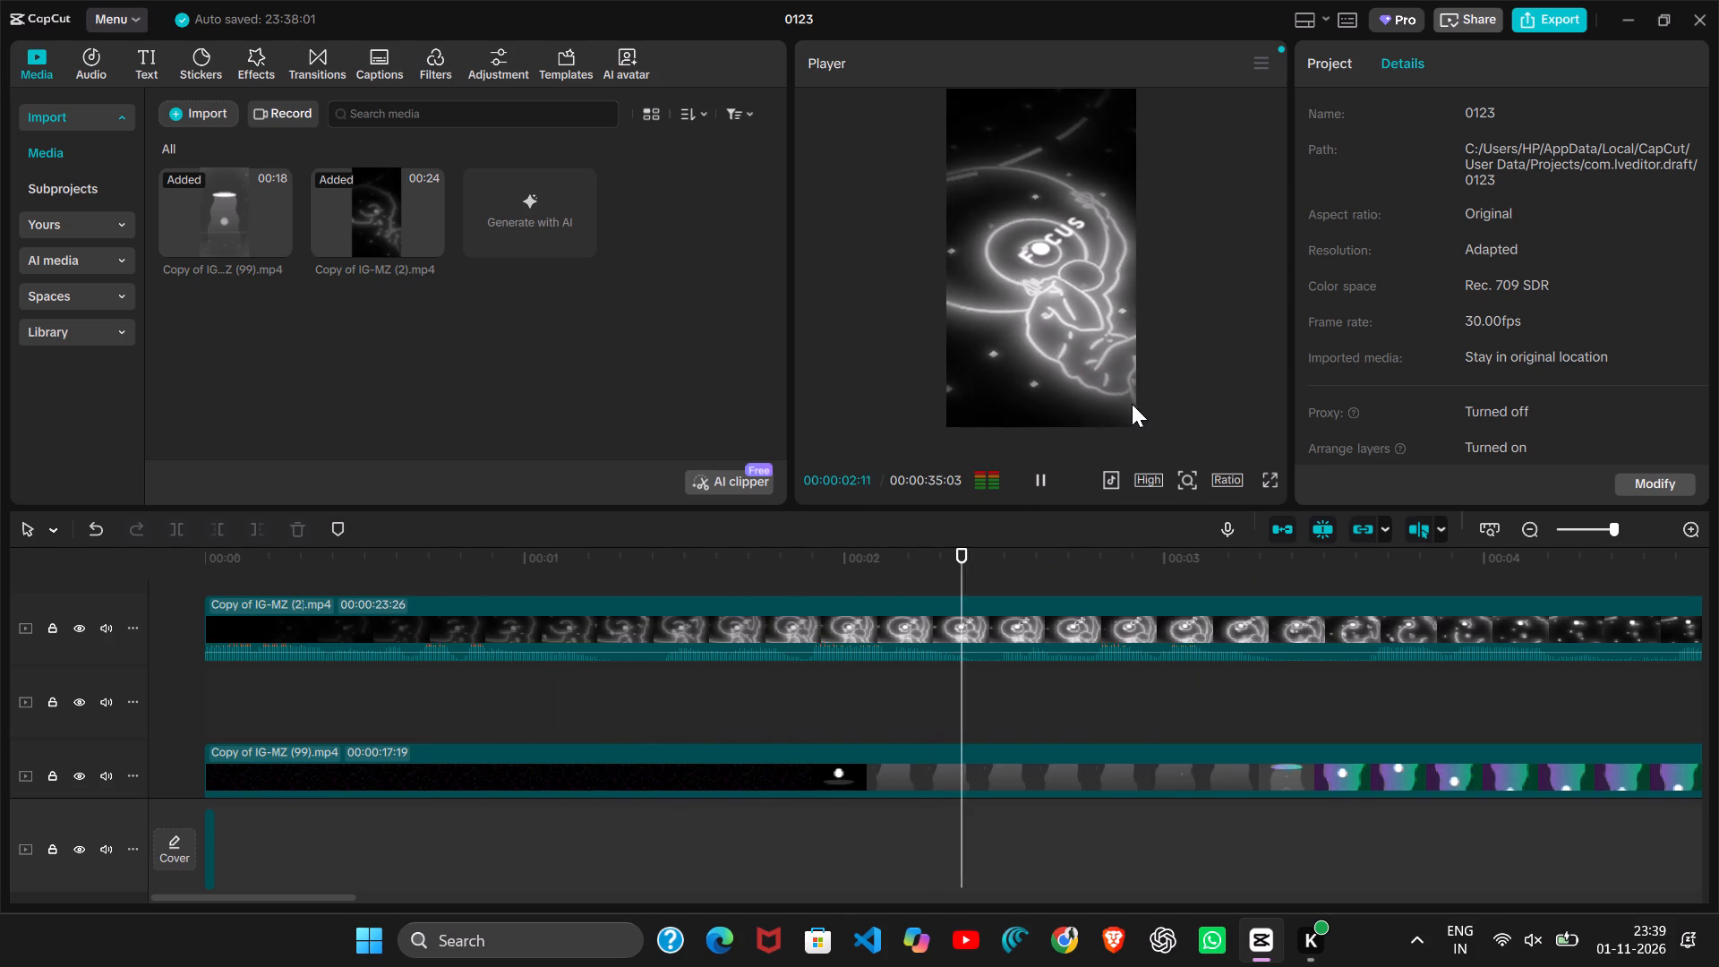
click(1048, 476)
Resume playback while looking through the clips on all tracks along the timeline.
scroll(973, 586, left, 2)
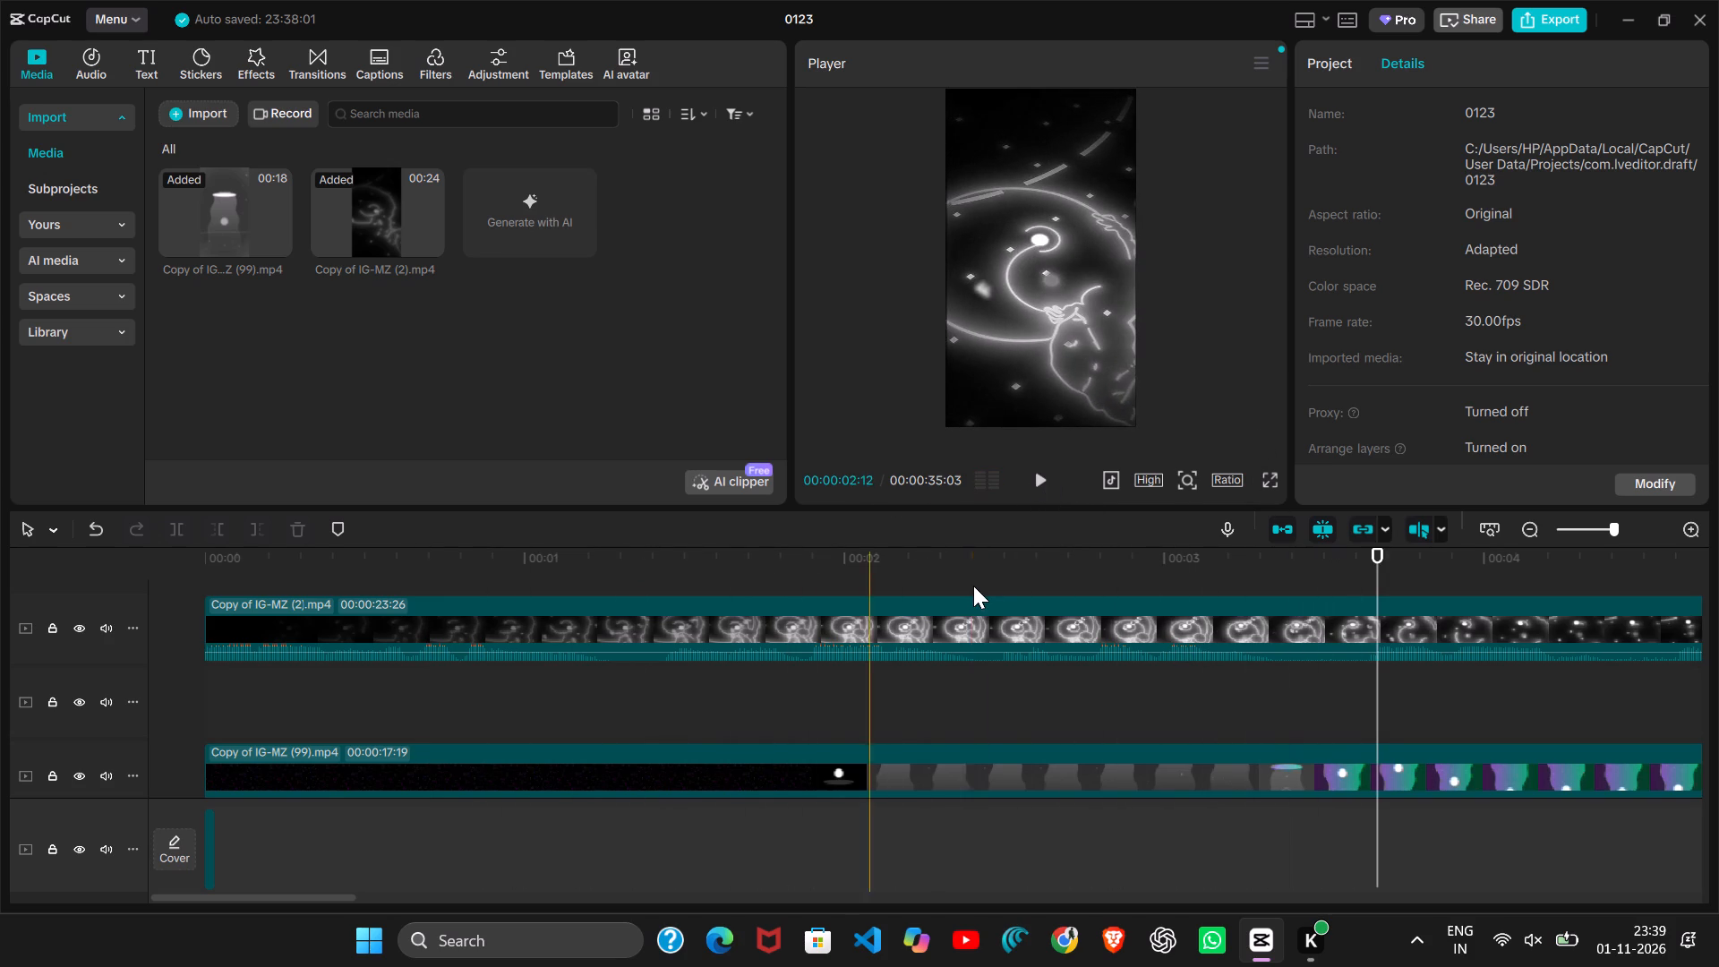
scroll(973, 586, left, 2)
click(1038, 483)
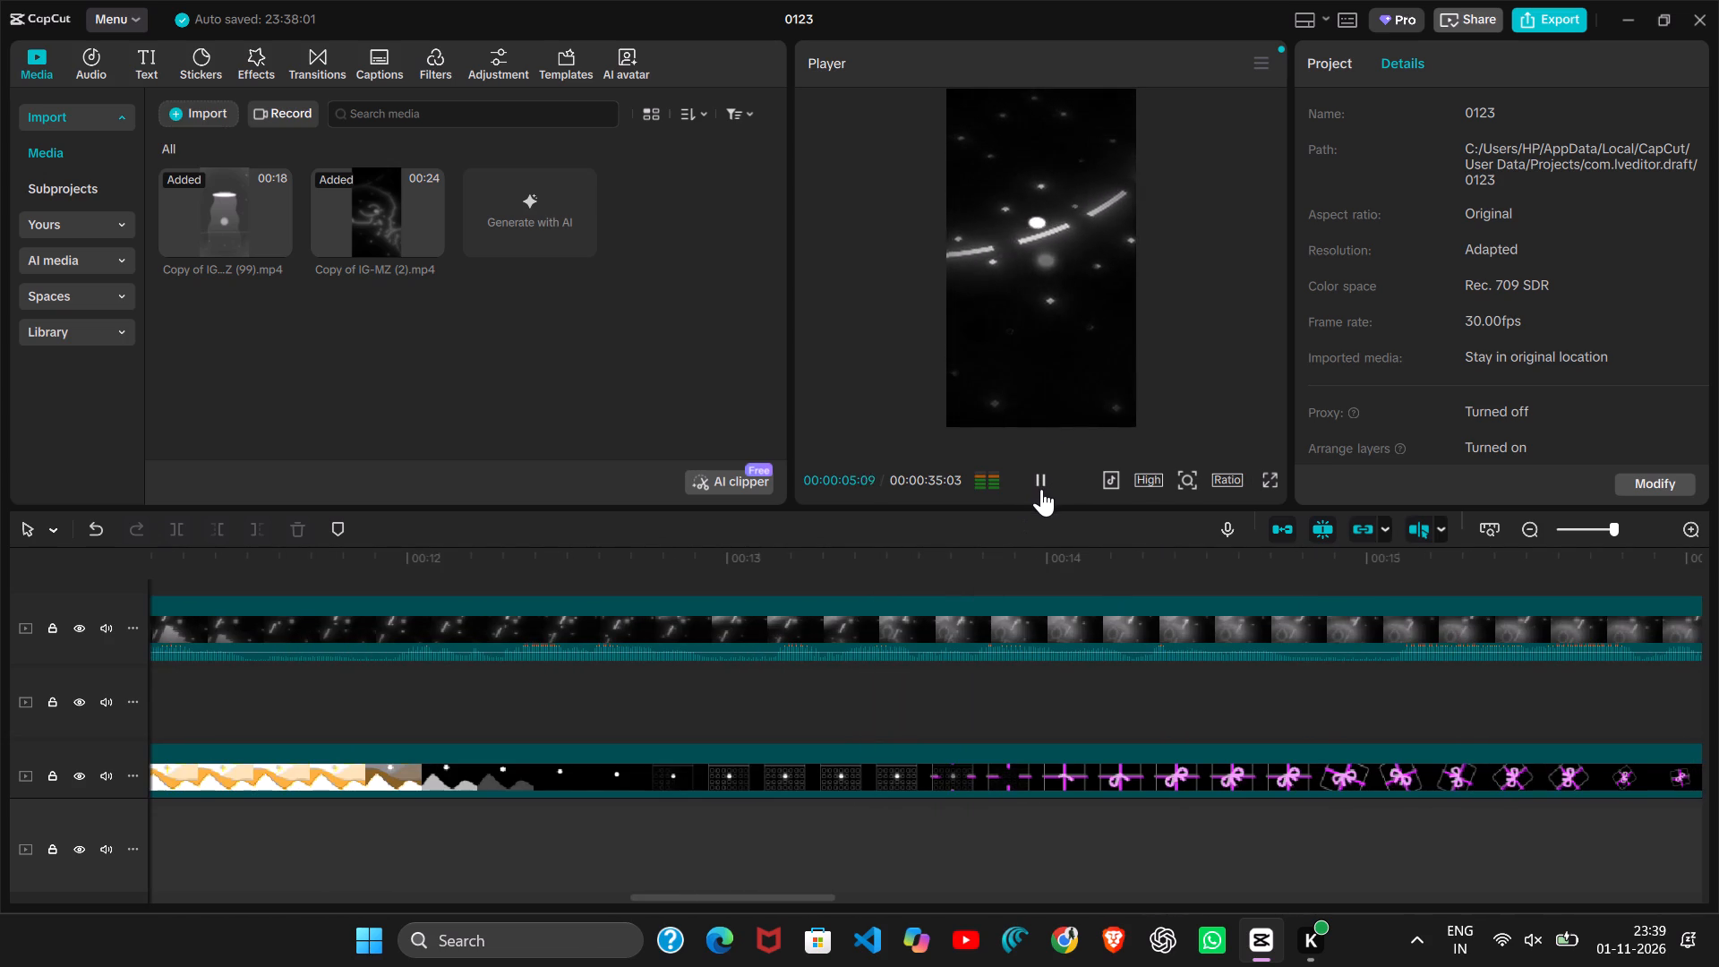
double_click(1039, 488)
scroll(928, 603, left, 1)
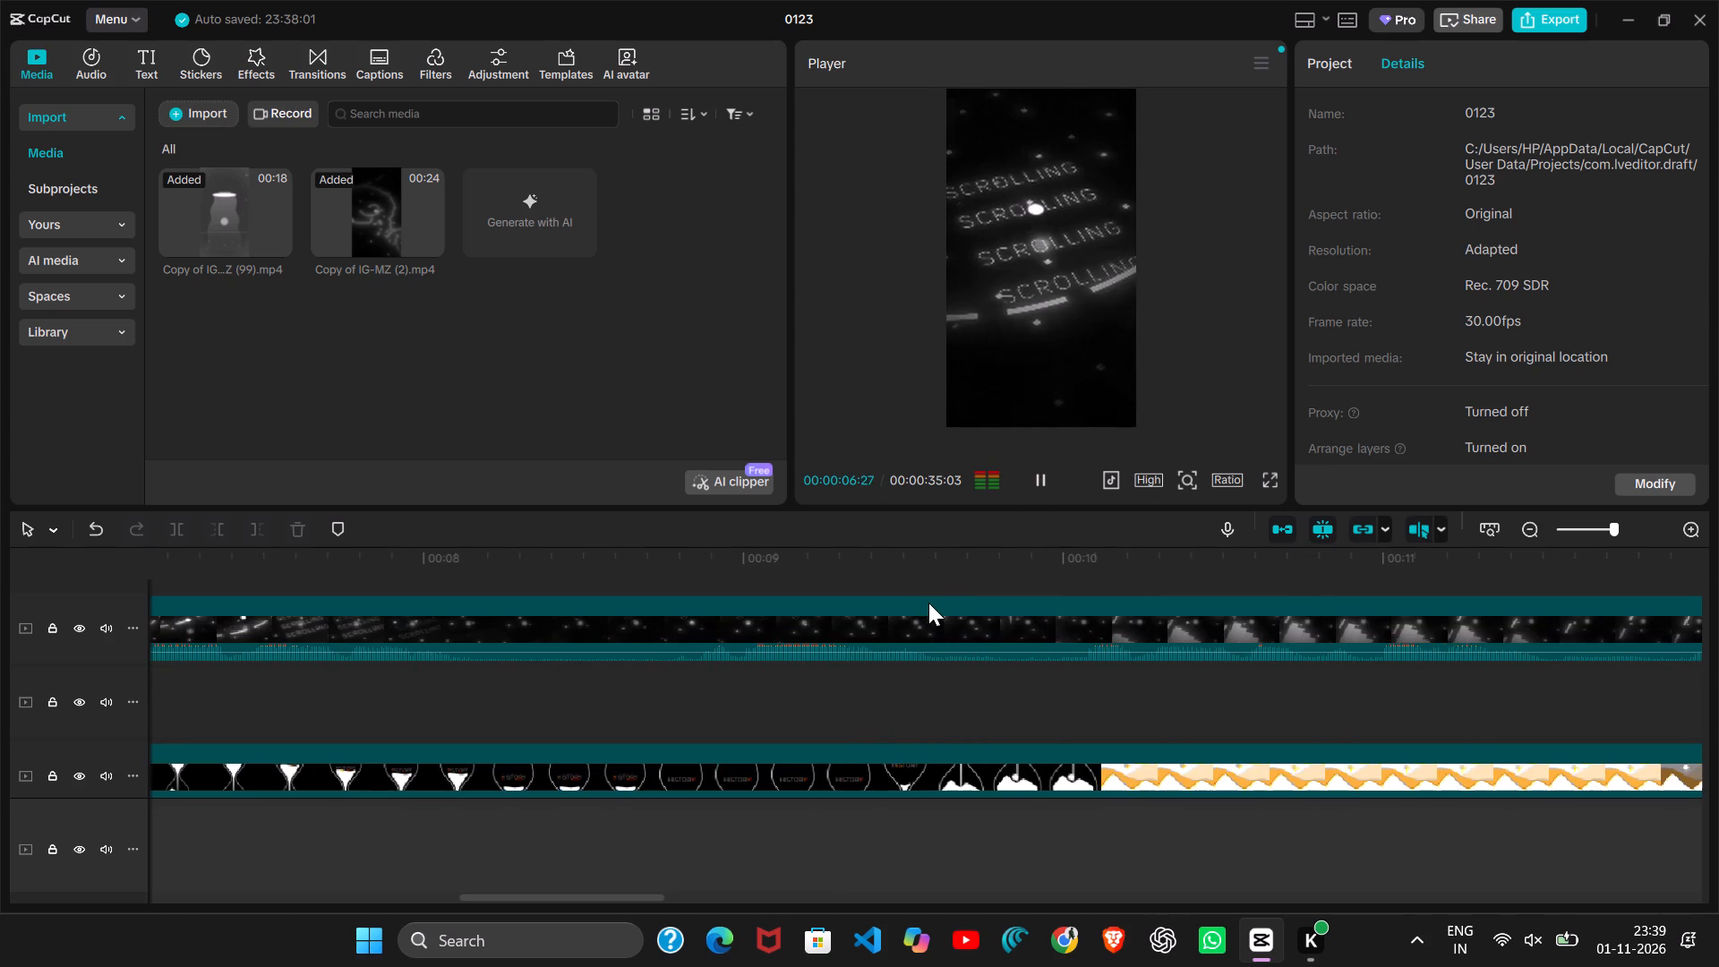
scroll(928, 603, up, 2)
scroll(928, 603, right, 3)
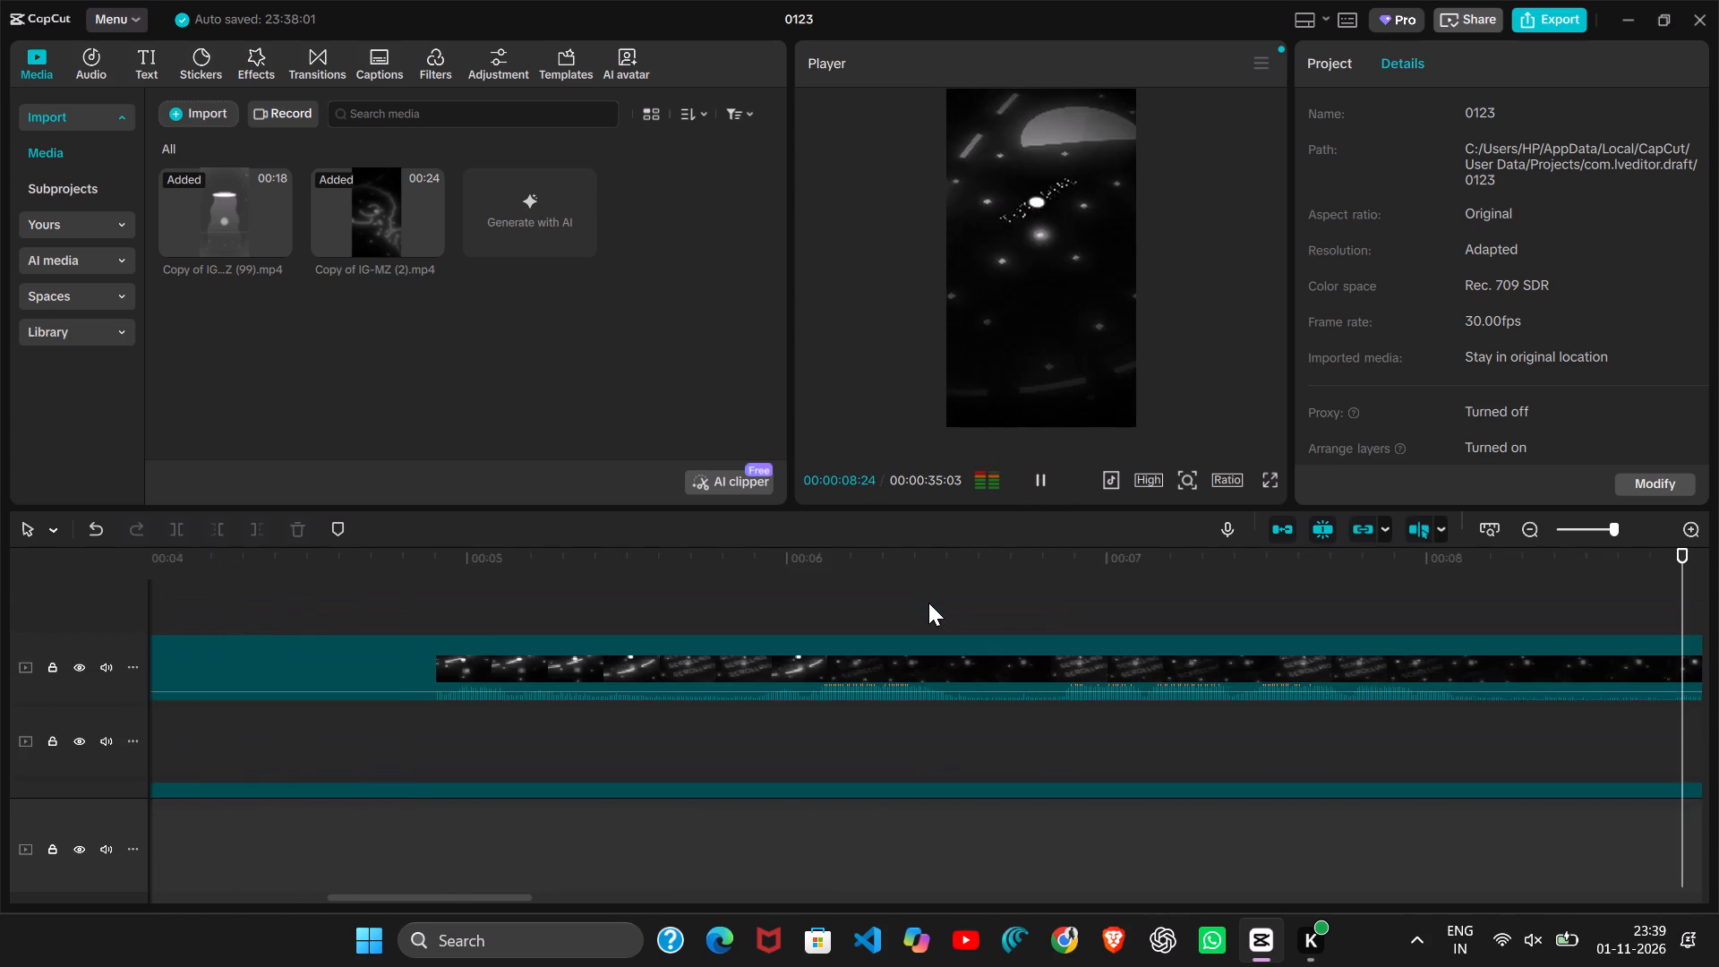
scroll(928, 603, right, 3)
Select the top Copy of IG-MZ (2) clip and set its uniform scale to 97%.
click(770, 672)
scroll(770, 672, right, 4)
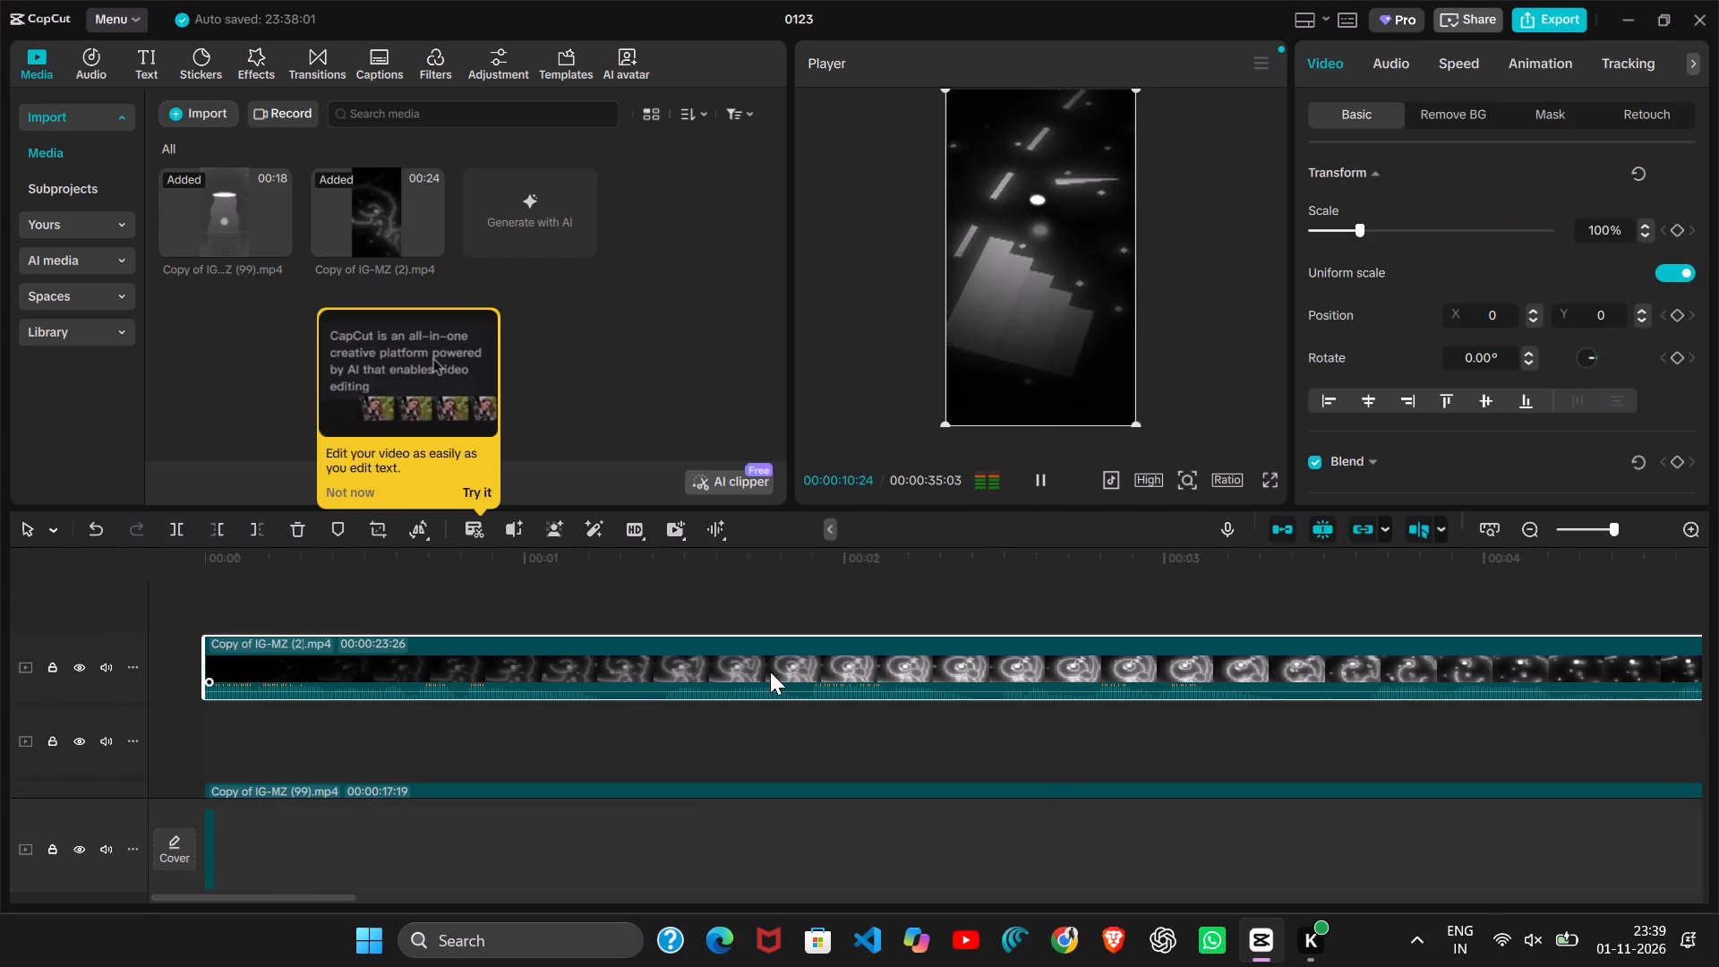
scroll(770, 672, right, 1)
scroll(758, 629, left, 13)
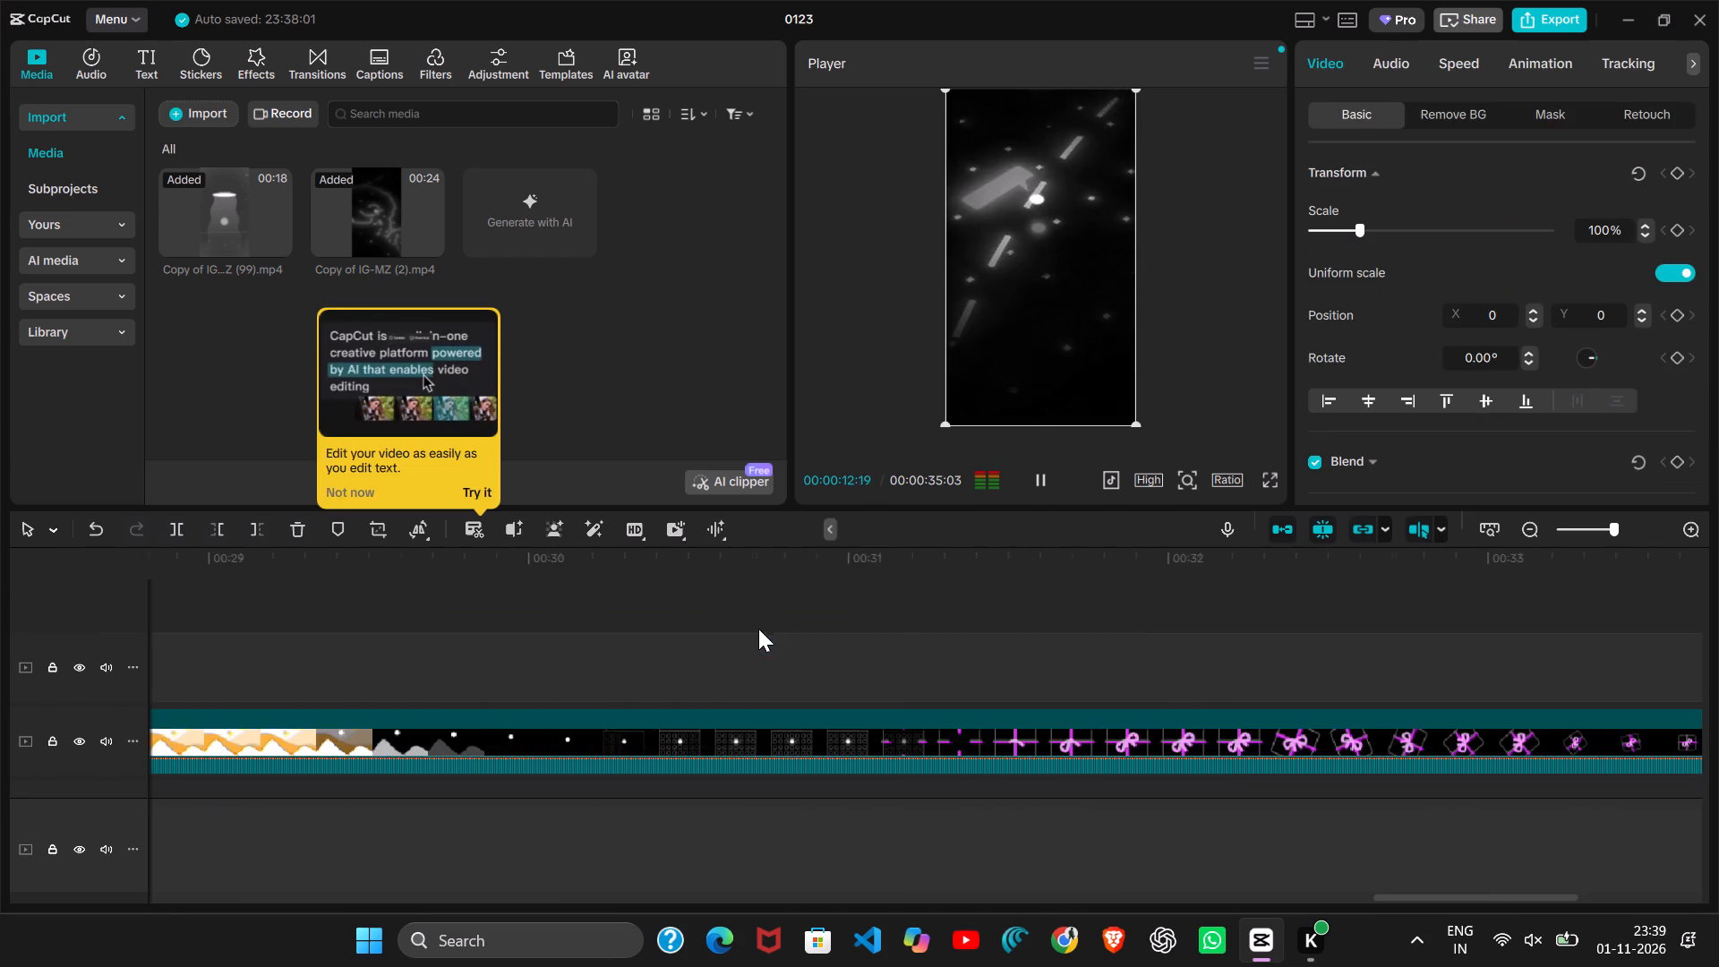
scroll(1147, 626, right, 3)
scroll(1147, 626, left, 6)
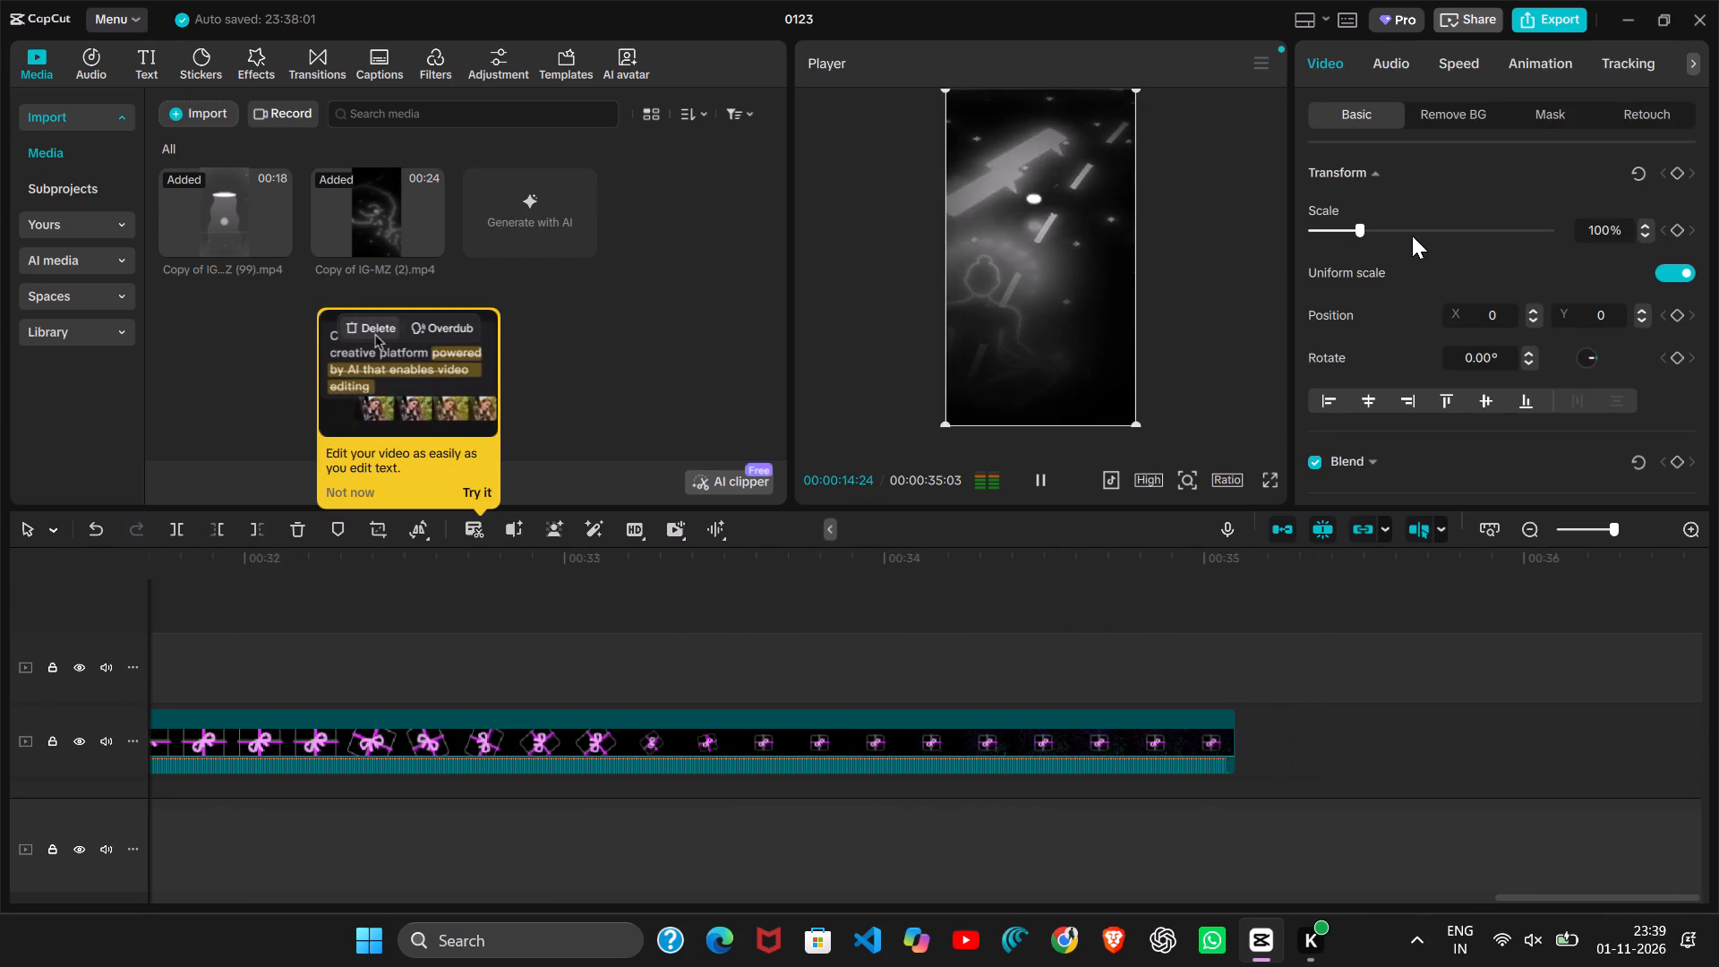
drag(1412, 235, 1351, 256)
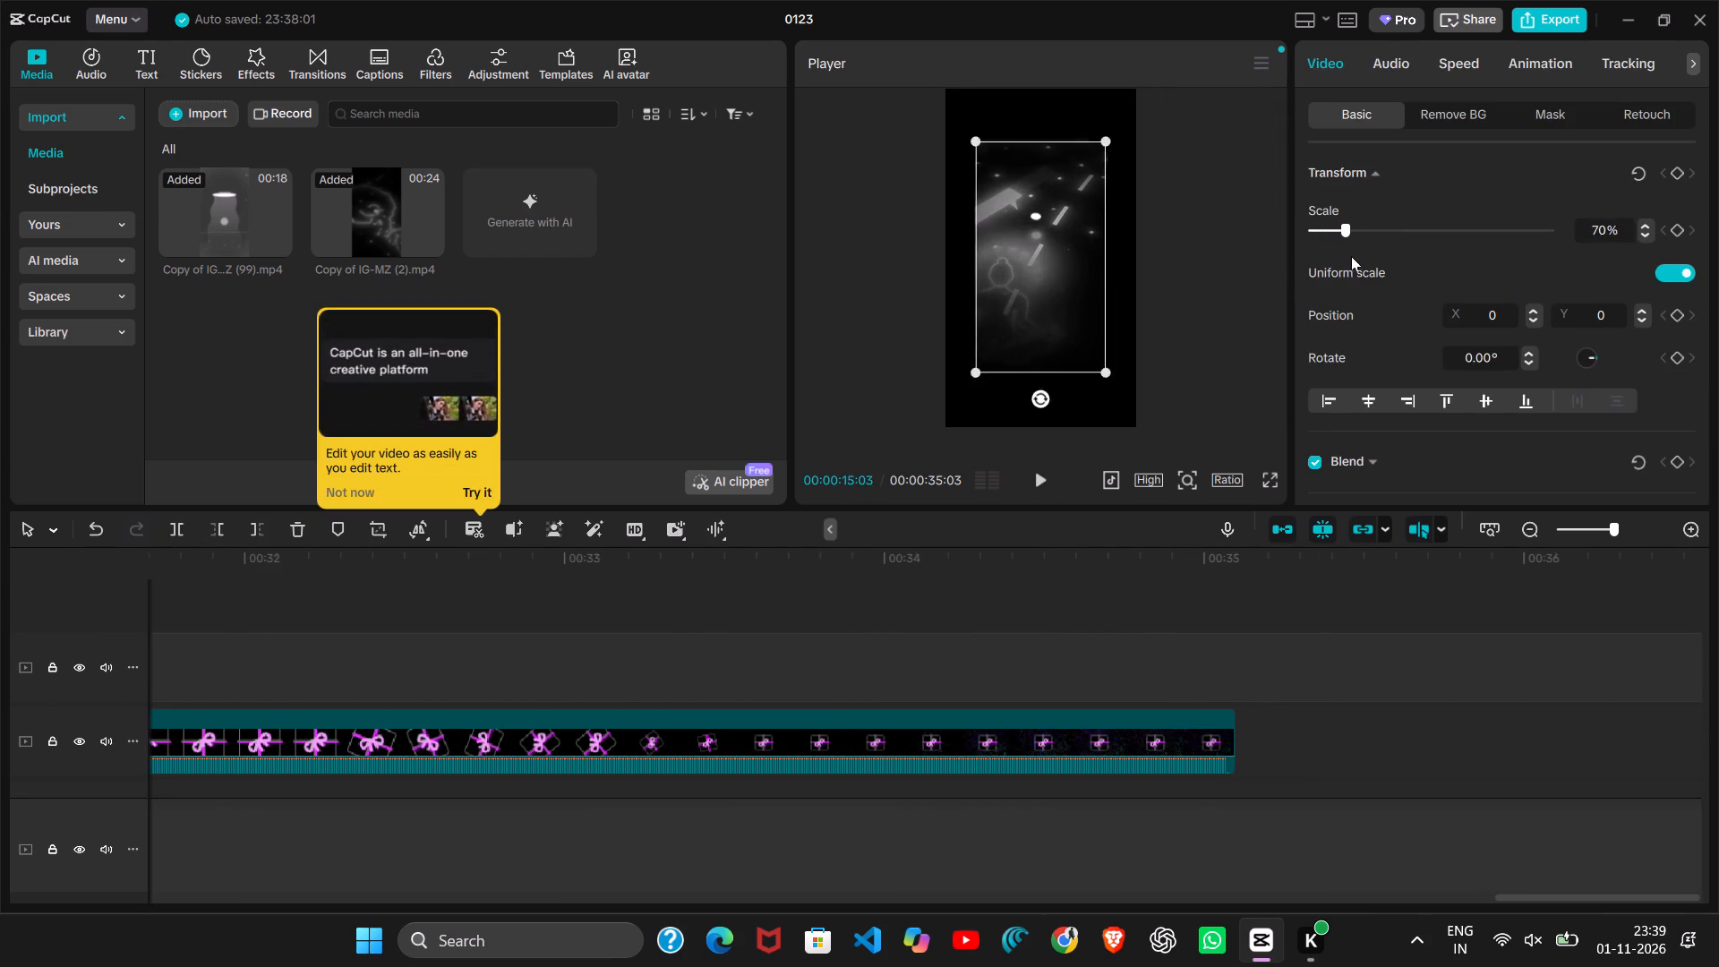
drag(1351, 256, 1363, 260)
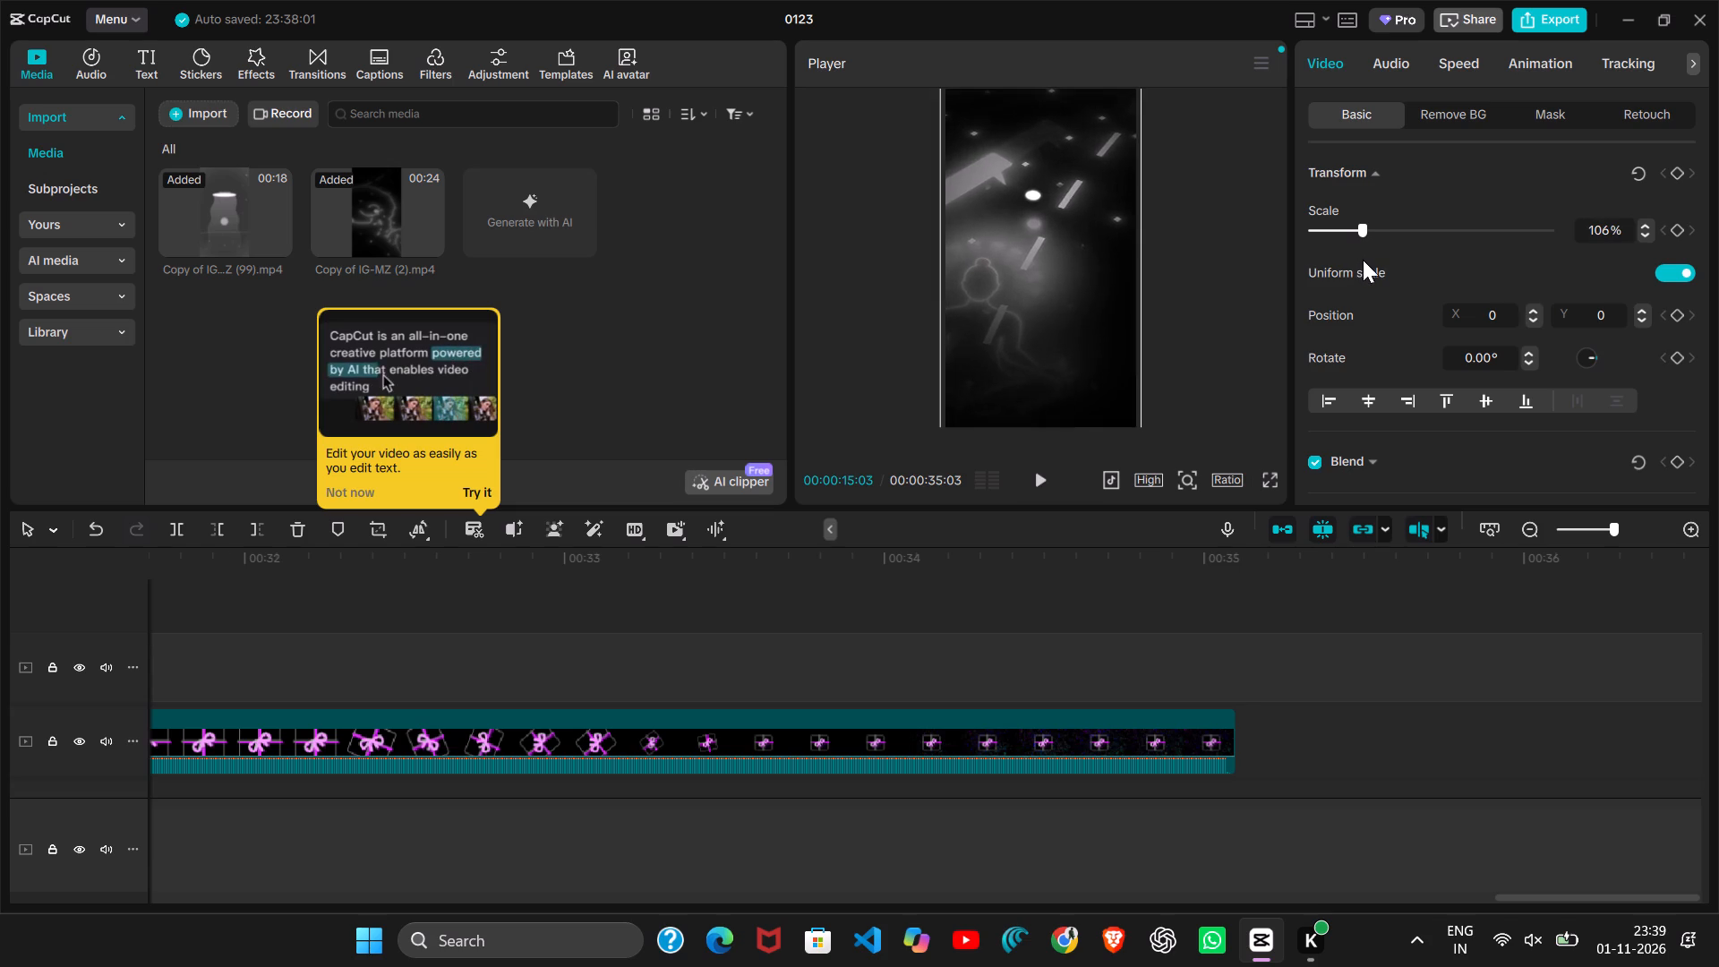
drag(1363, 260, 1359, 261)
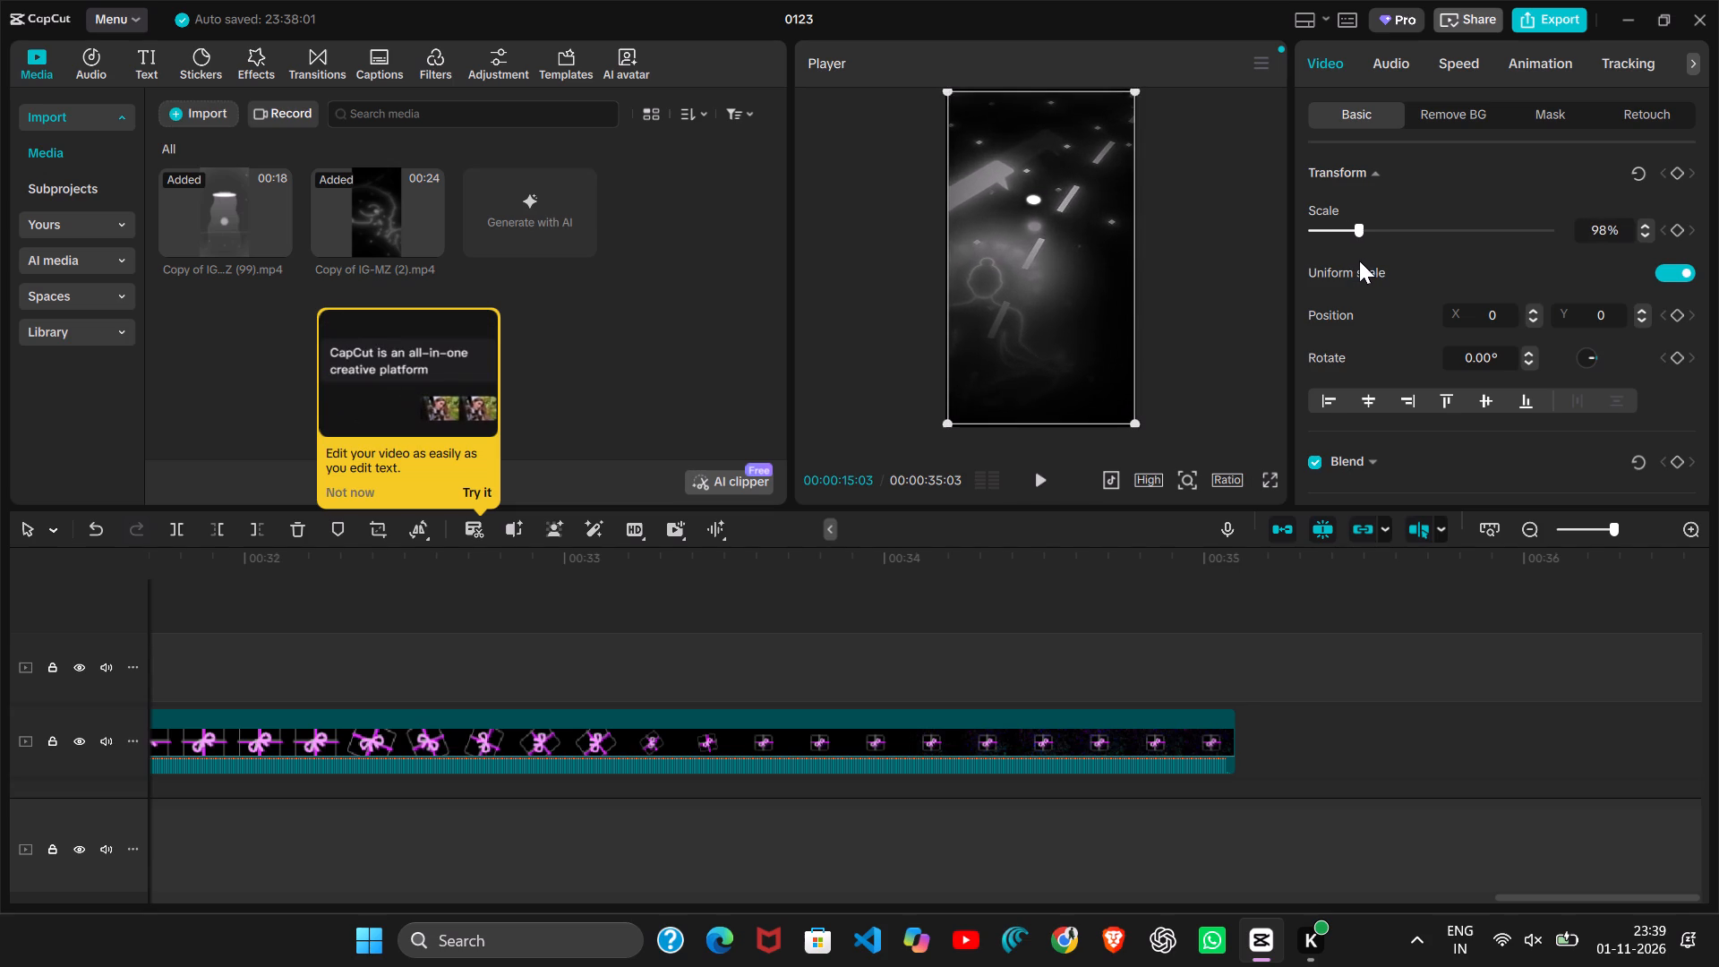
drag(1359, 261, 1358, 261)
Set the Copy of IG-MZ (2) clip's position to X 9999 and Y 9999.
click(1502, 319)
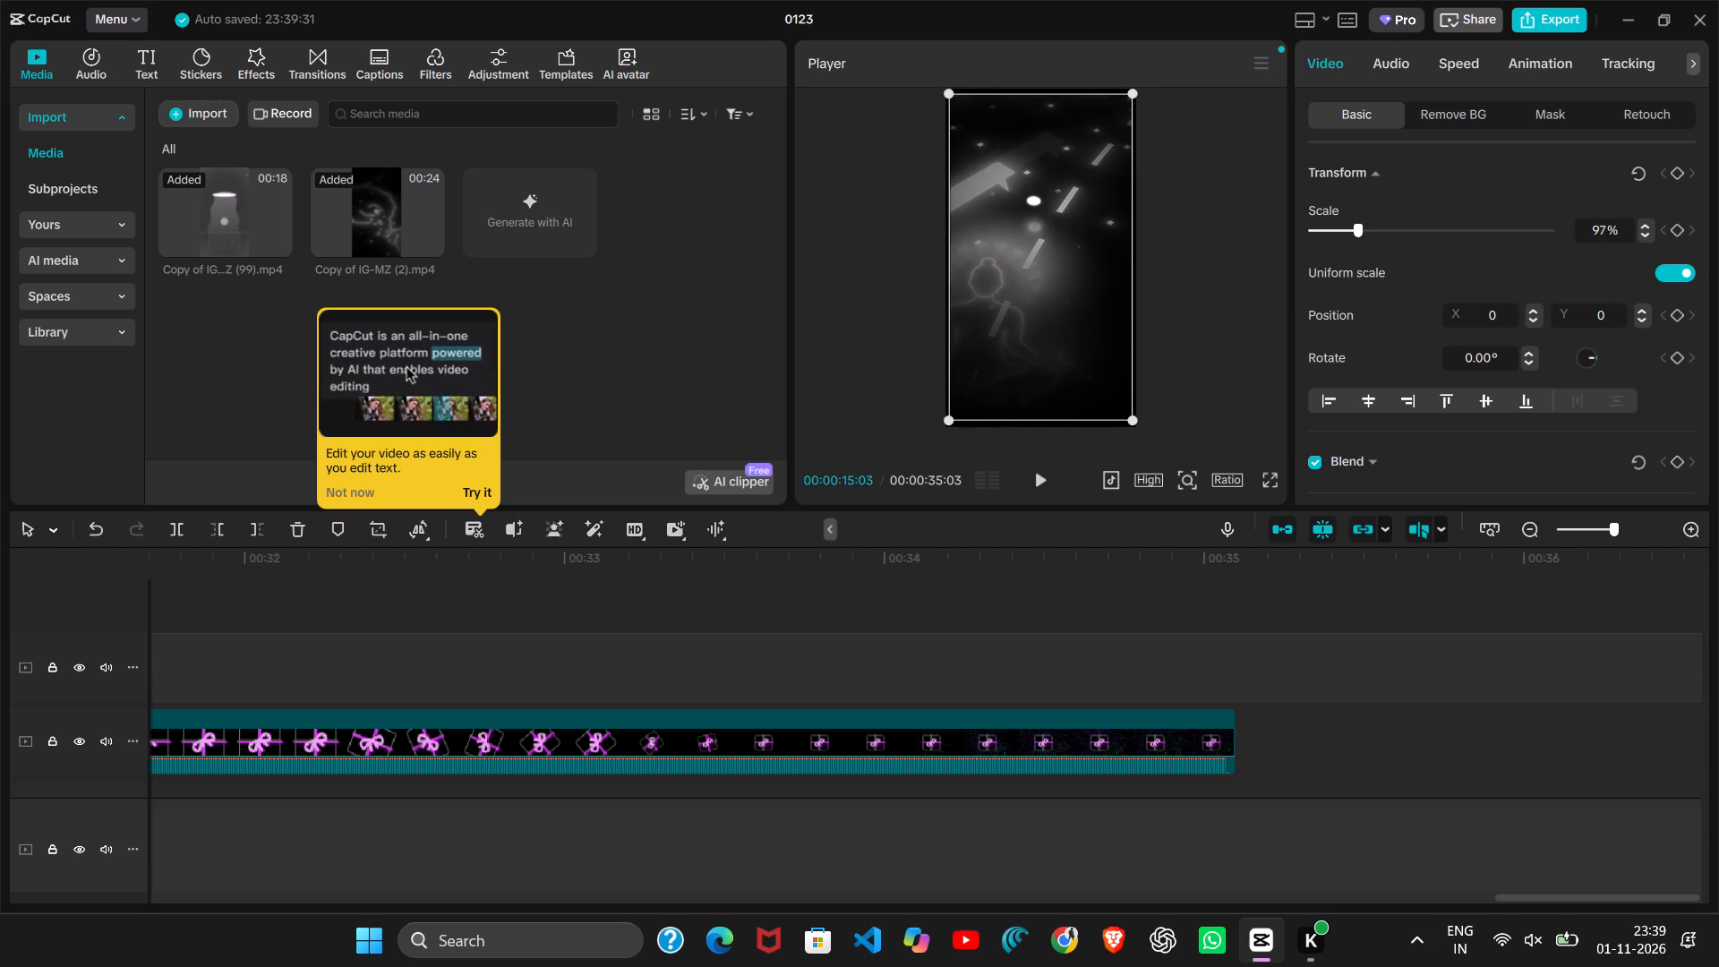
key(BackSpace)
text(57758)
click(1588, 309)
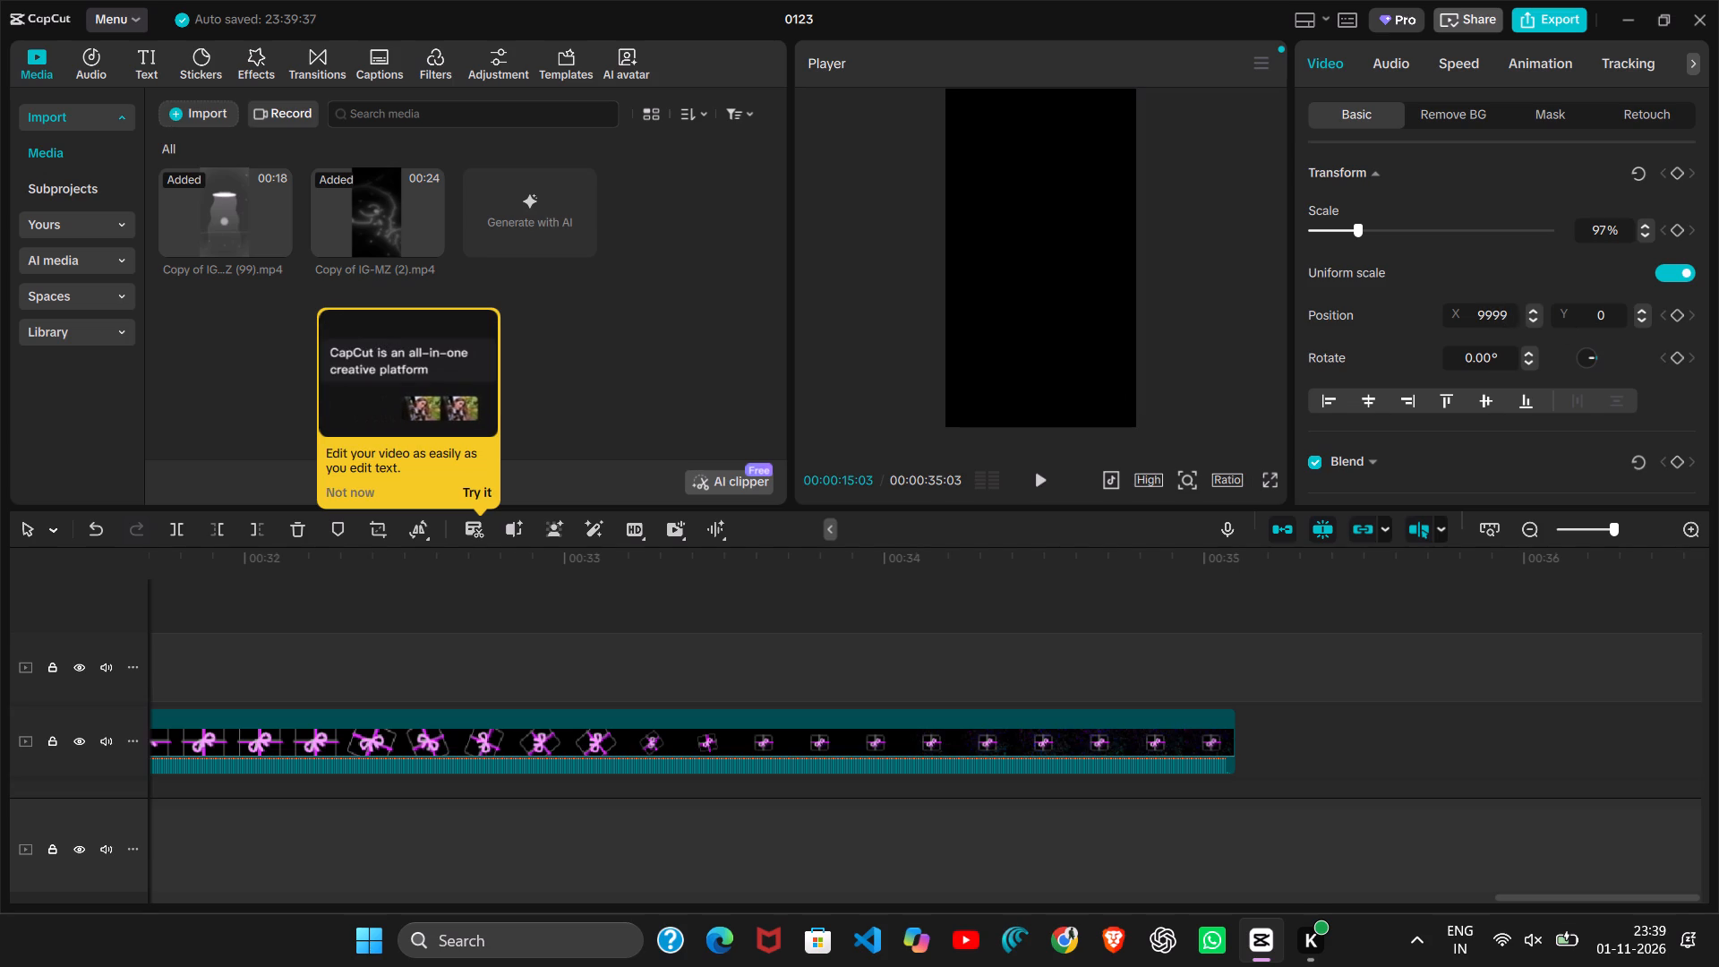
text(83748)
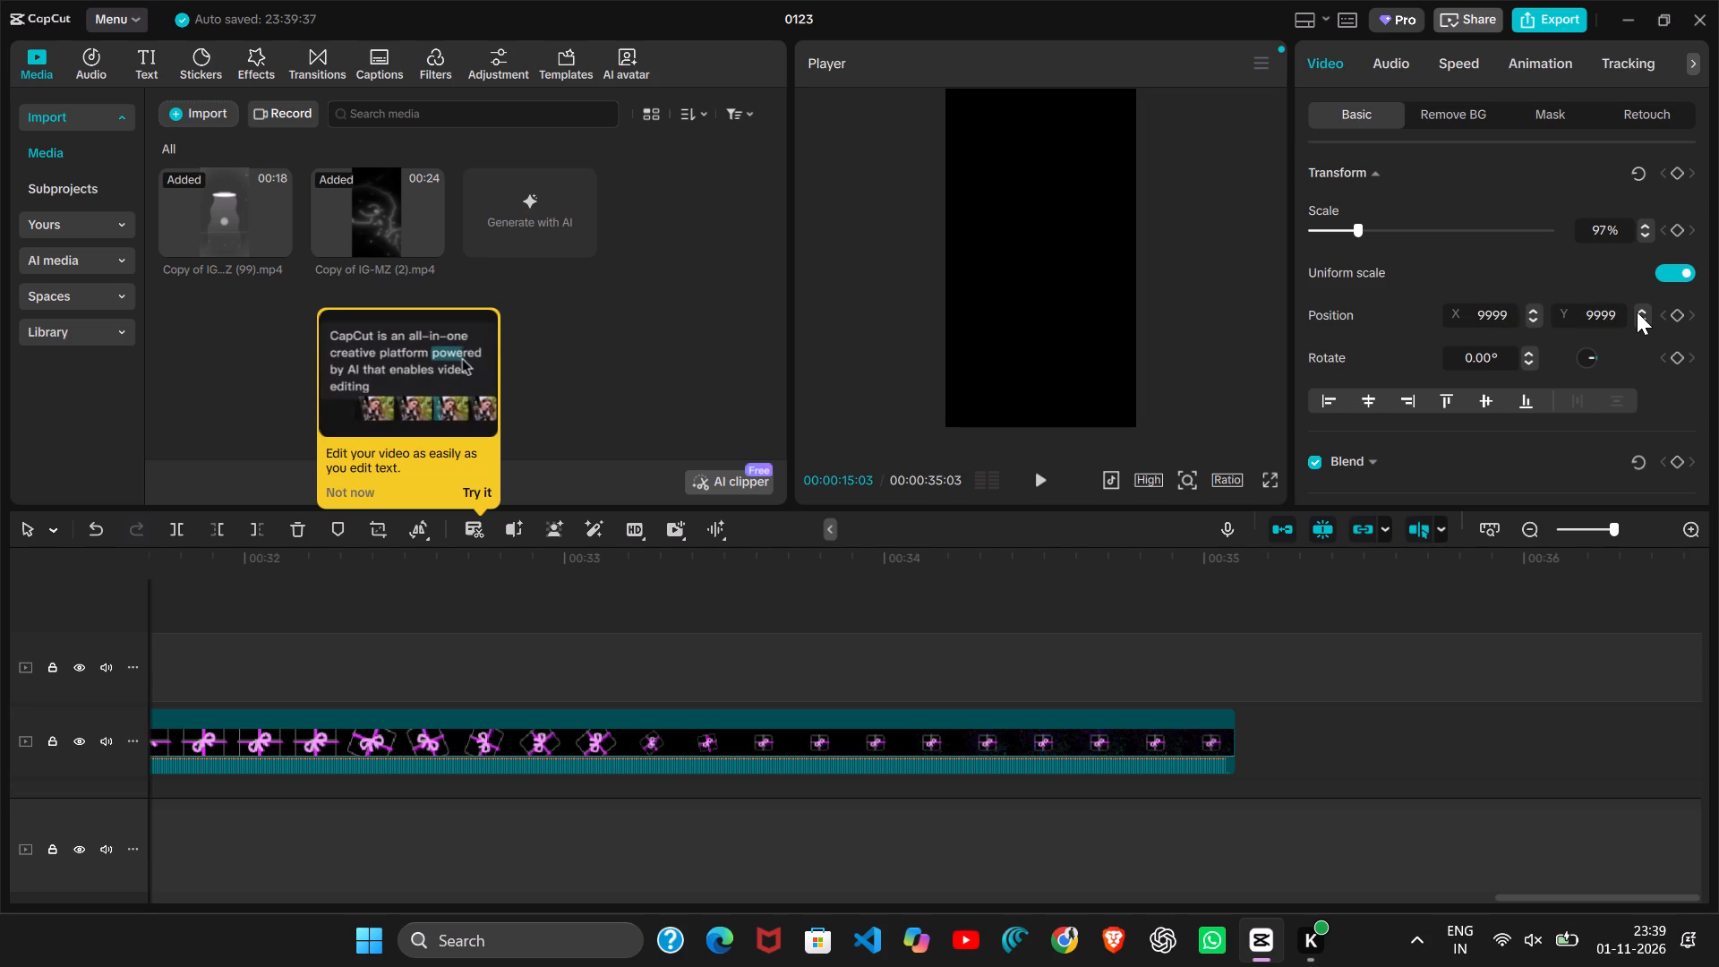
Set the Copy of IG-MZ (2) clip's rotation to 7°.
click(1502, 365)
key(BackSpace)
key(BackSpace)
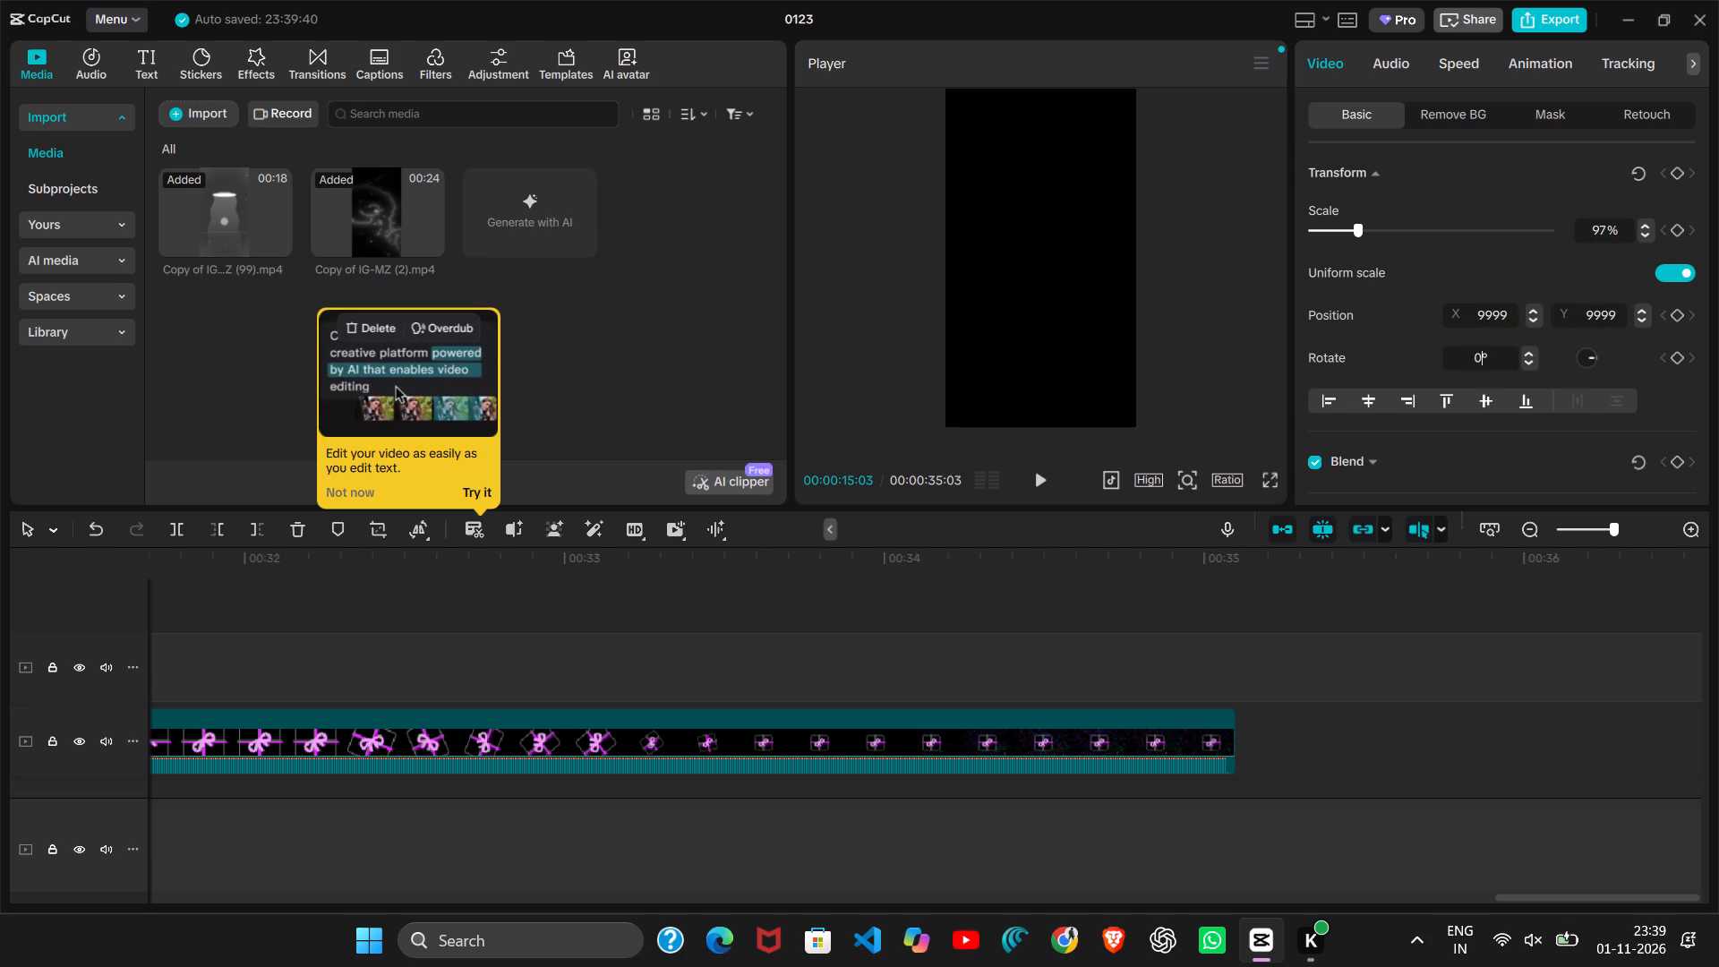
key(BackSpace)
key(BackSpace)
key(7)
Play the edit on from about 15 seconds and check the transformed top clip against the tracks below.
scroll(654, 680, right, 12)
click(1031, 487)
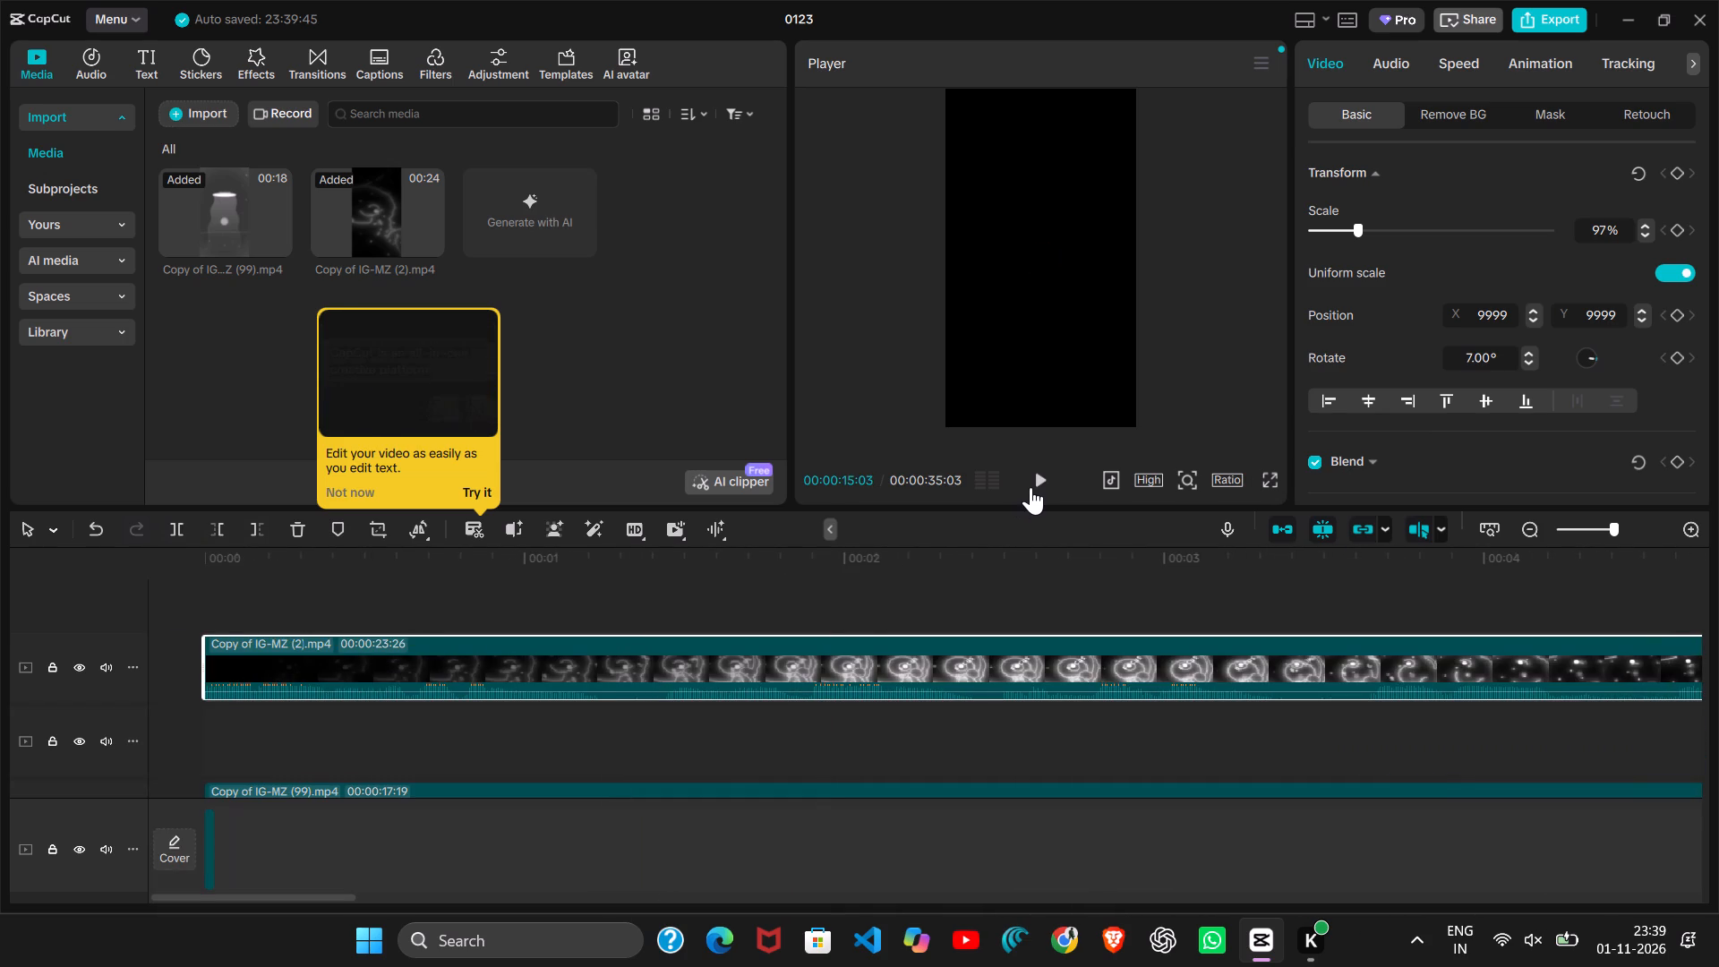
click(1031, 487)
drag(1029, 499, 1044, 489)
click(1044, 489)
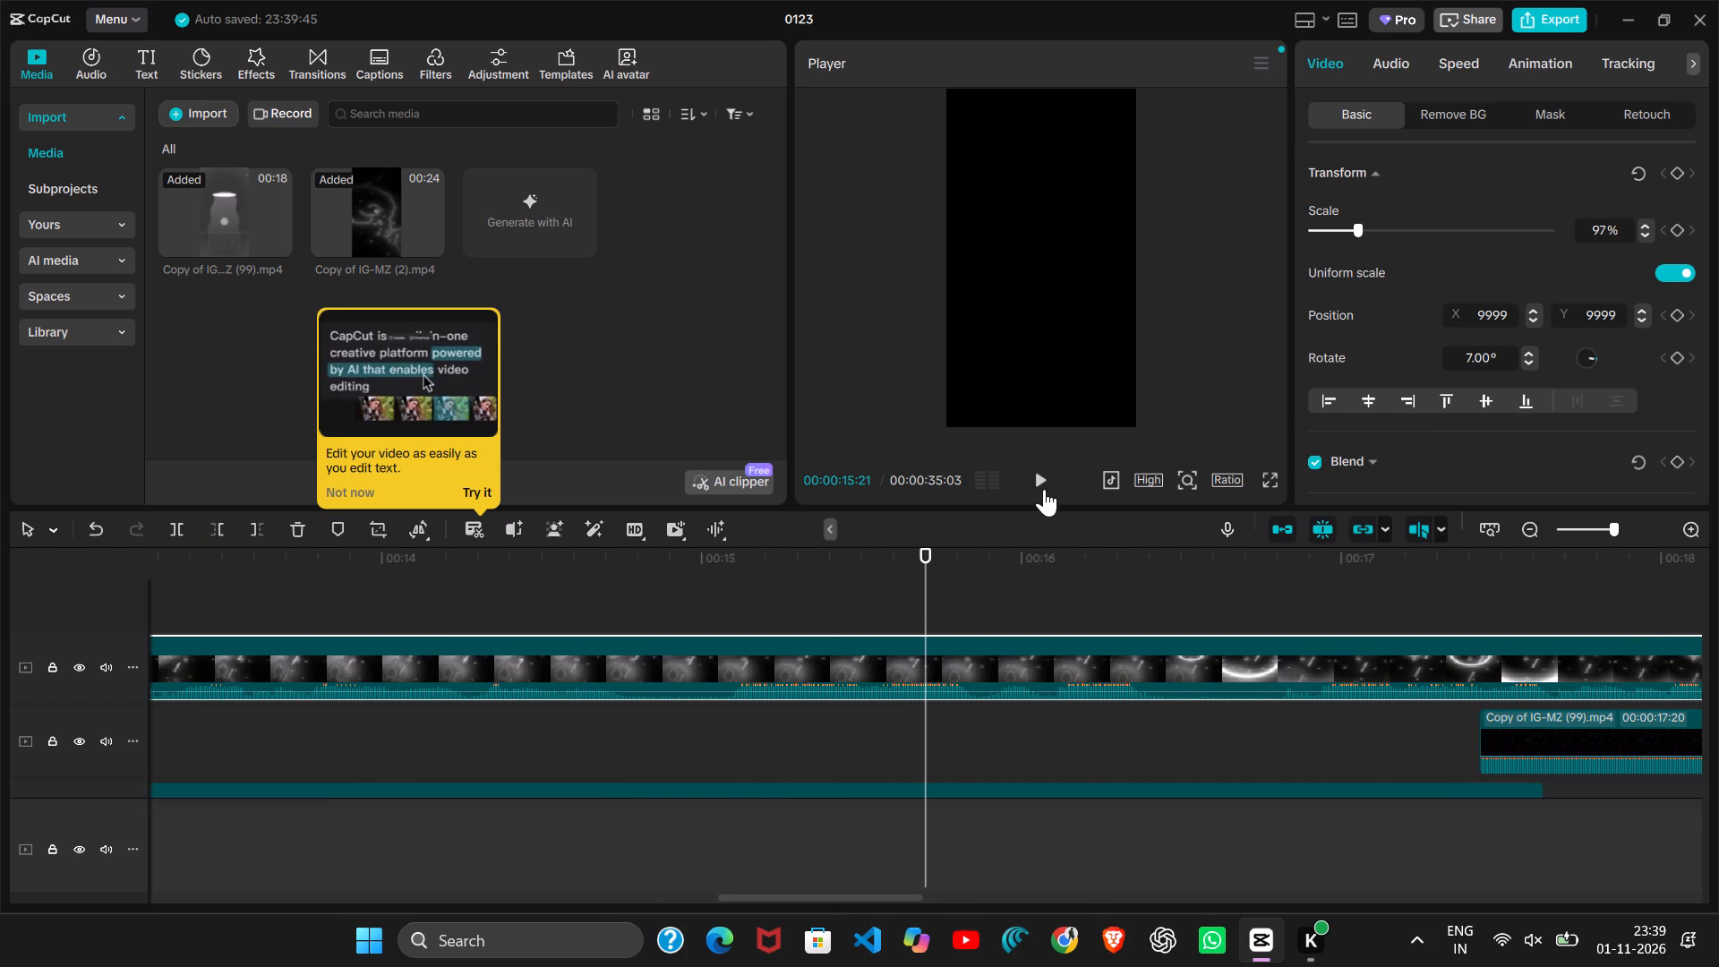
scroll(840, 598, right, 10)
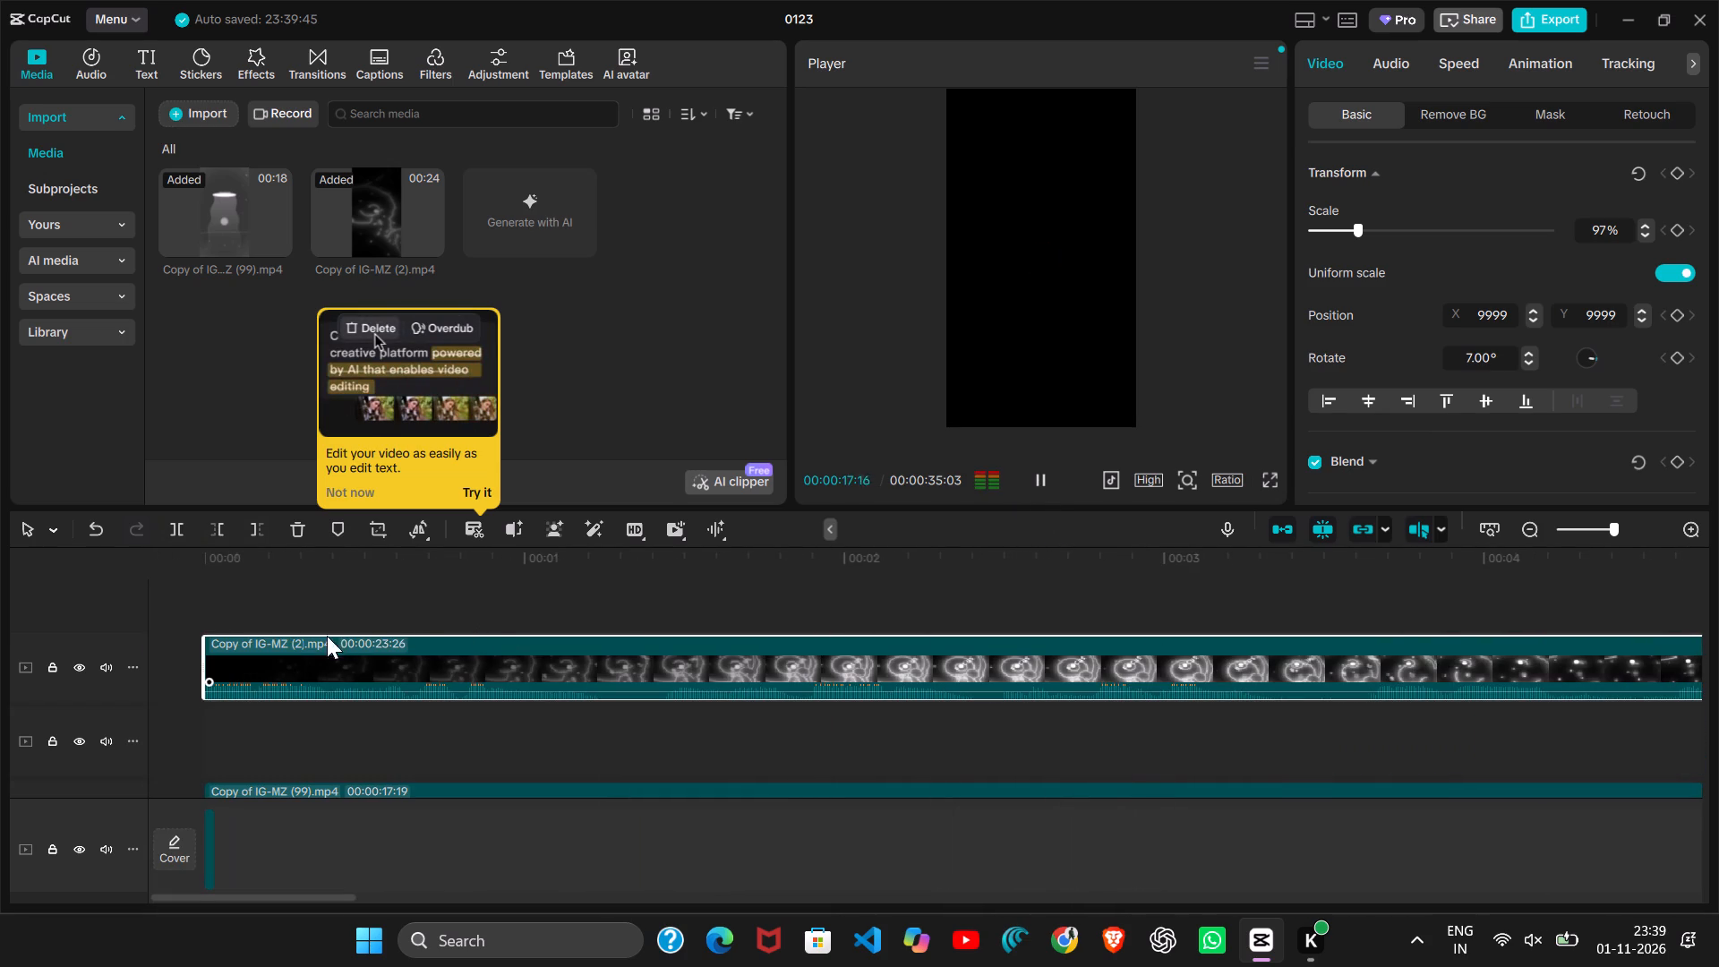
click(306, 661)
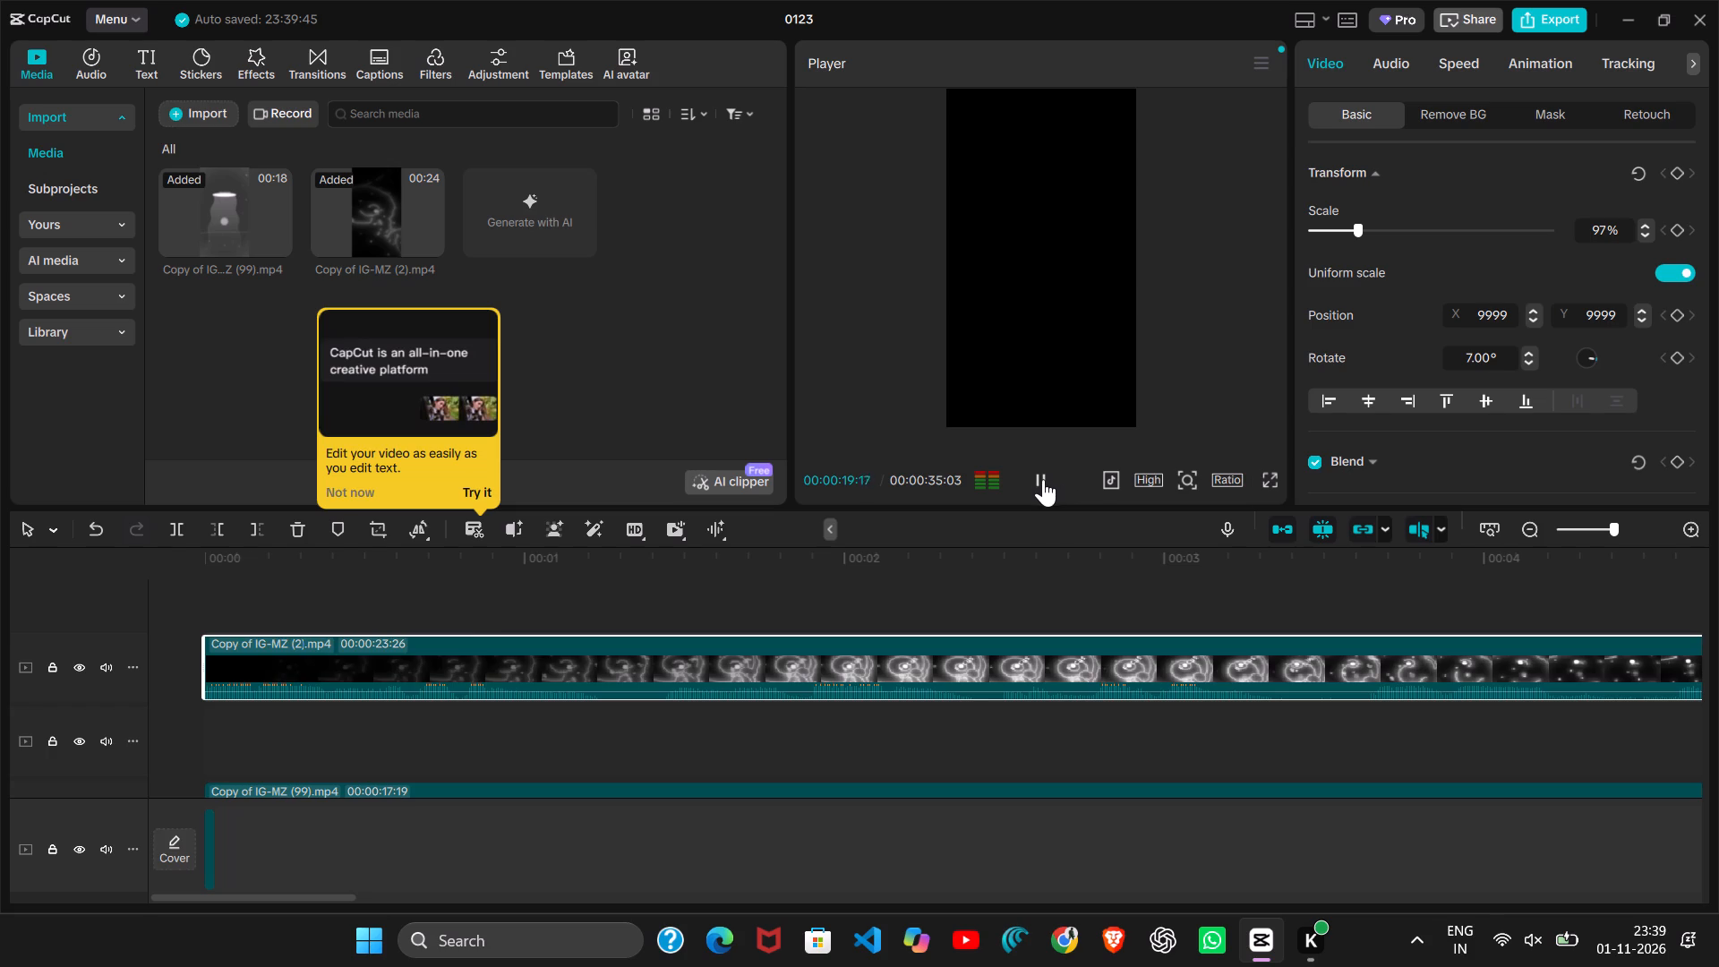
double_click(1043, 479)
scroll(1012, 664, left, 8)
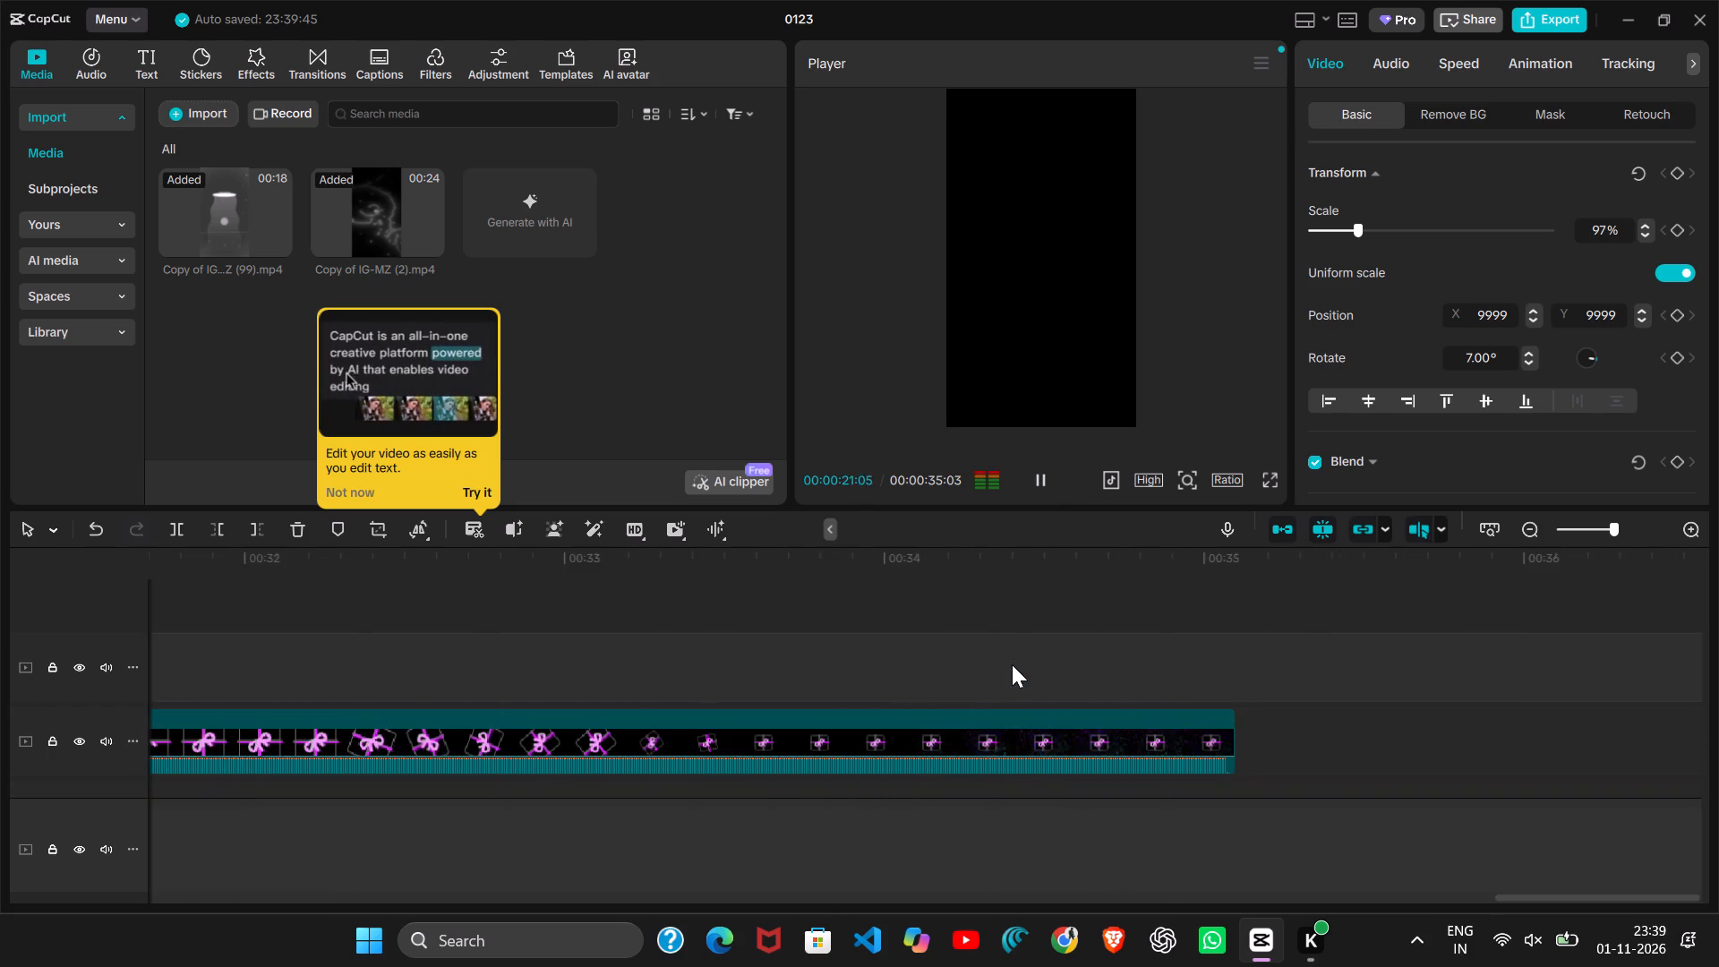
scroll(1012, 664, right, 4)
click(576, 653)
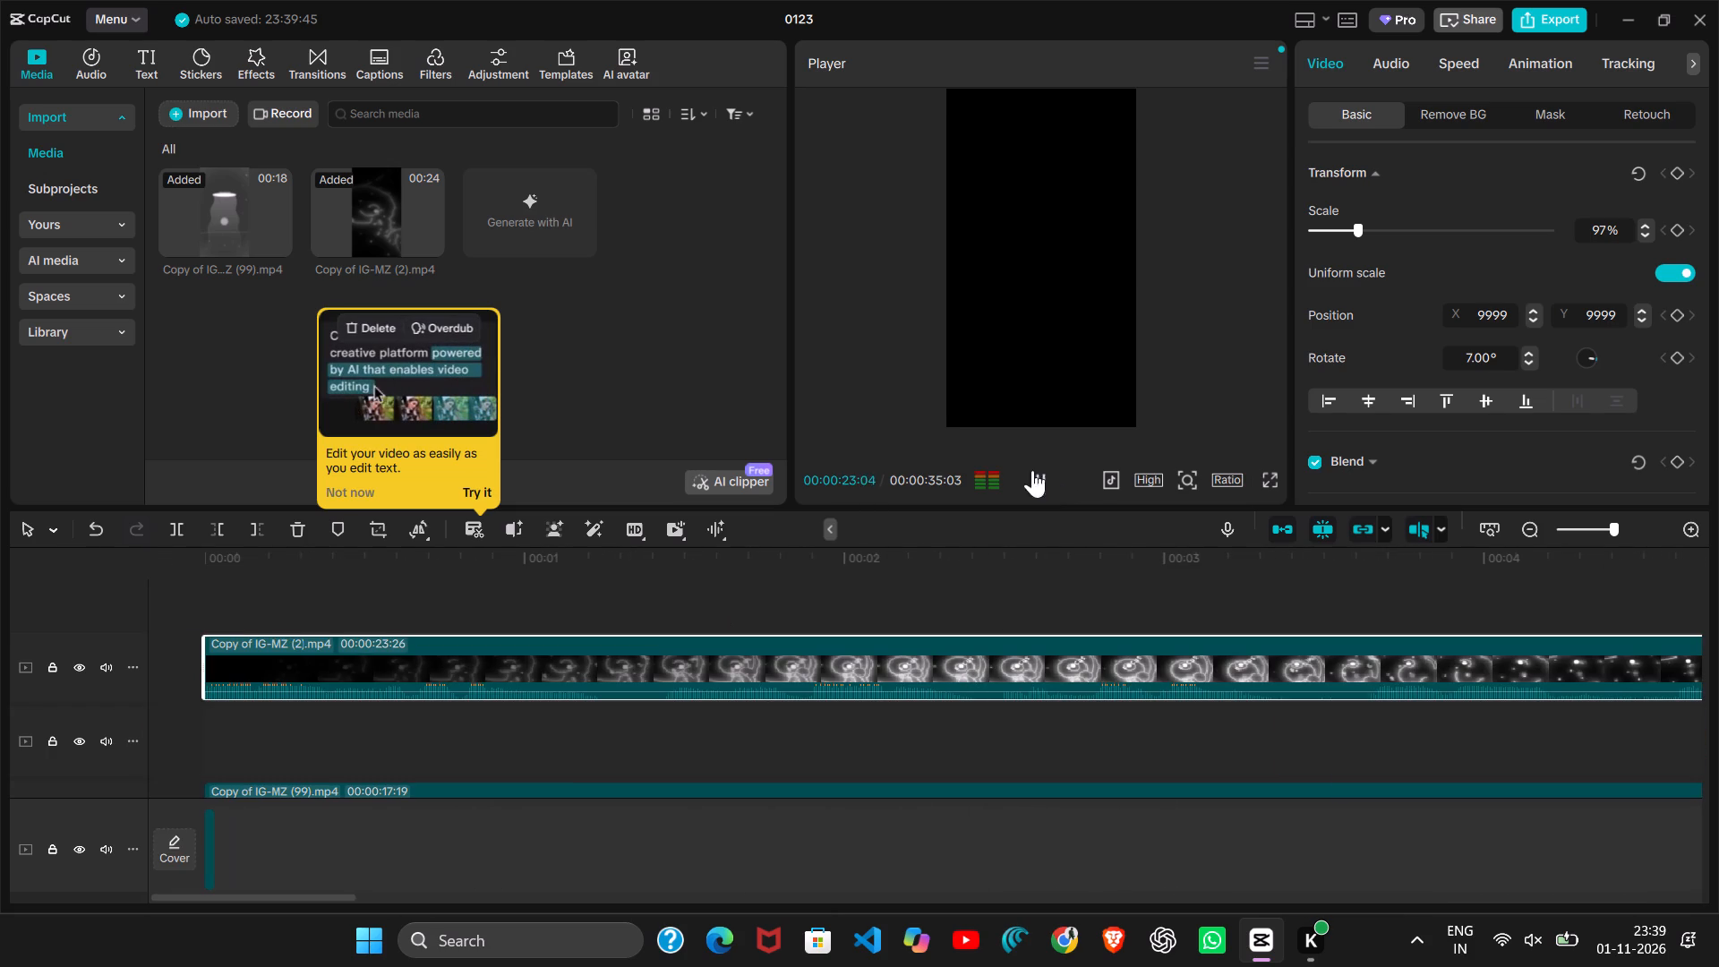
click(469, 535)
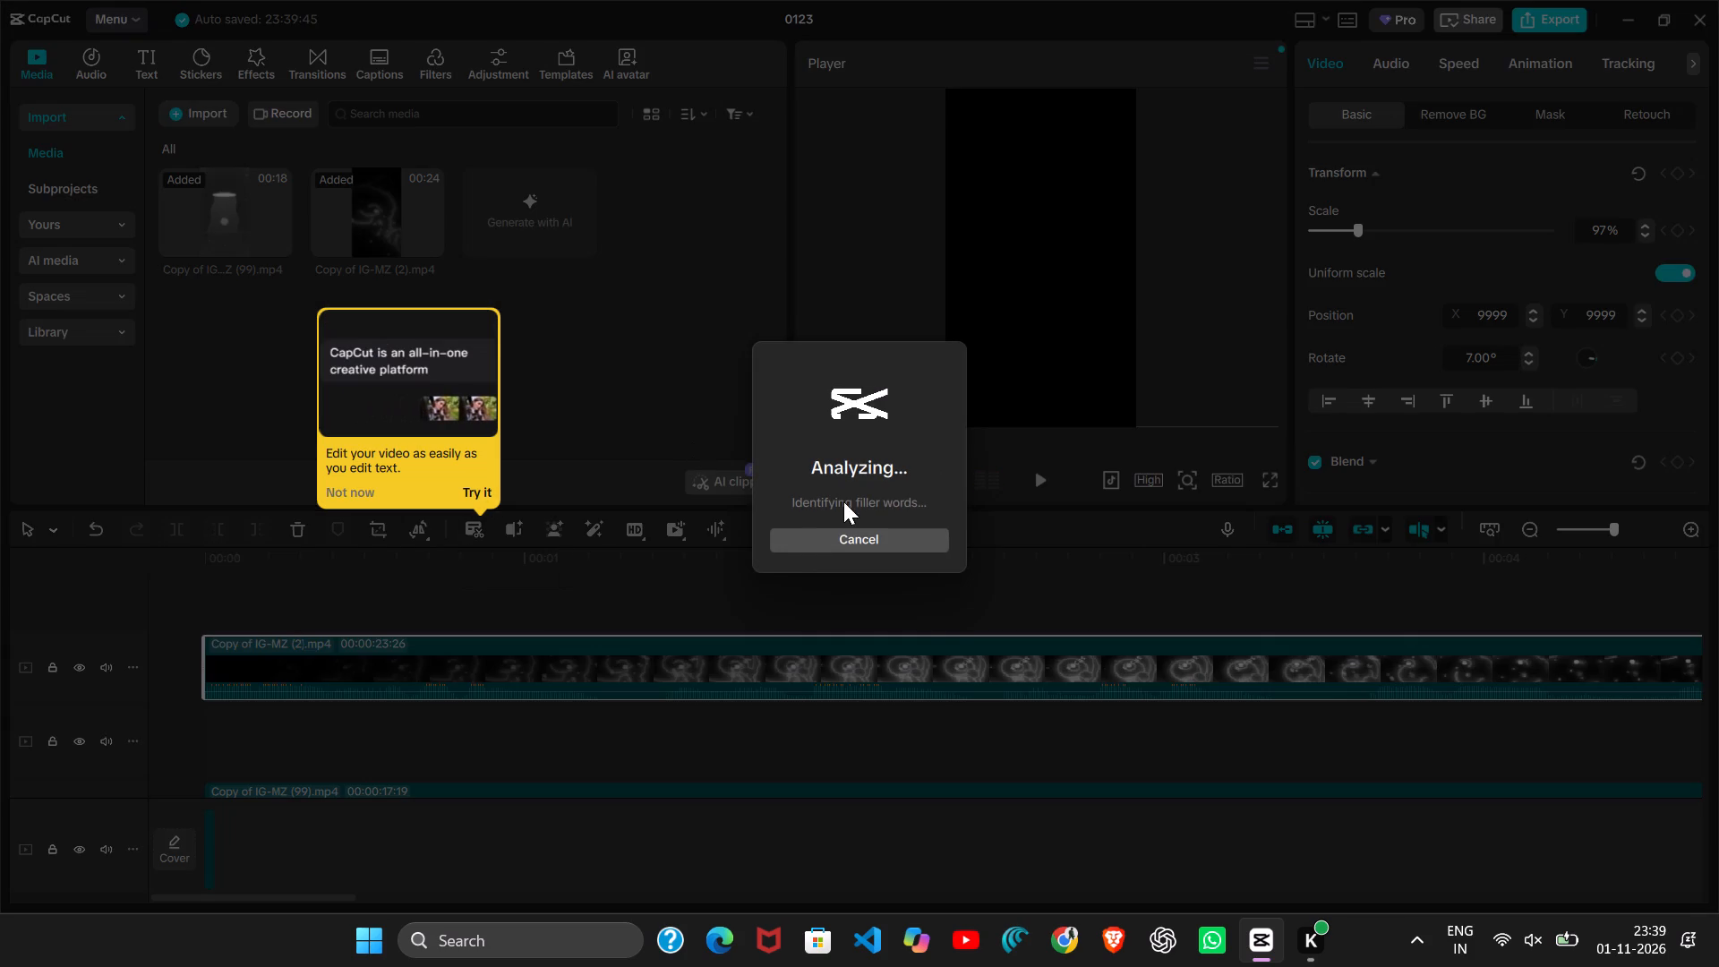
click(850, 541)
Look over the start of the timeline and resume playback from about 24 seconds.
scroll(318, 679, right, 4)
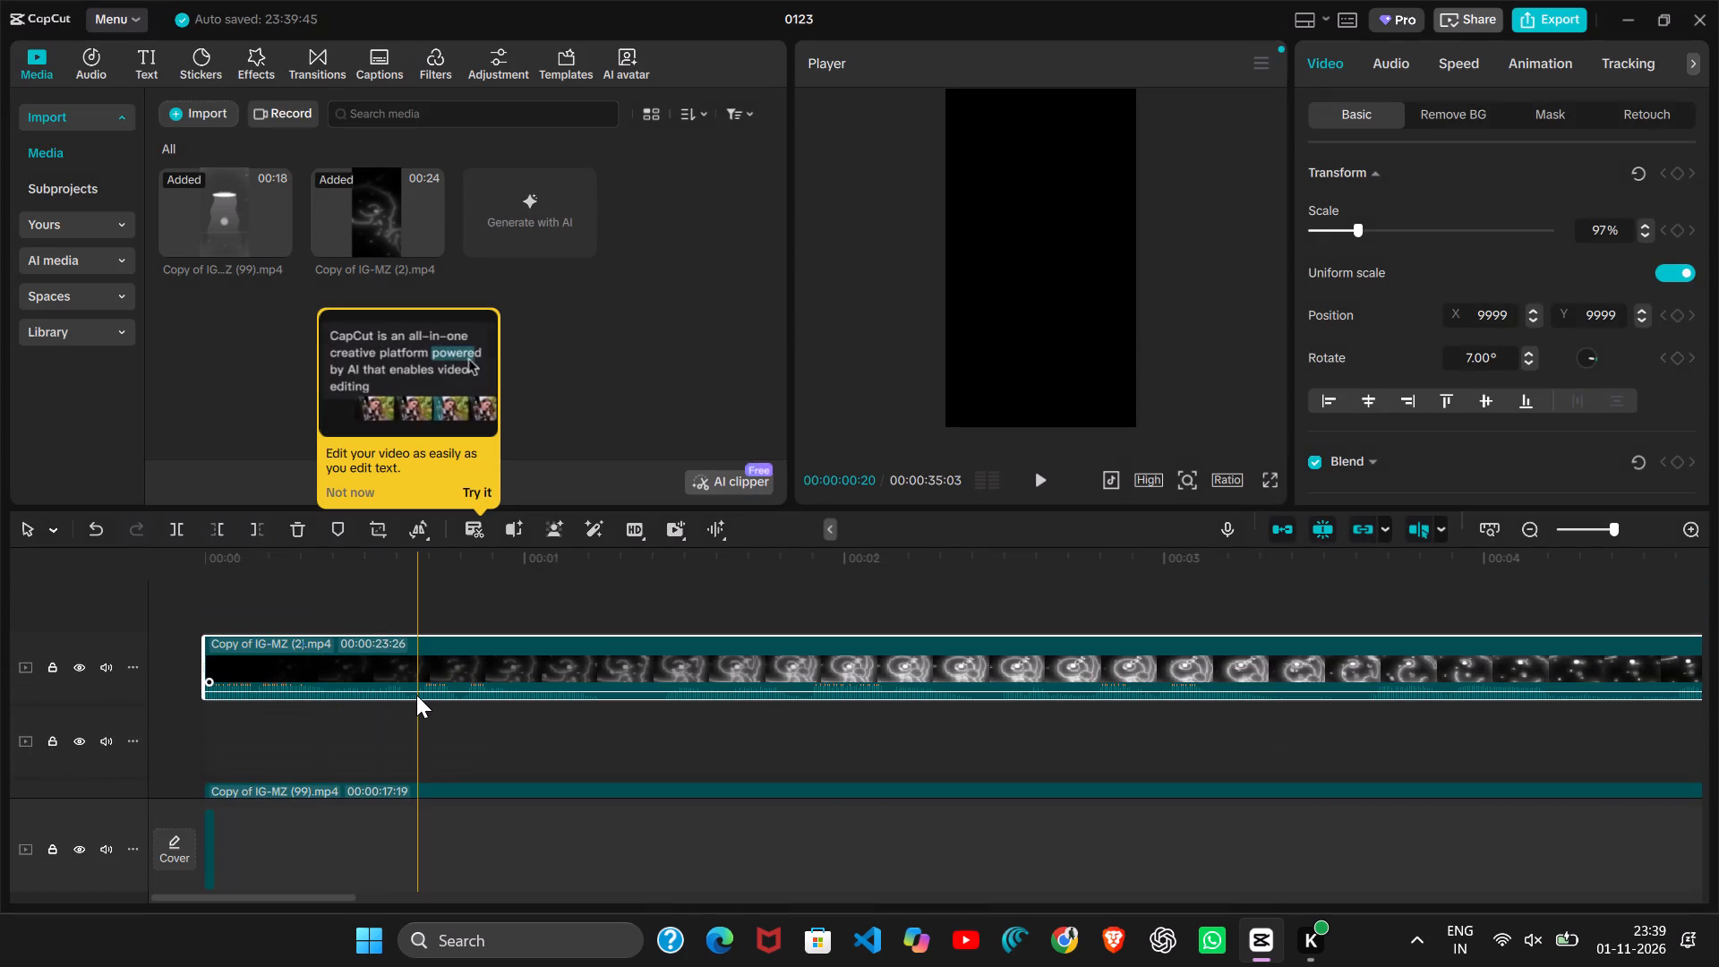
scroll(416, 695, right, 2)
click(214, 686)
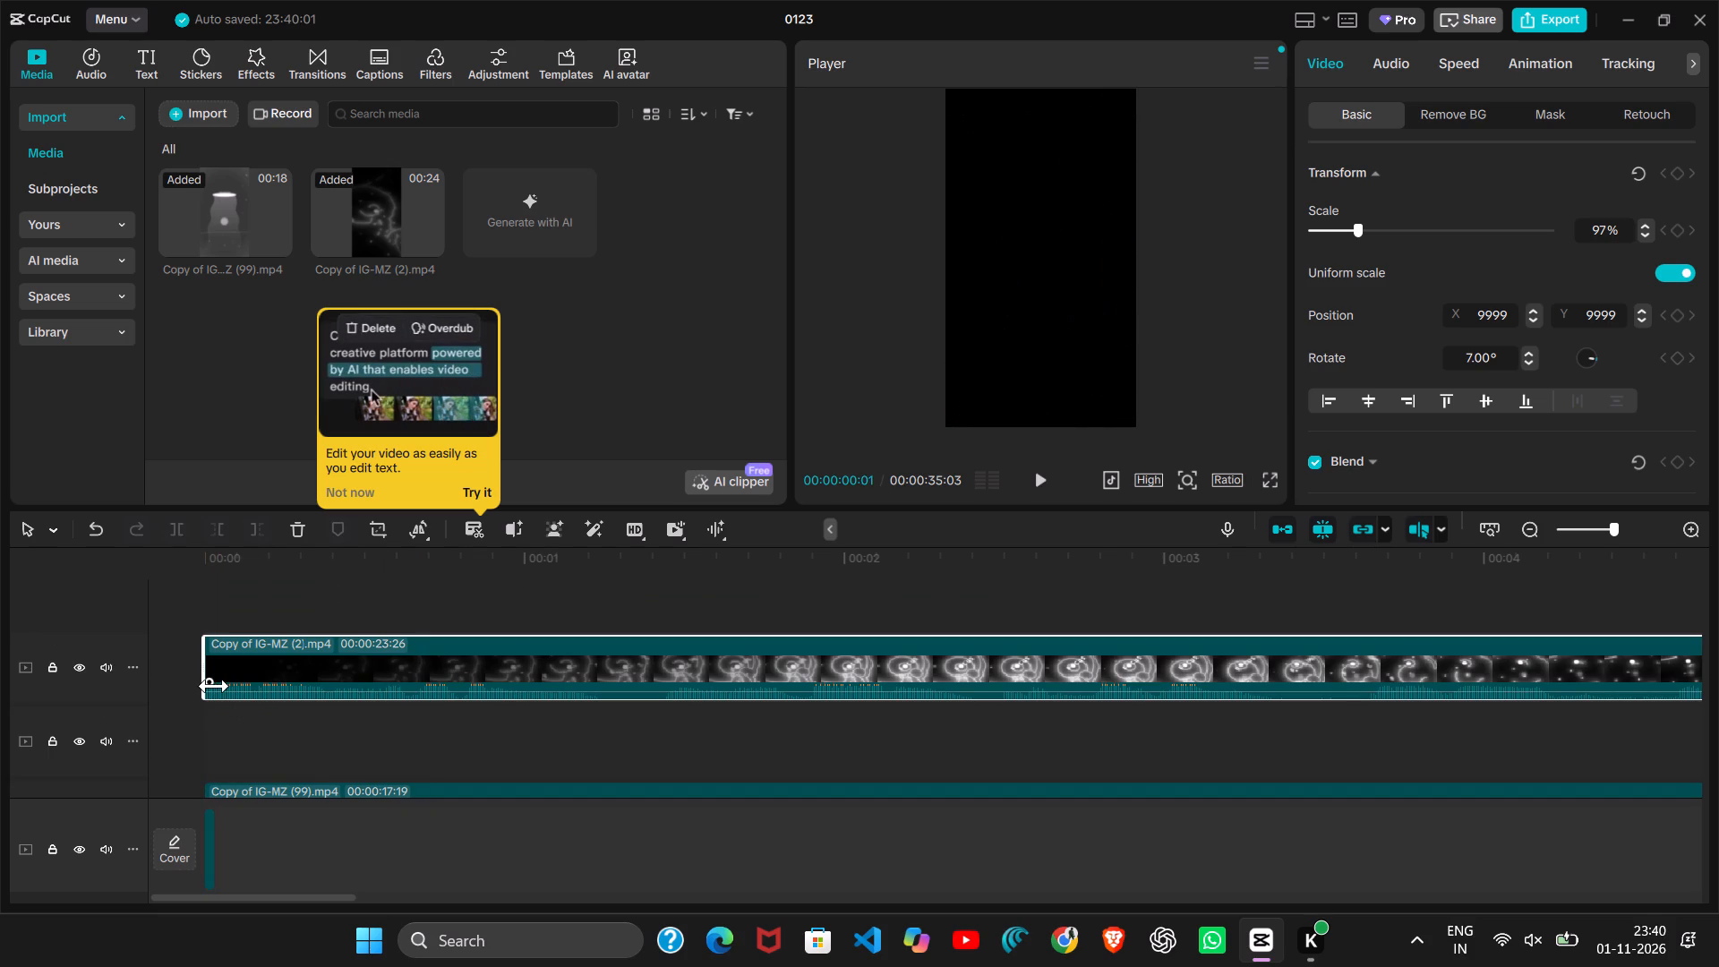
click(1043, 469)
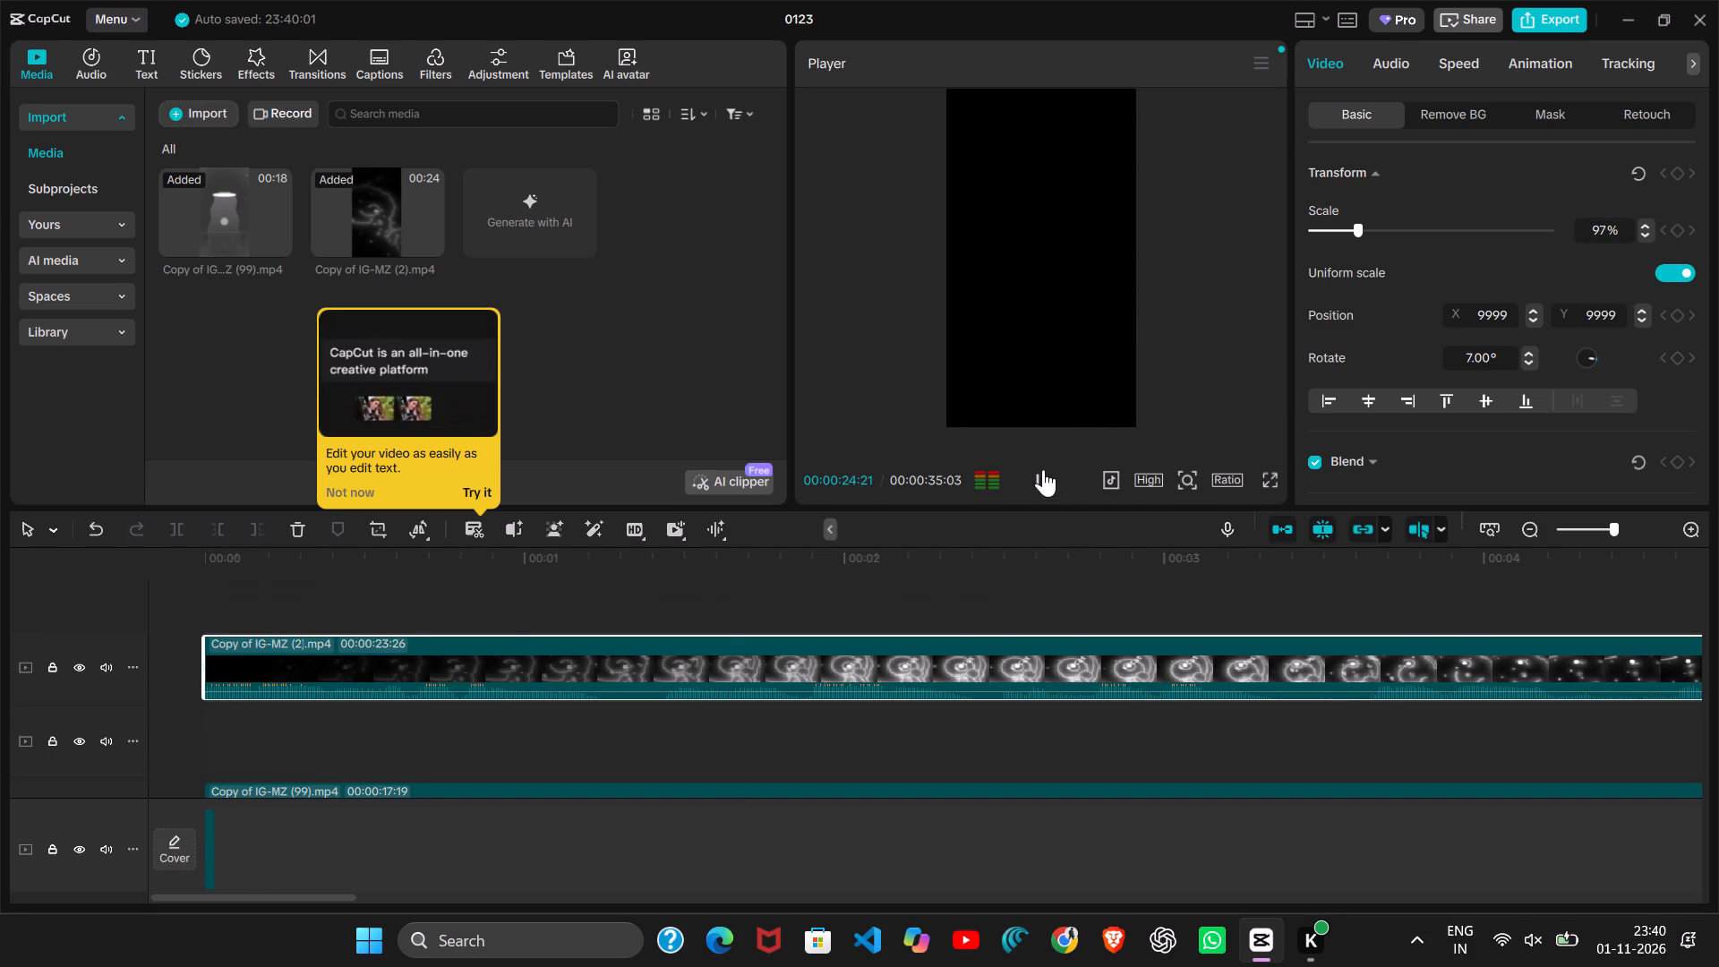
Lower the Copy of IG-MZ (2) clip's volume line on the timeline all the way to silence.
drag(930, 708, 936, 694)
click(936, 694)
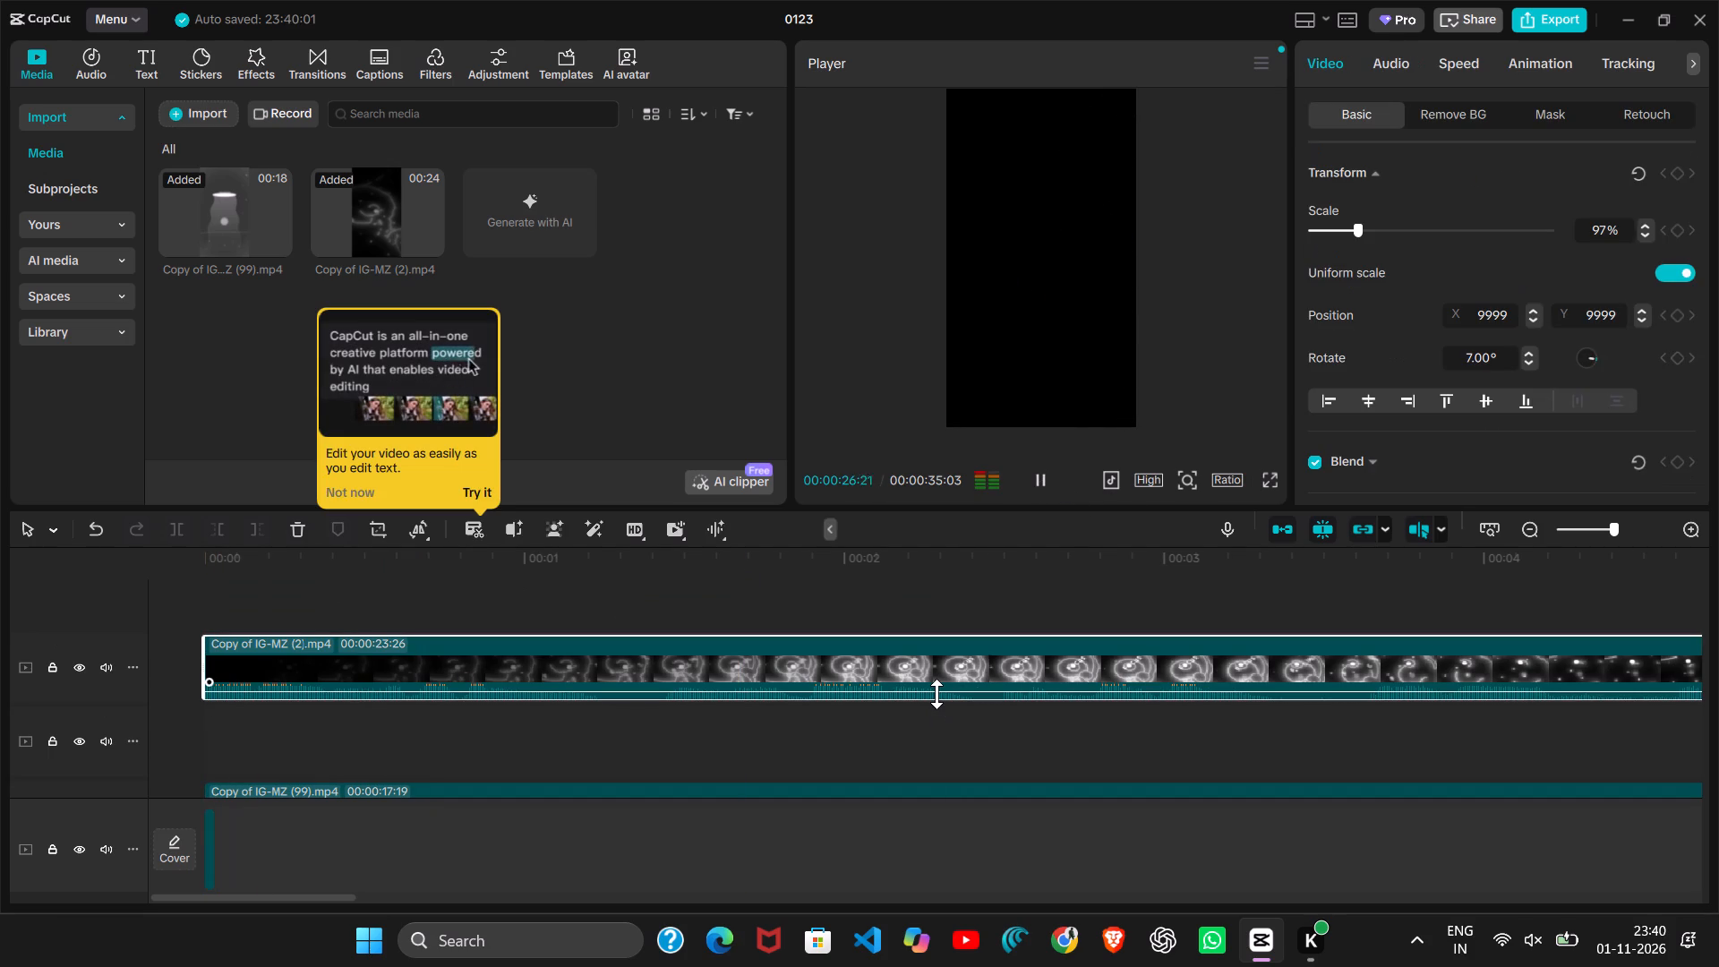
drag(936, 694, 947, 664)
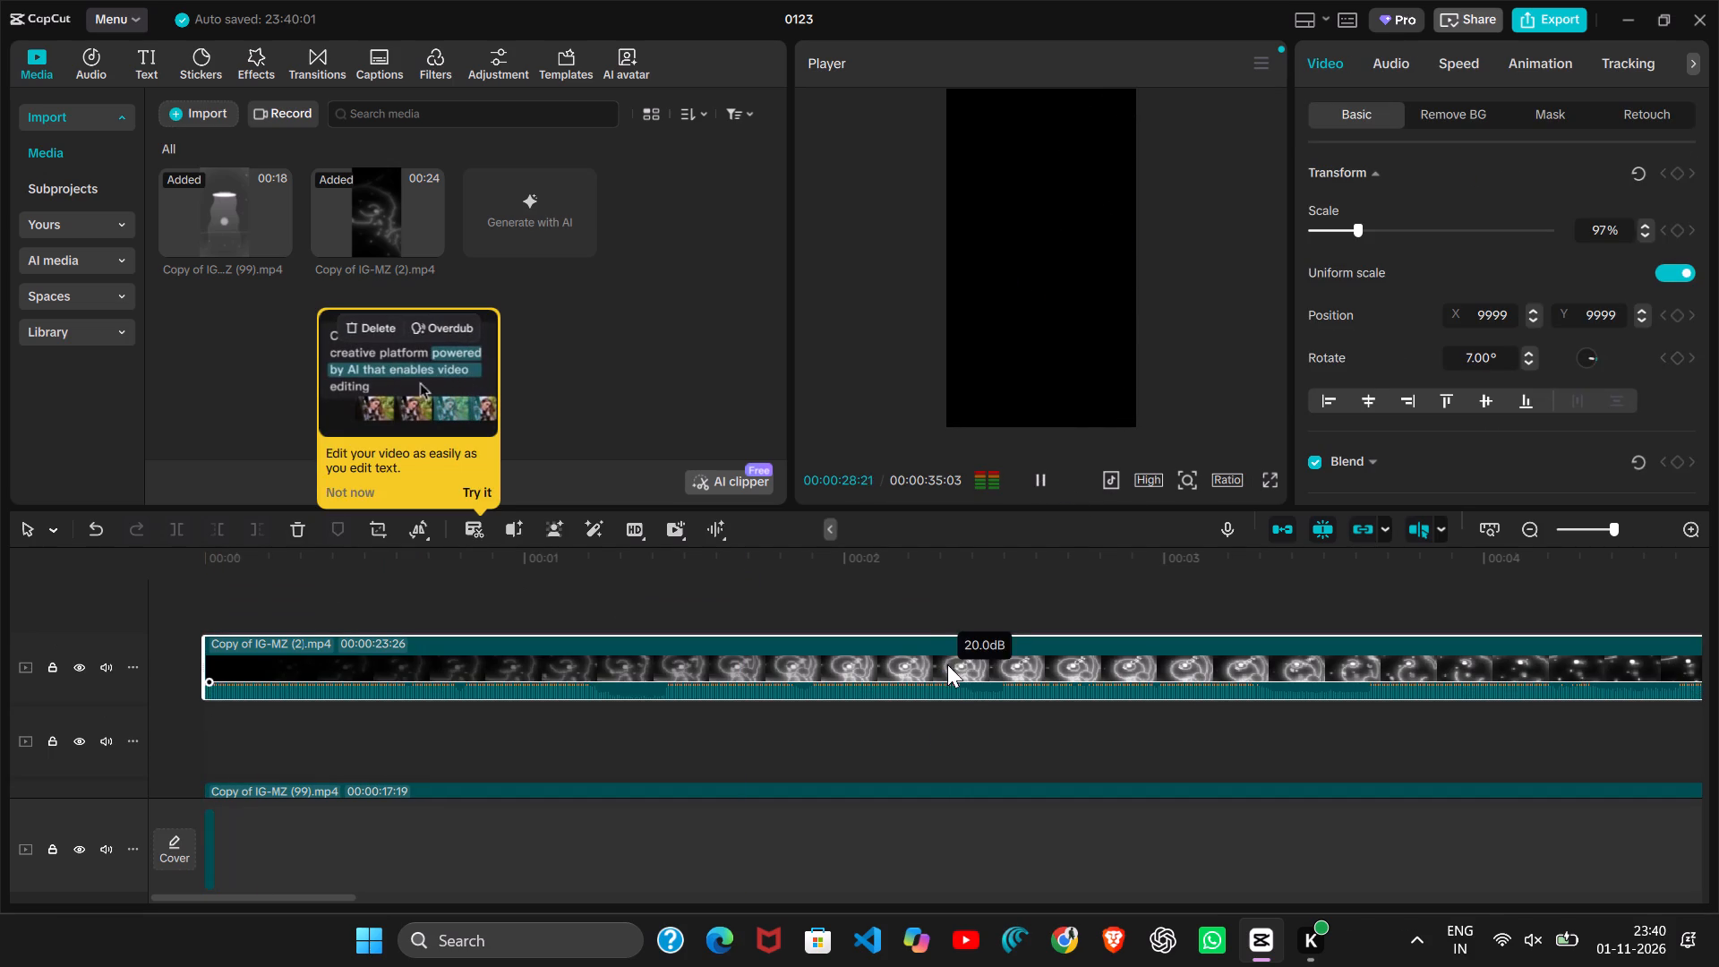
drag(947, 664, 936, 655)
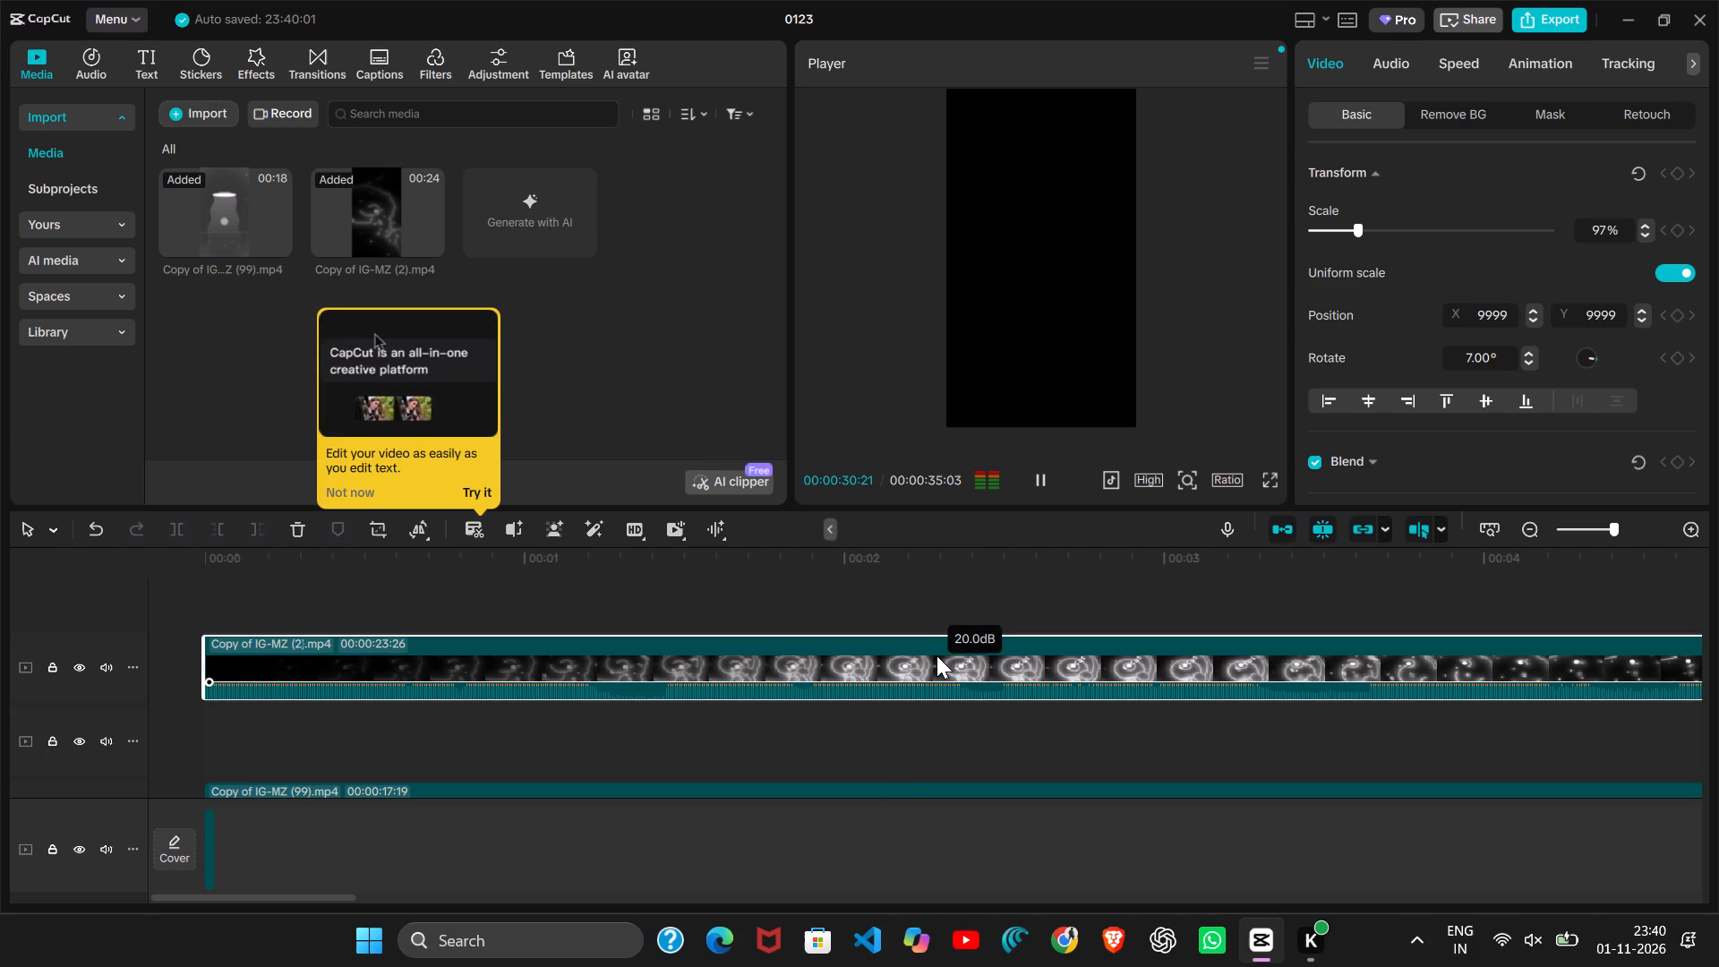
drag(936, 655, 927, 742)
Review the rest of the playback, pausing at about 34.5 seconds before playing to the end, and examine the clips along the timeline.
scroll(485, 656, right, 5)
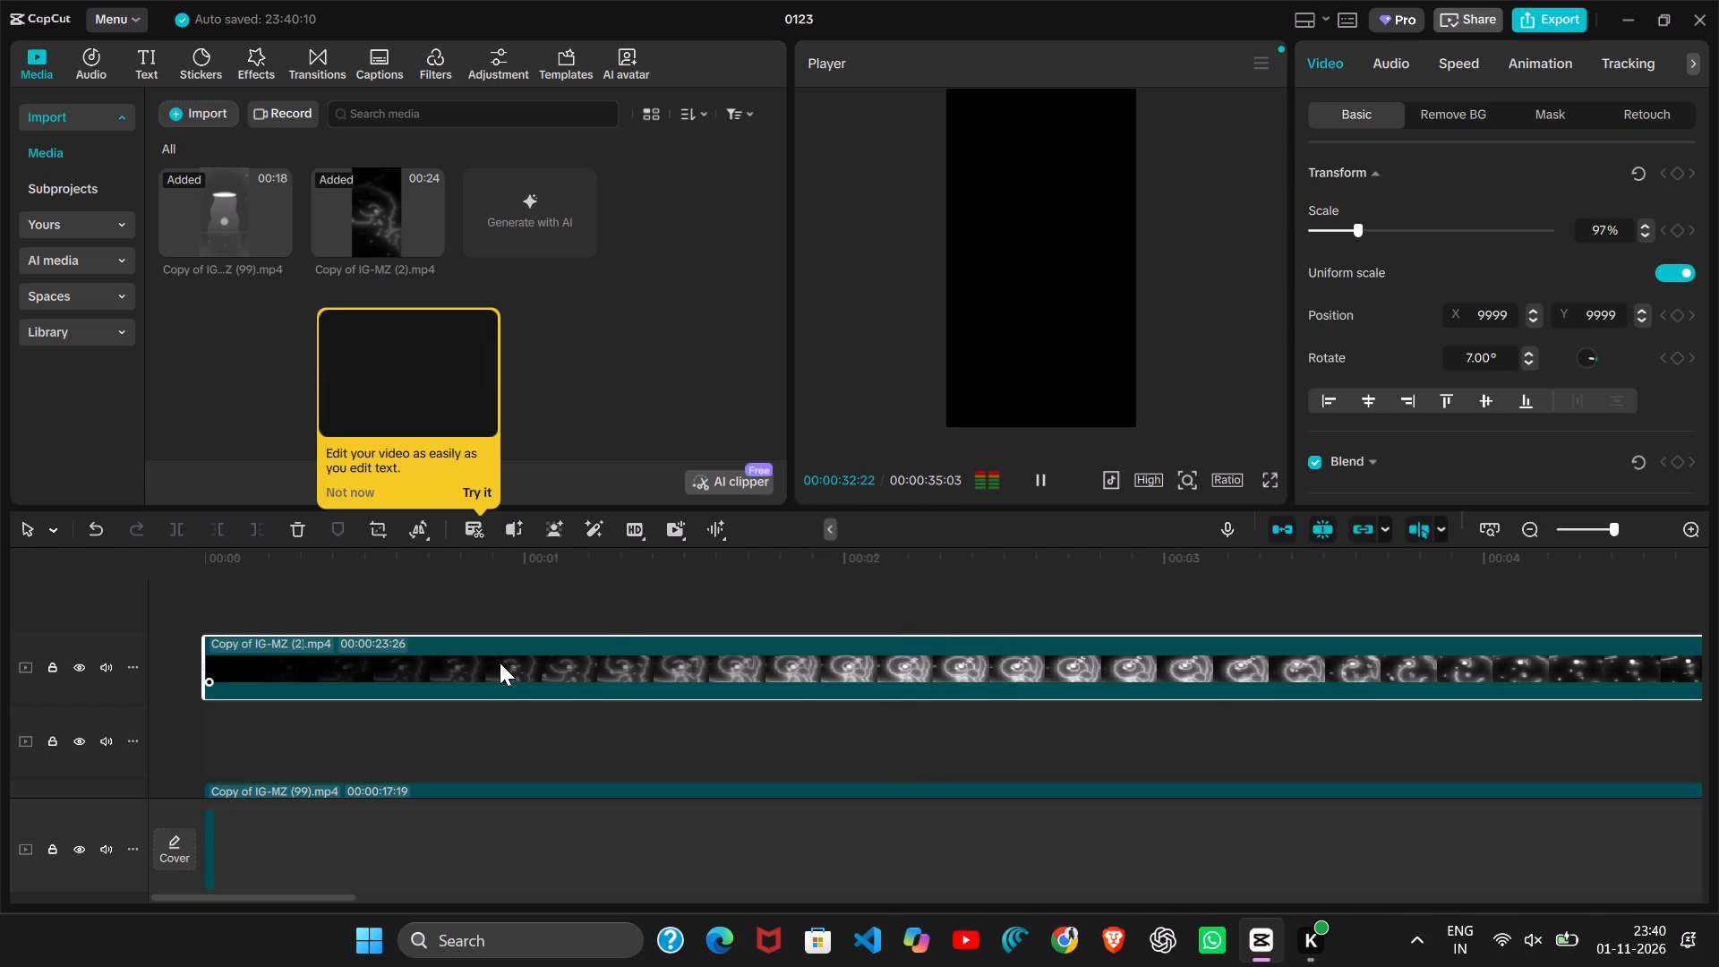
click(611, 637)
click(1026, 472)
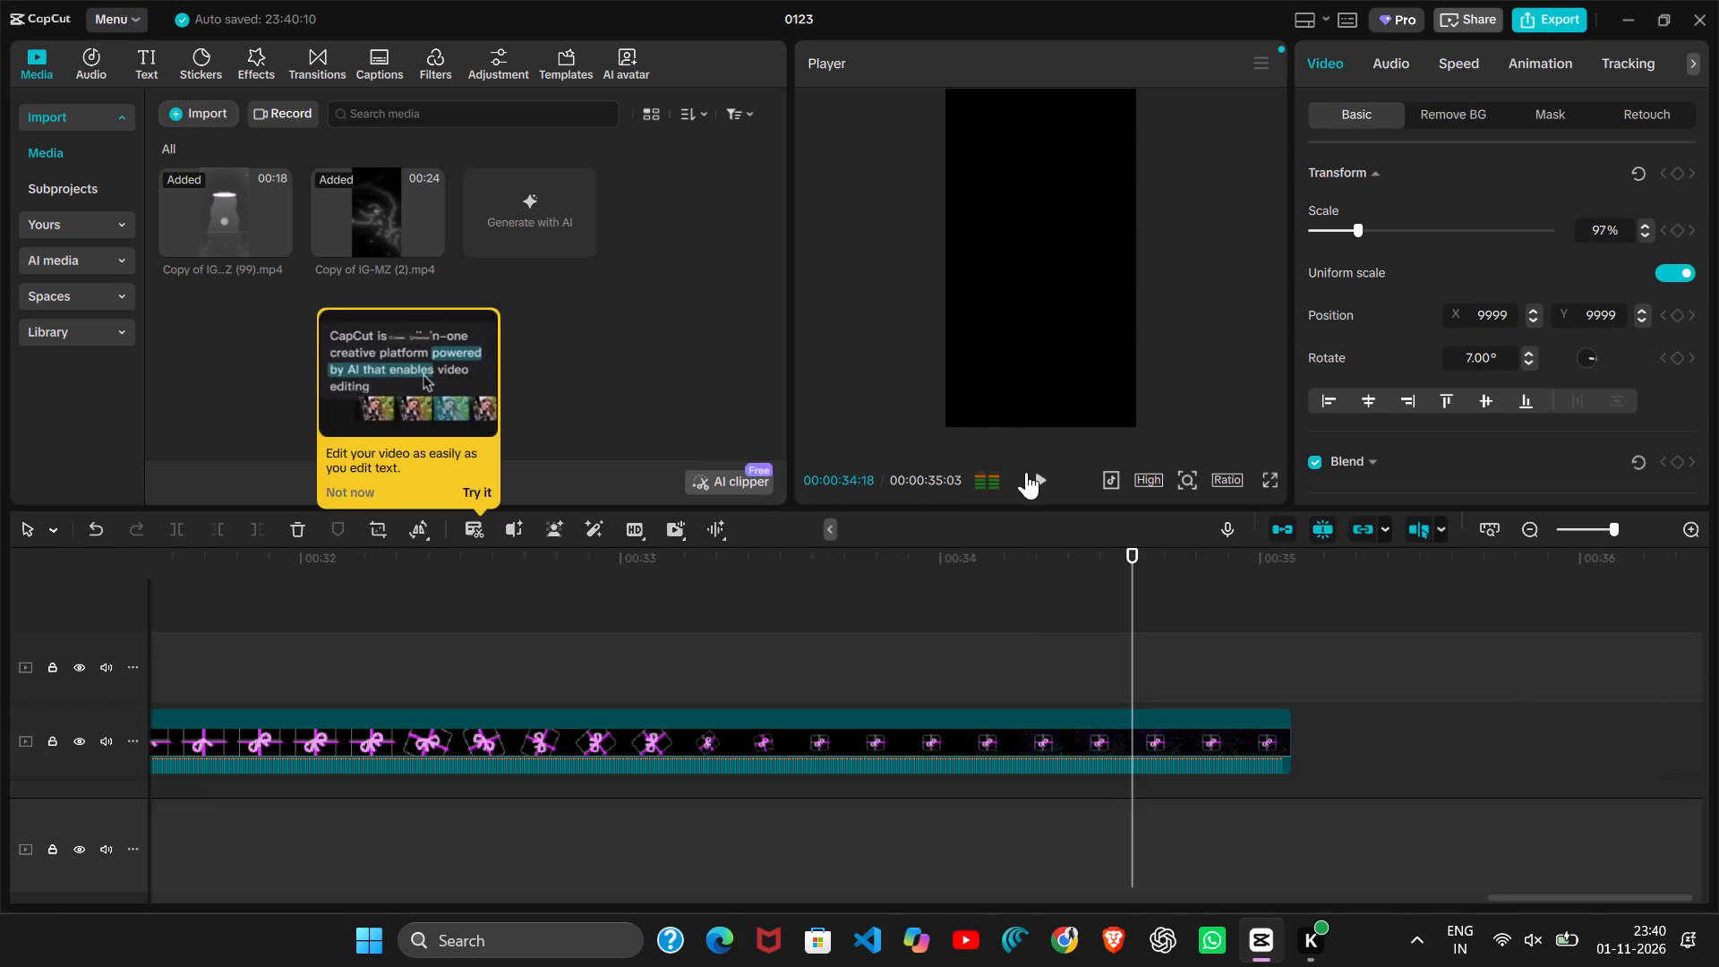
scroll(1025, 621, right, 9)
click(930, 667)
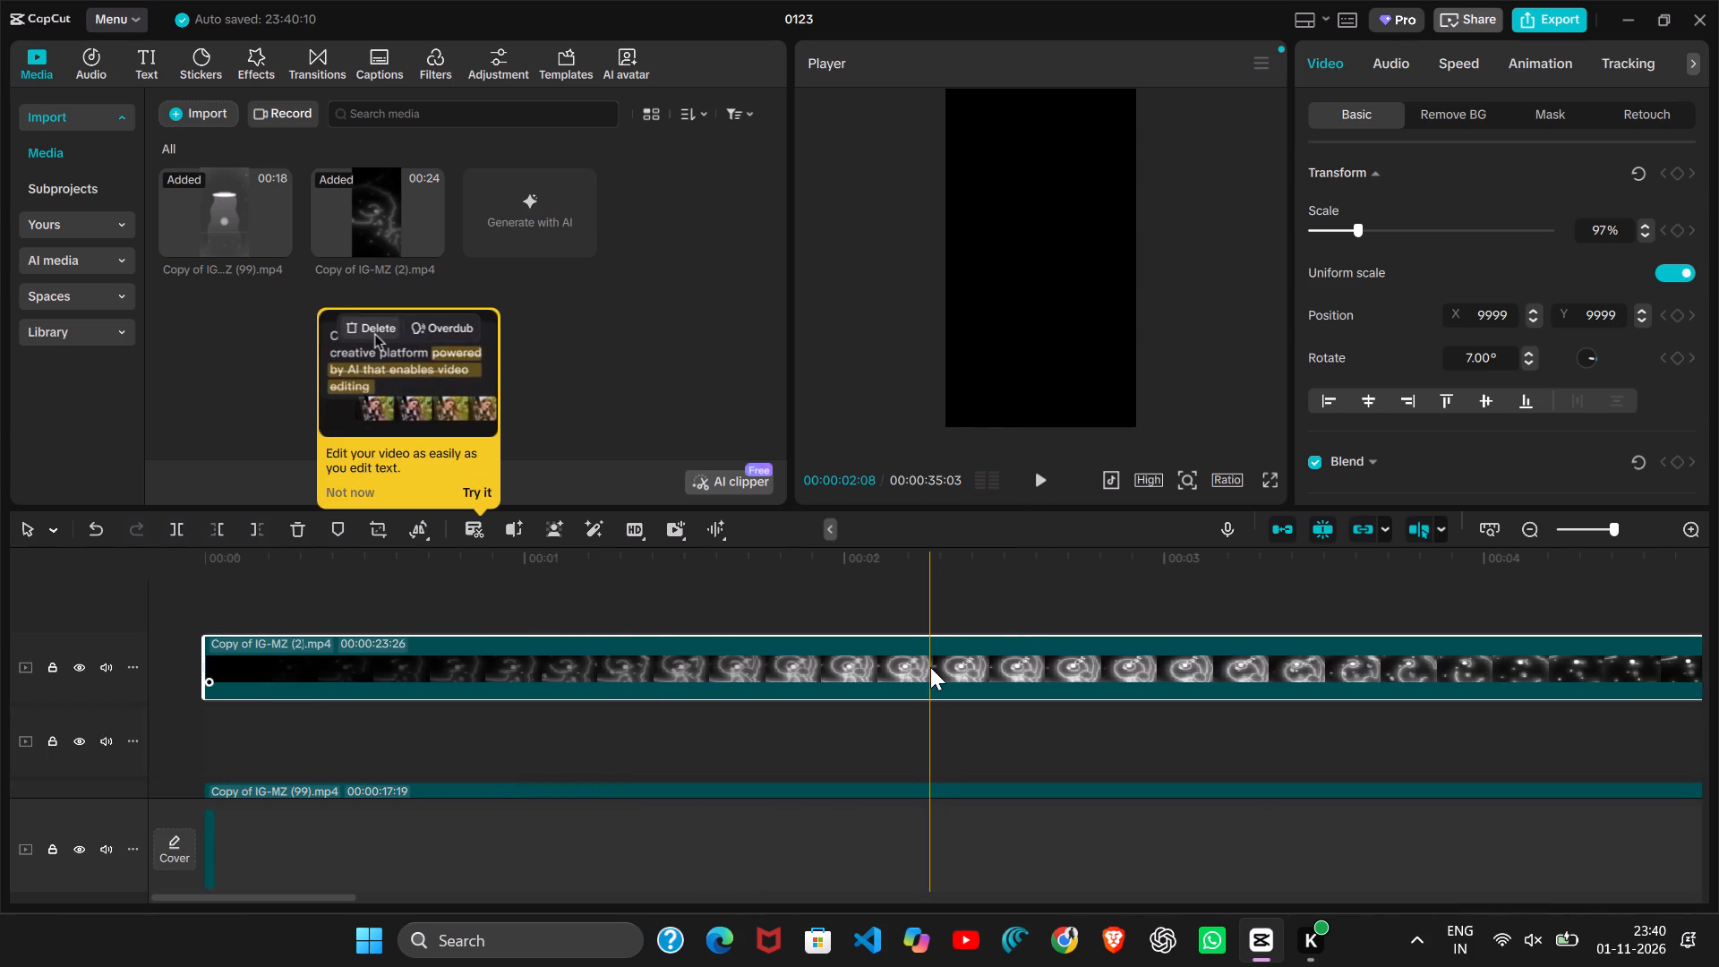
click(1036, 486)
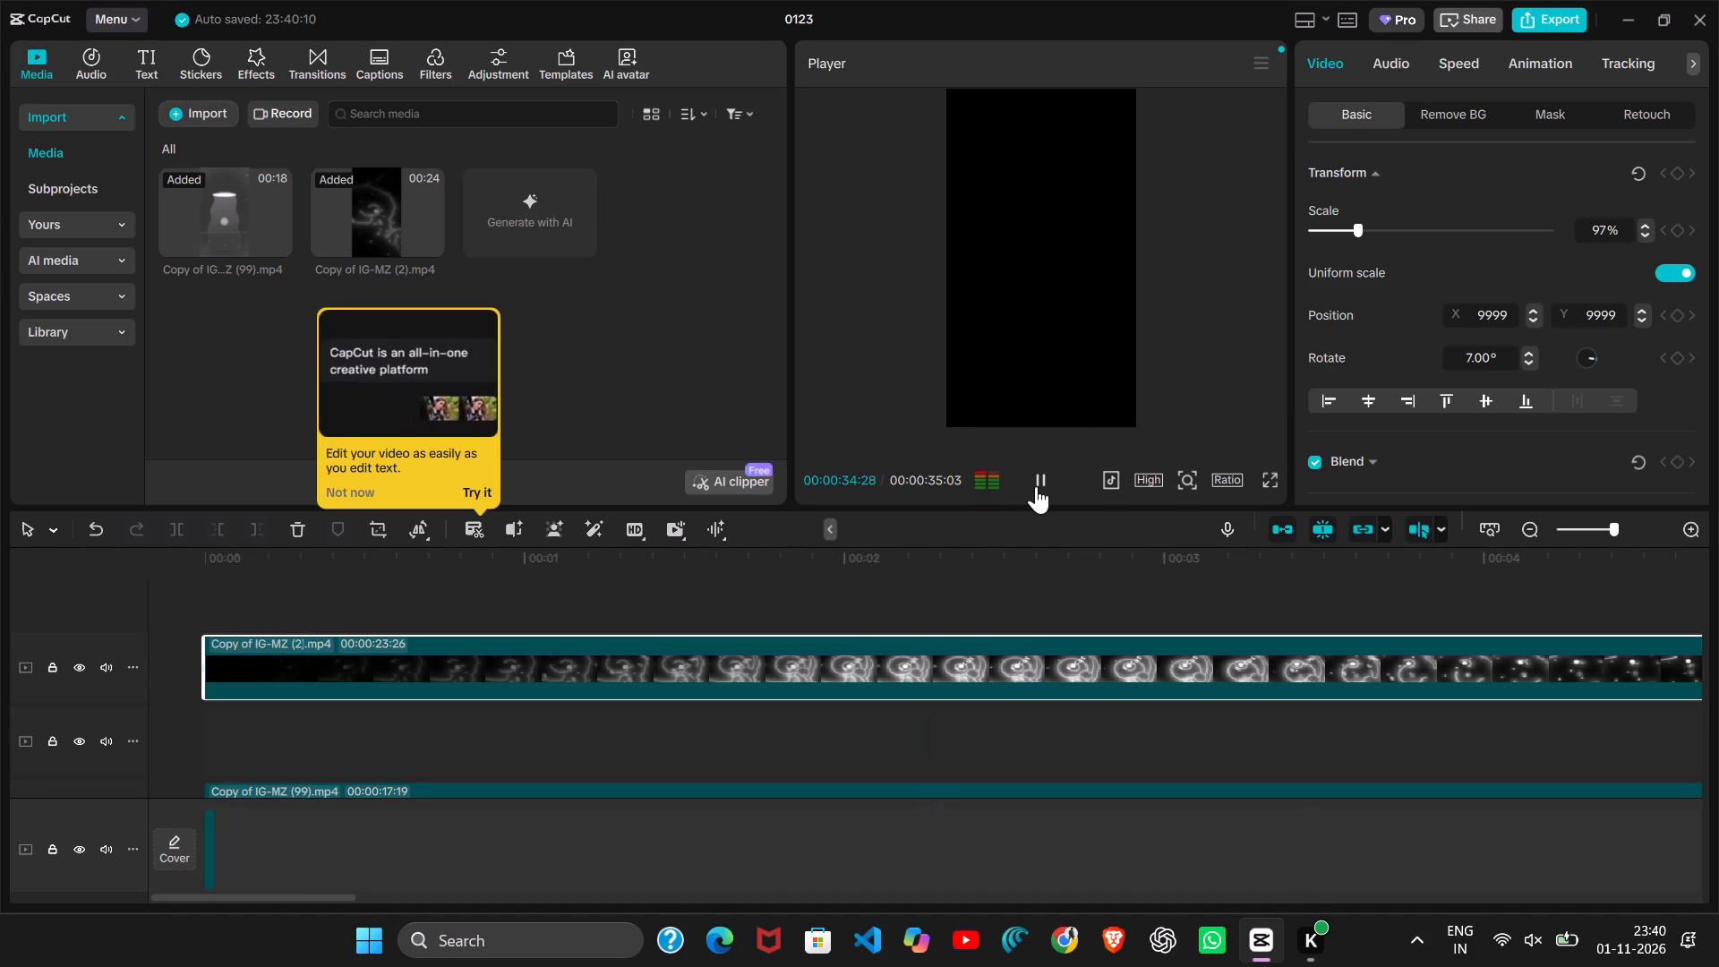
scroll(962, 561, right, 6)
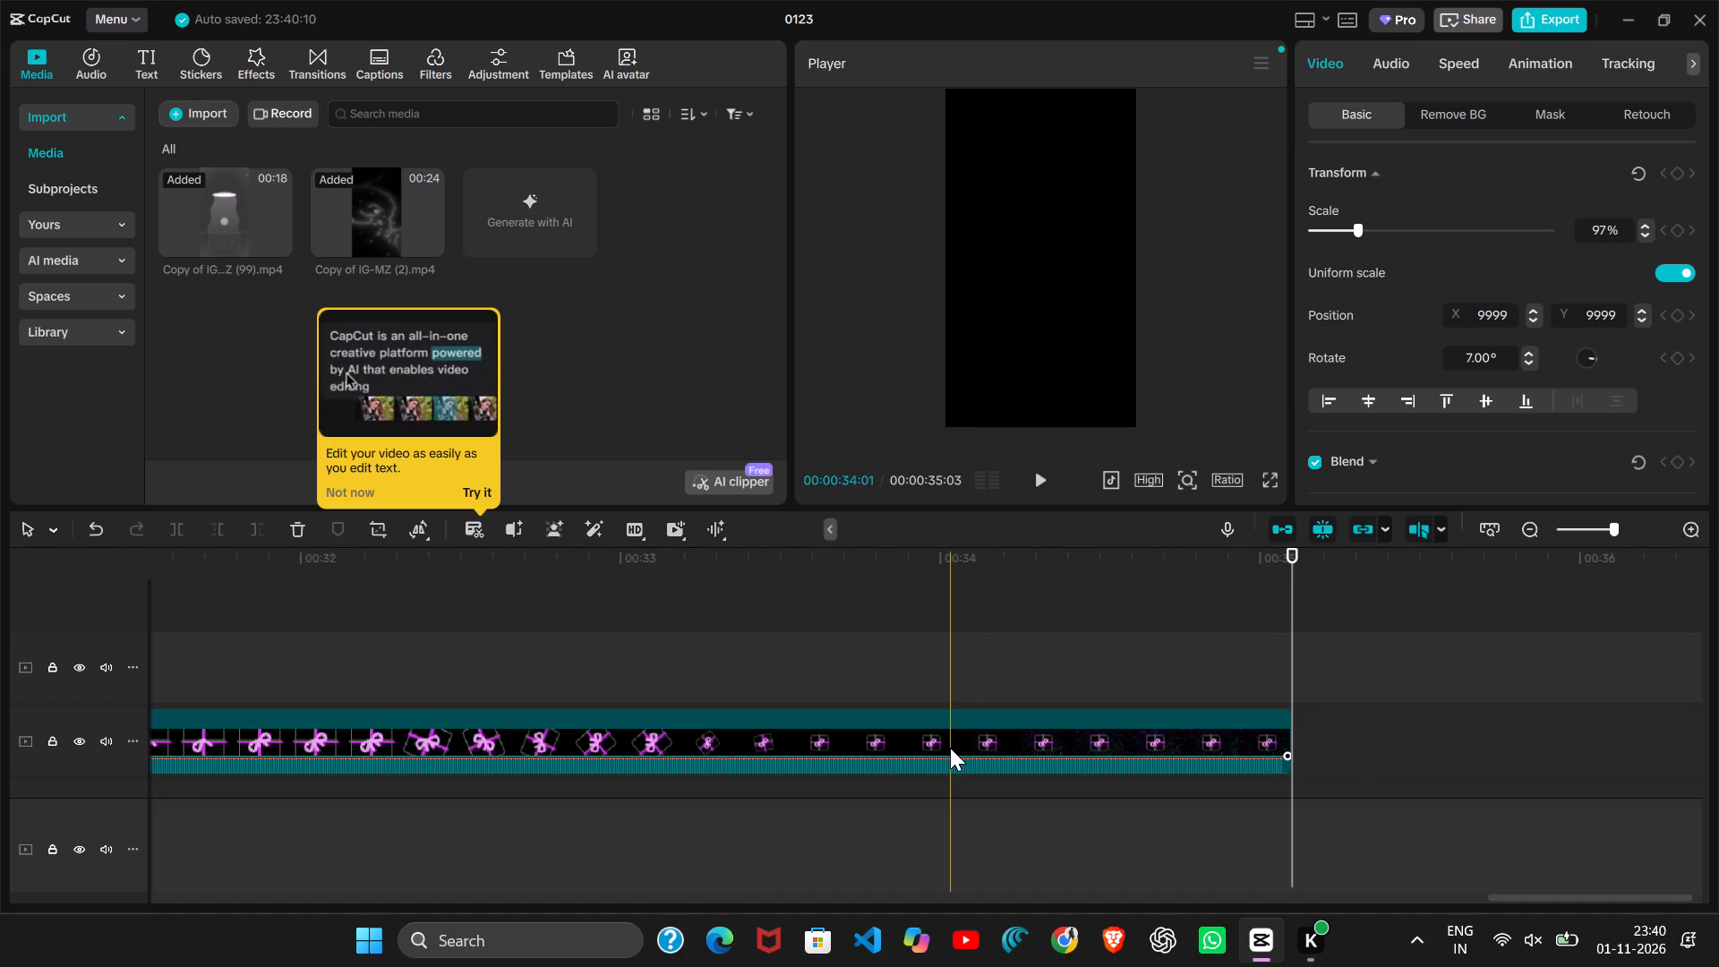
scroll(950, 748, right, 16)
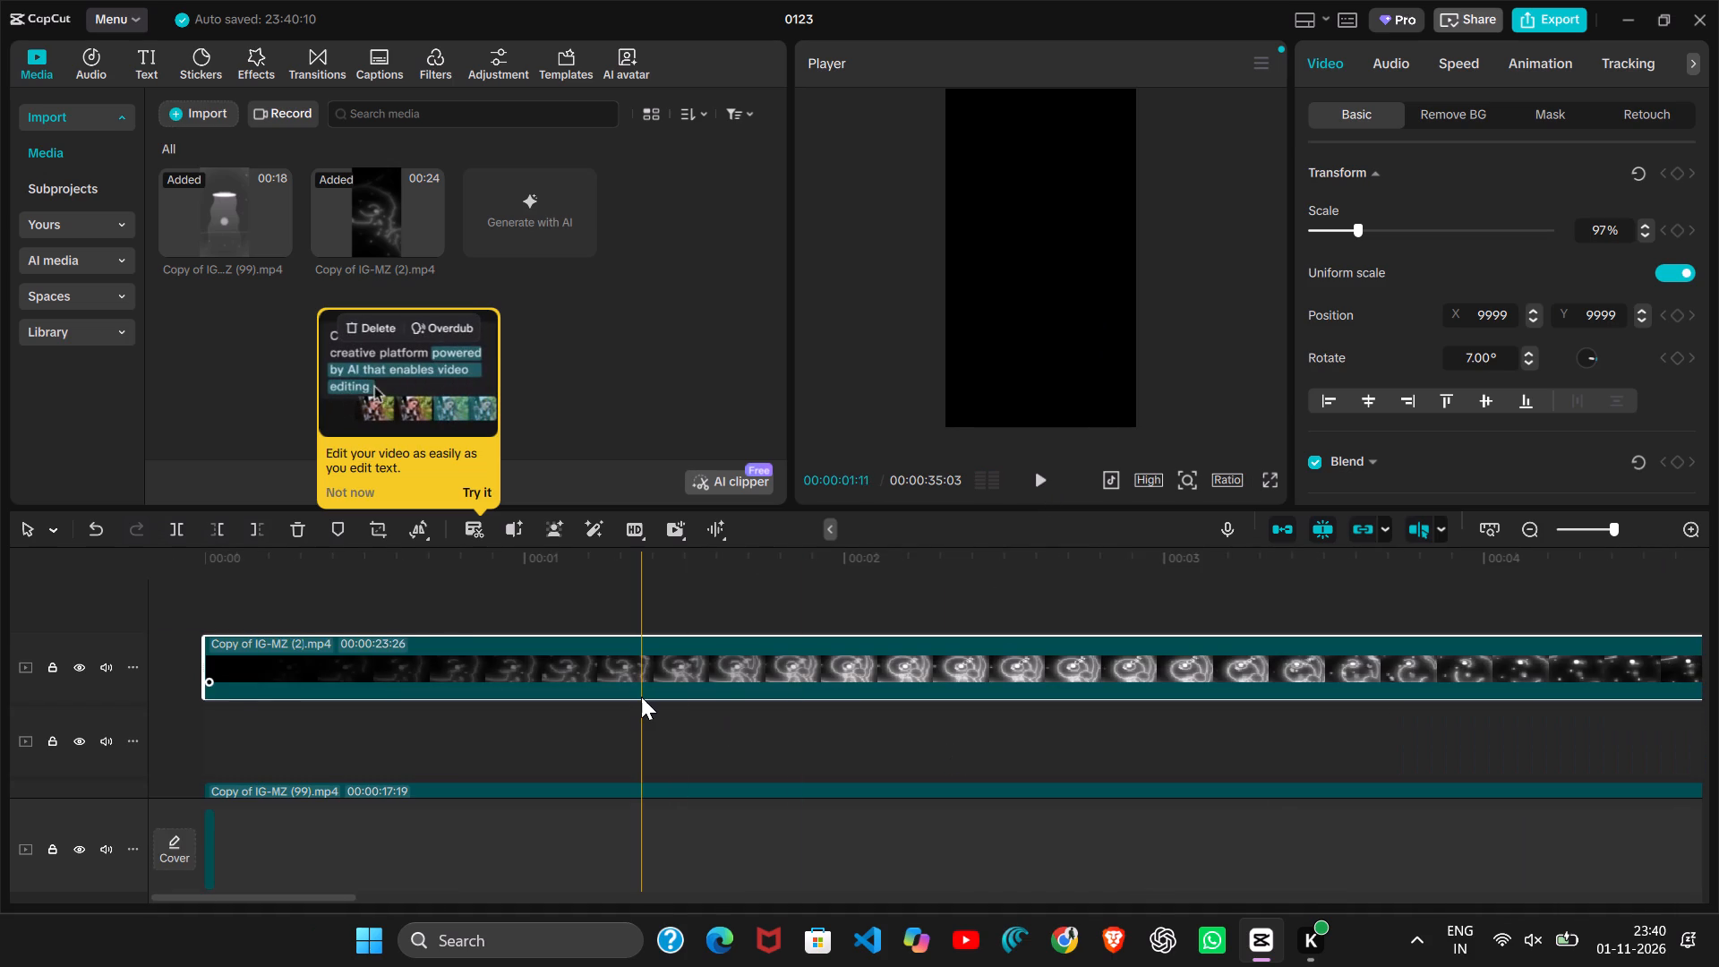
Start the preview briefly and bring the playhead back to the very start of the timeline.
click(641, 697)
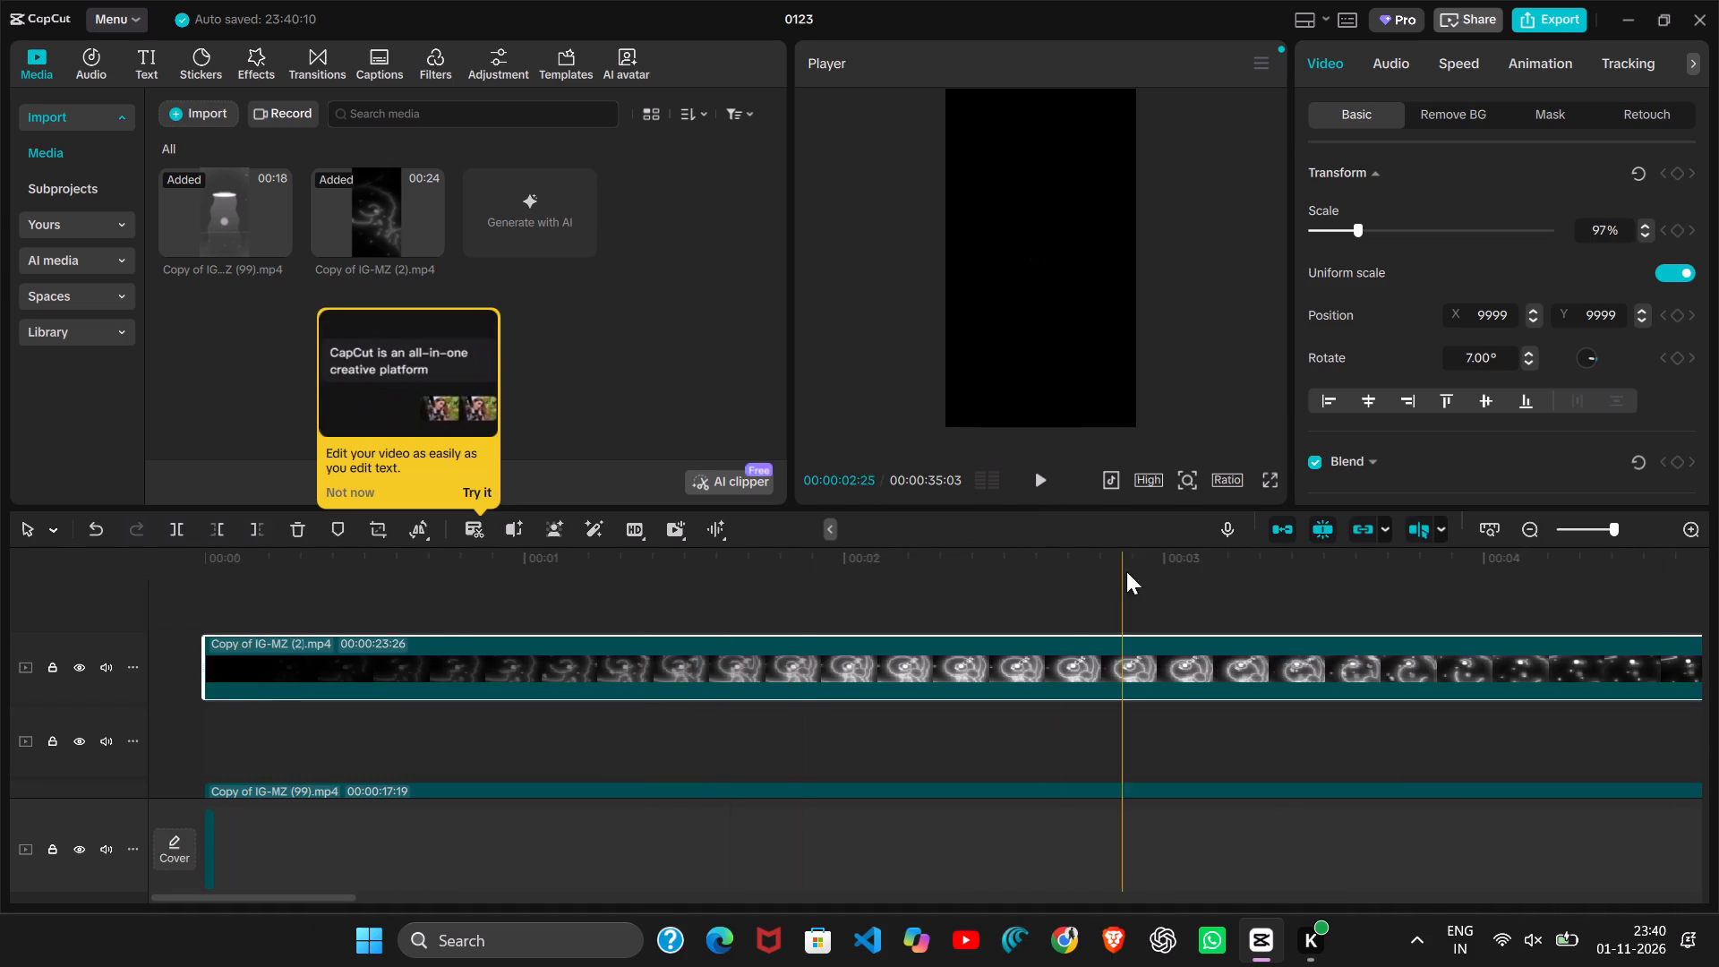
click(1041, 492)
click(1041, 492)
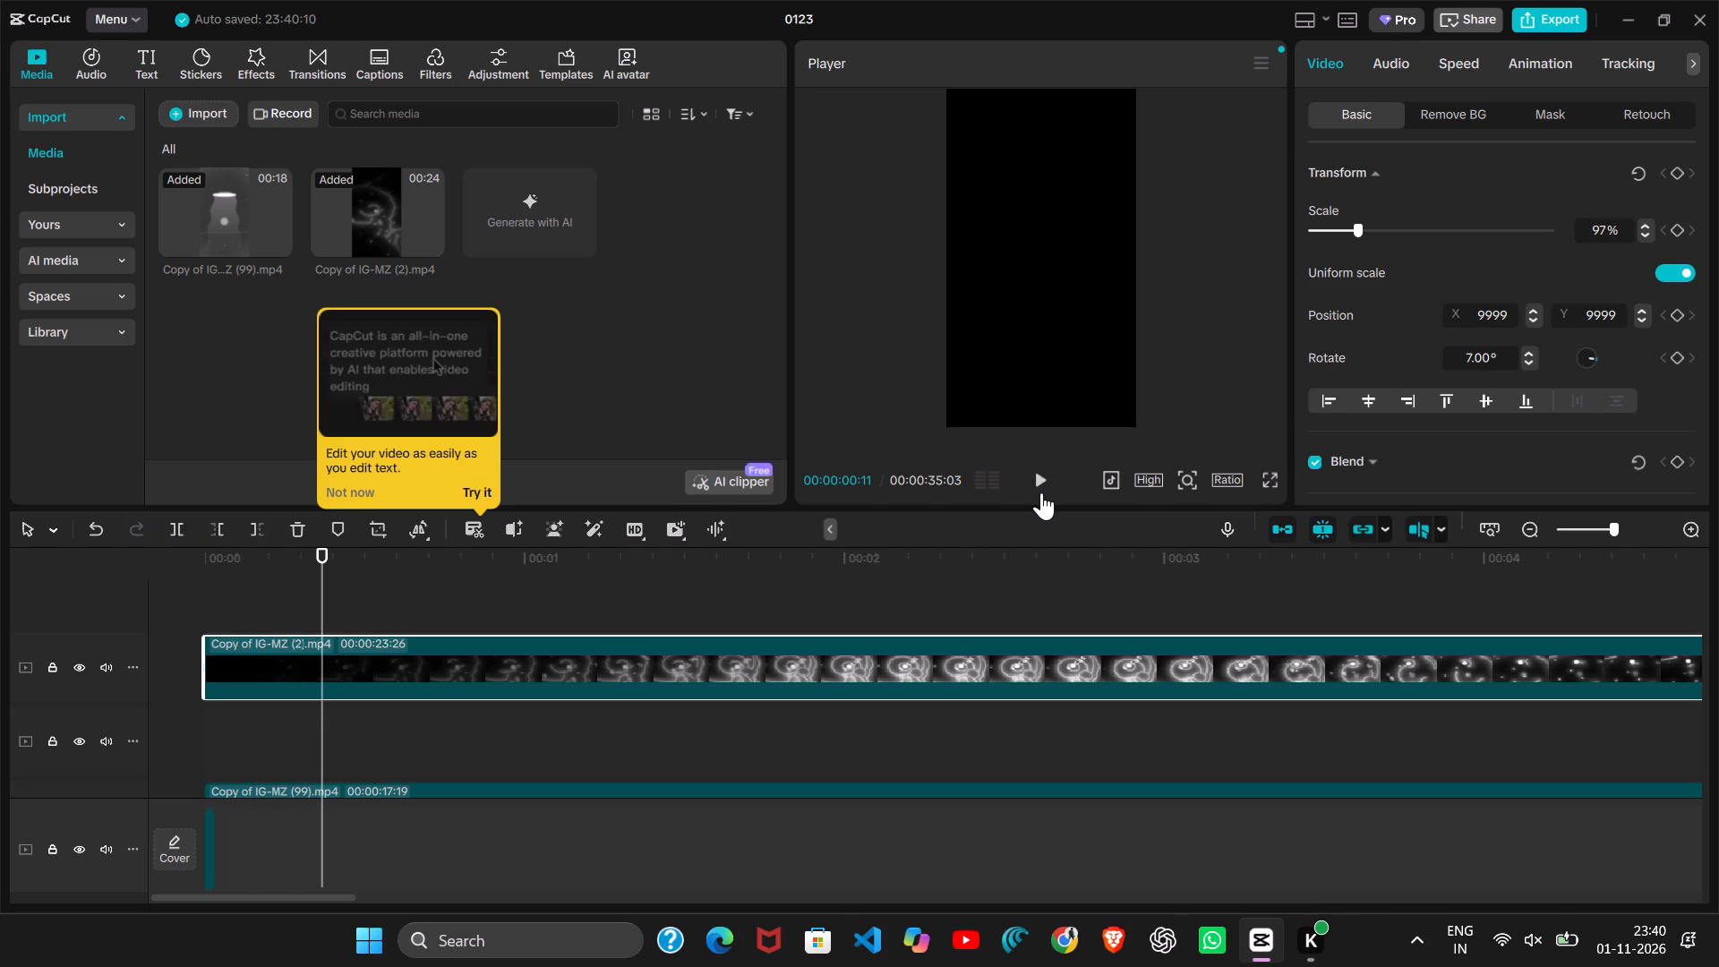
scroll(691, 836, right, 20)
scroll(691, 836, right, 3)
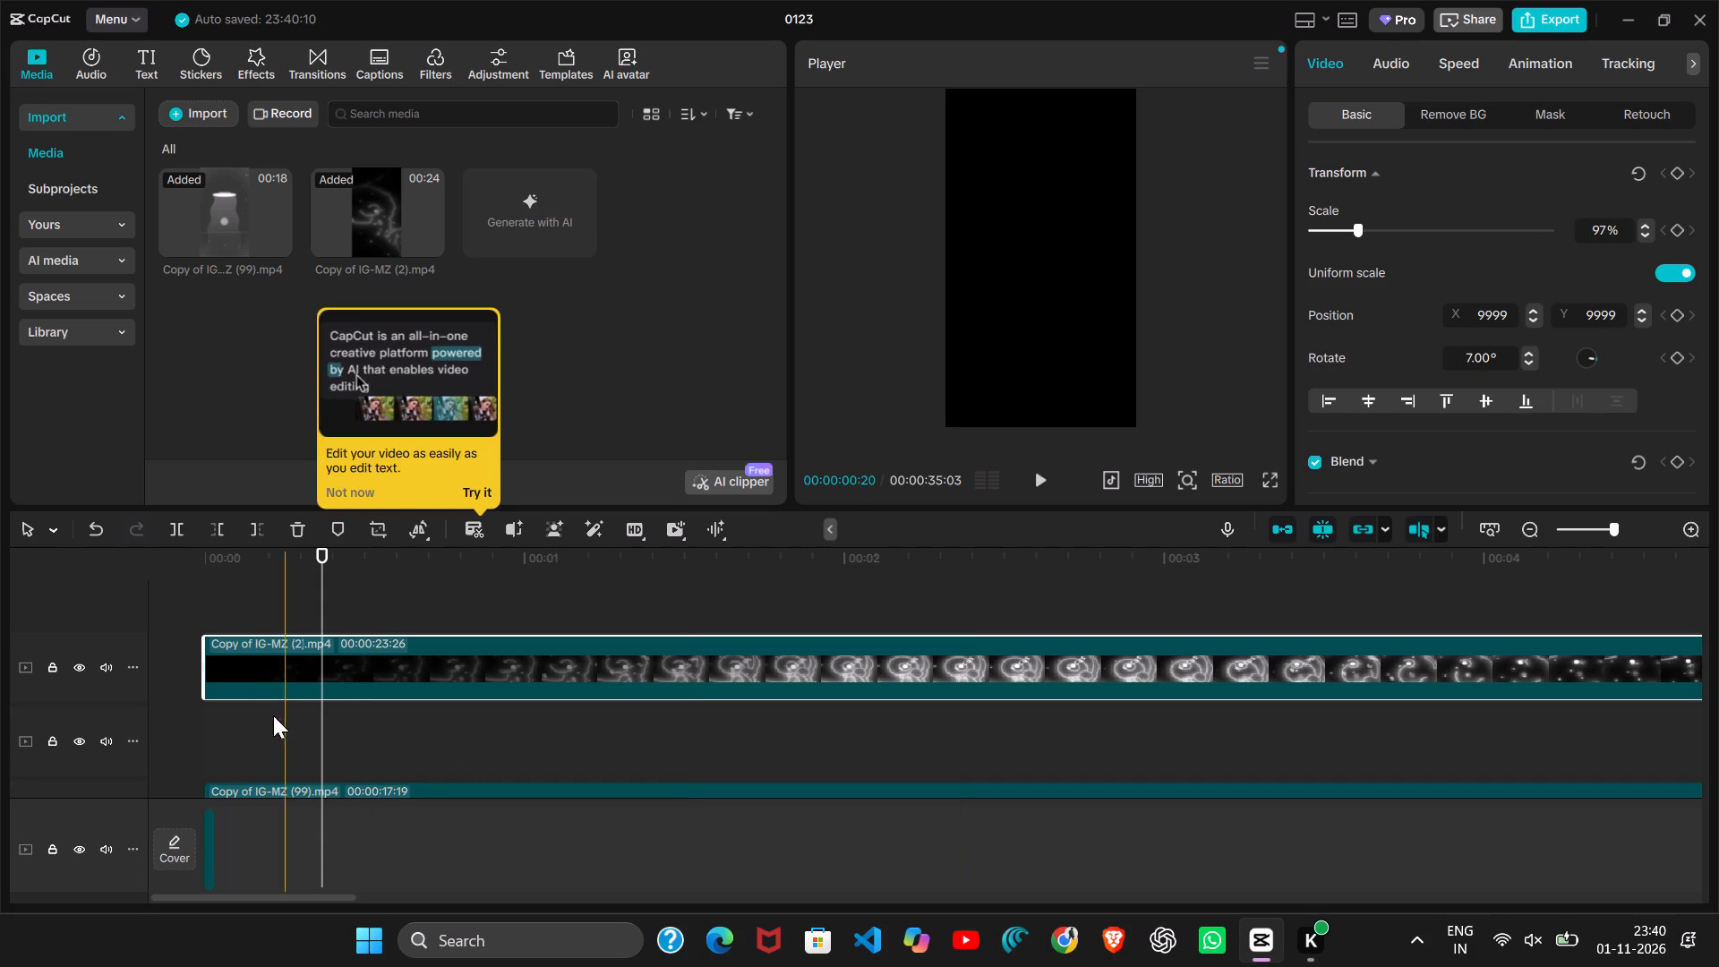
drag(320, 726, 170, 701)
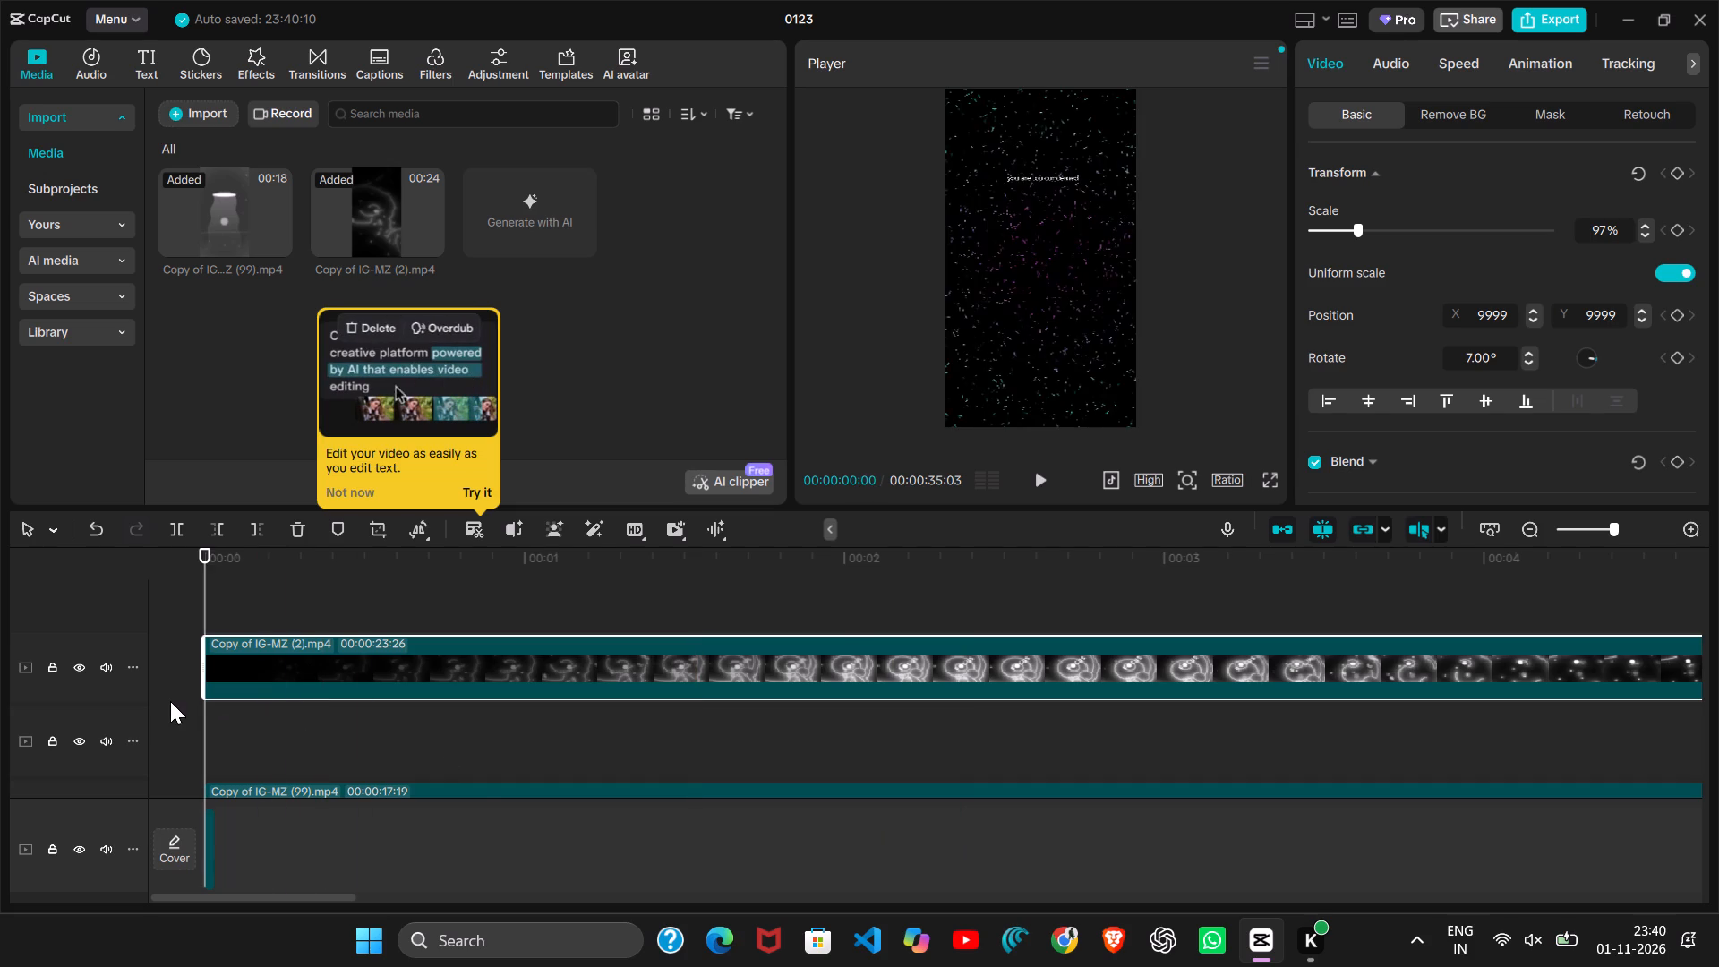
Play the edit from the start and examine the clips on all tracks along the timeline.
click(1054, 482)
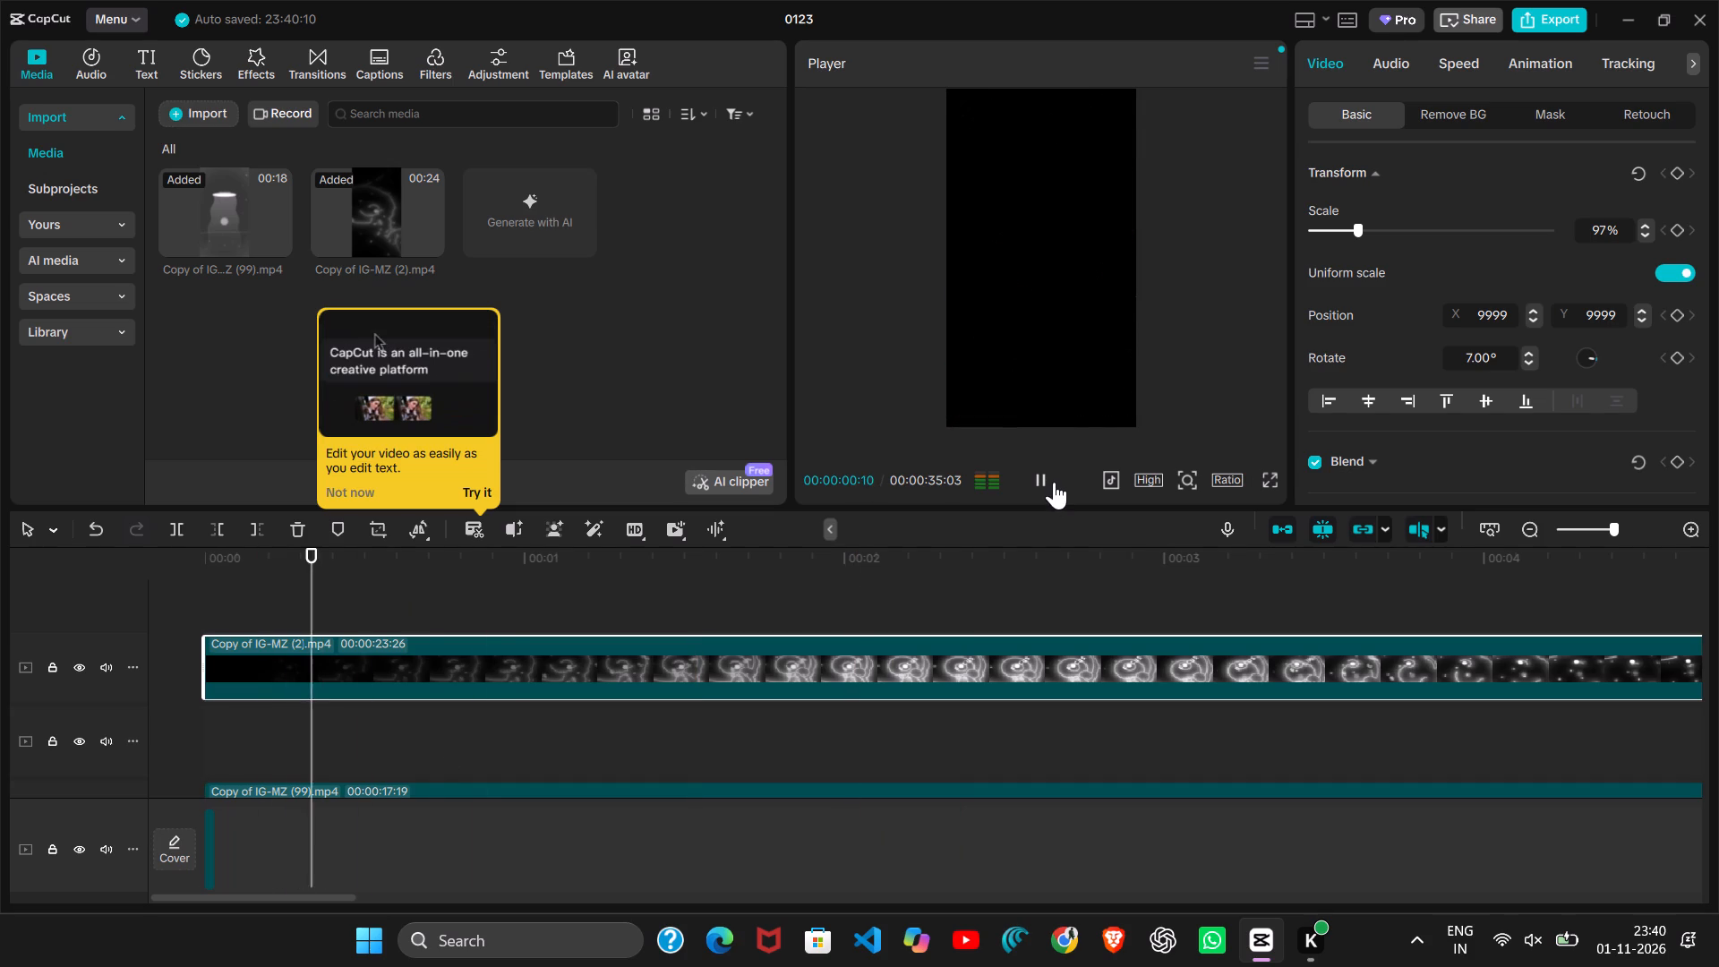
click(1022, 671)
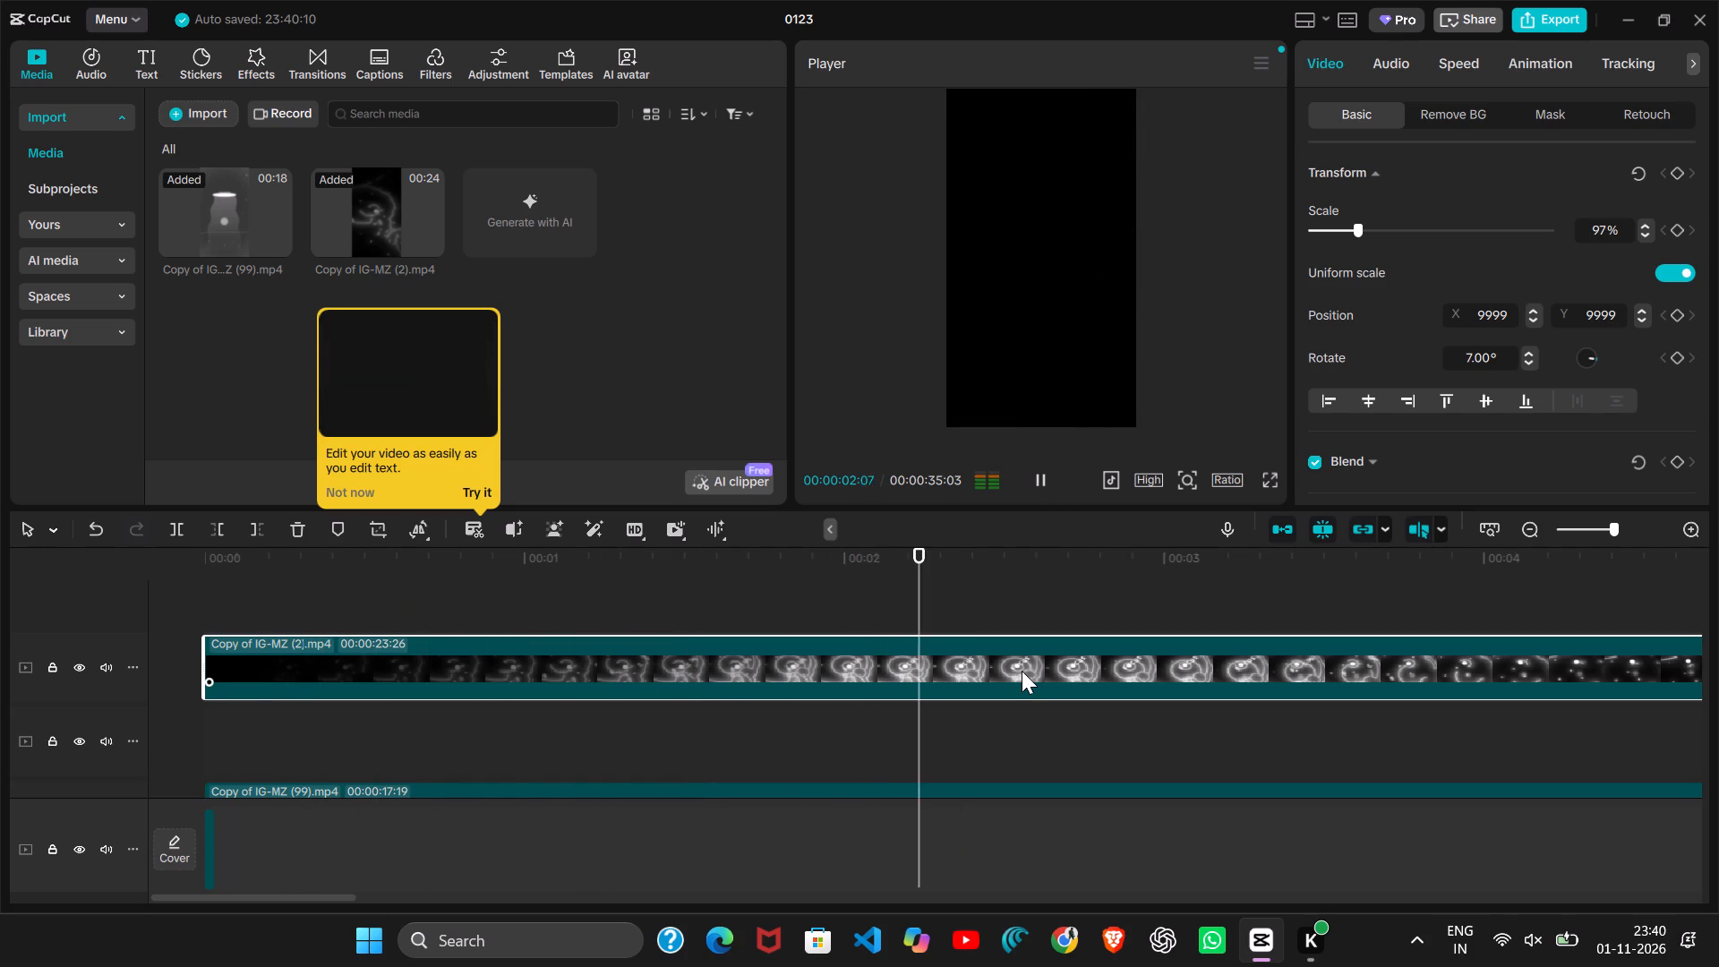
scroll(723, 576, right, 5)
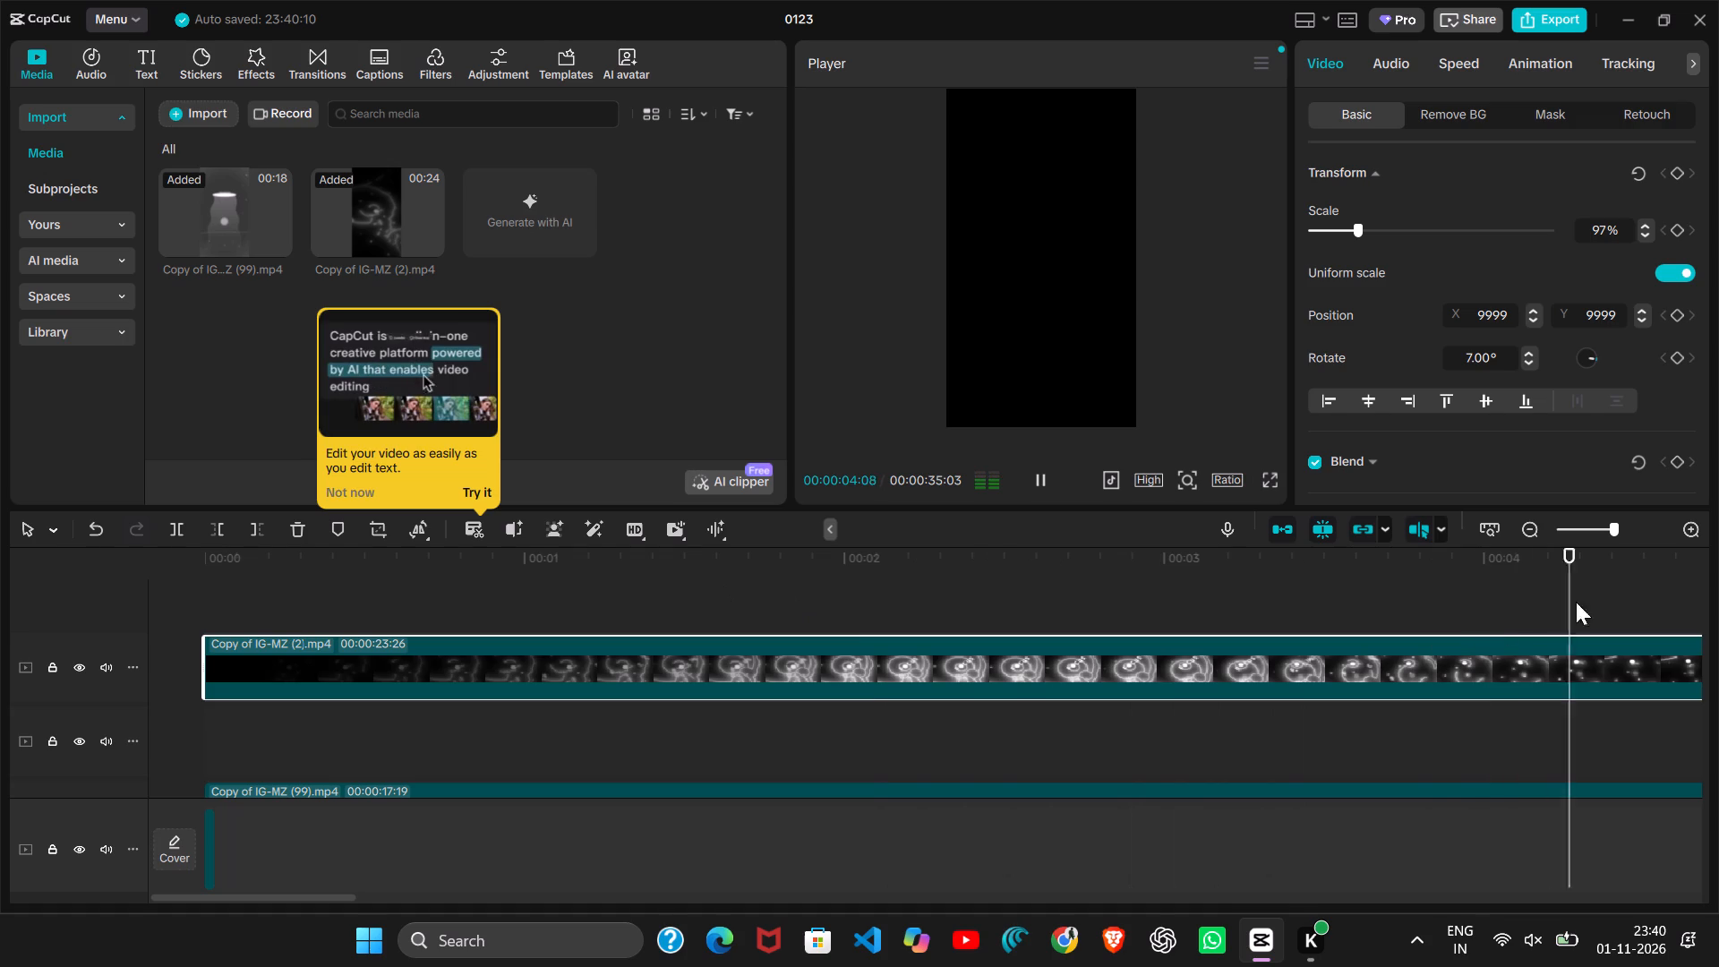
scroll(1602, 600, left, 10)
scroll(1711, 621, right, 12)
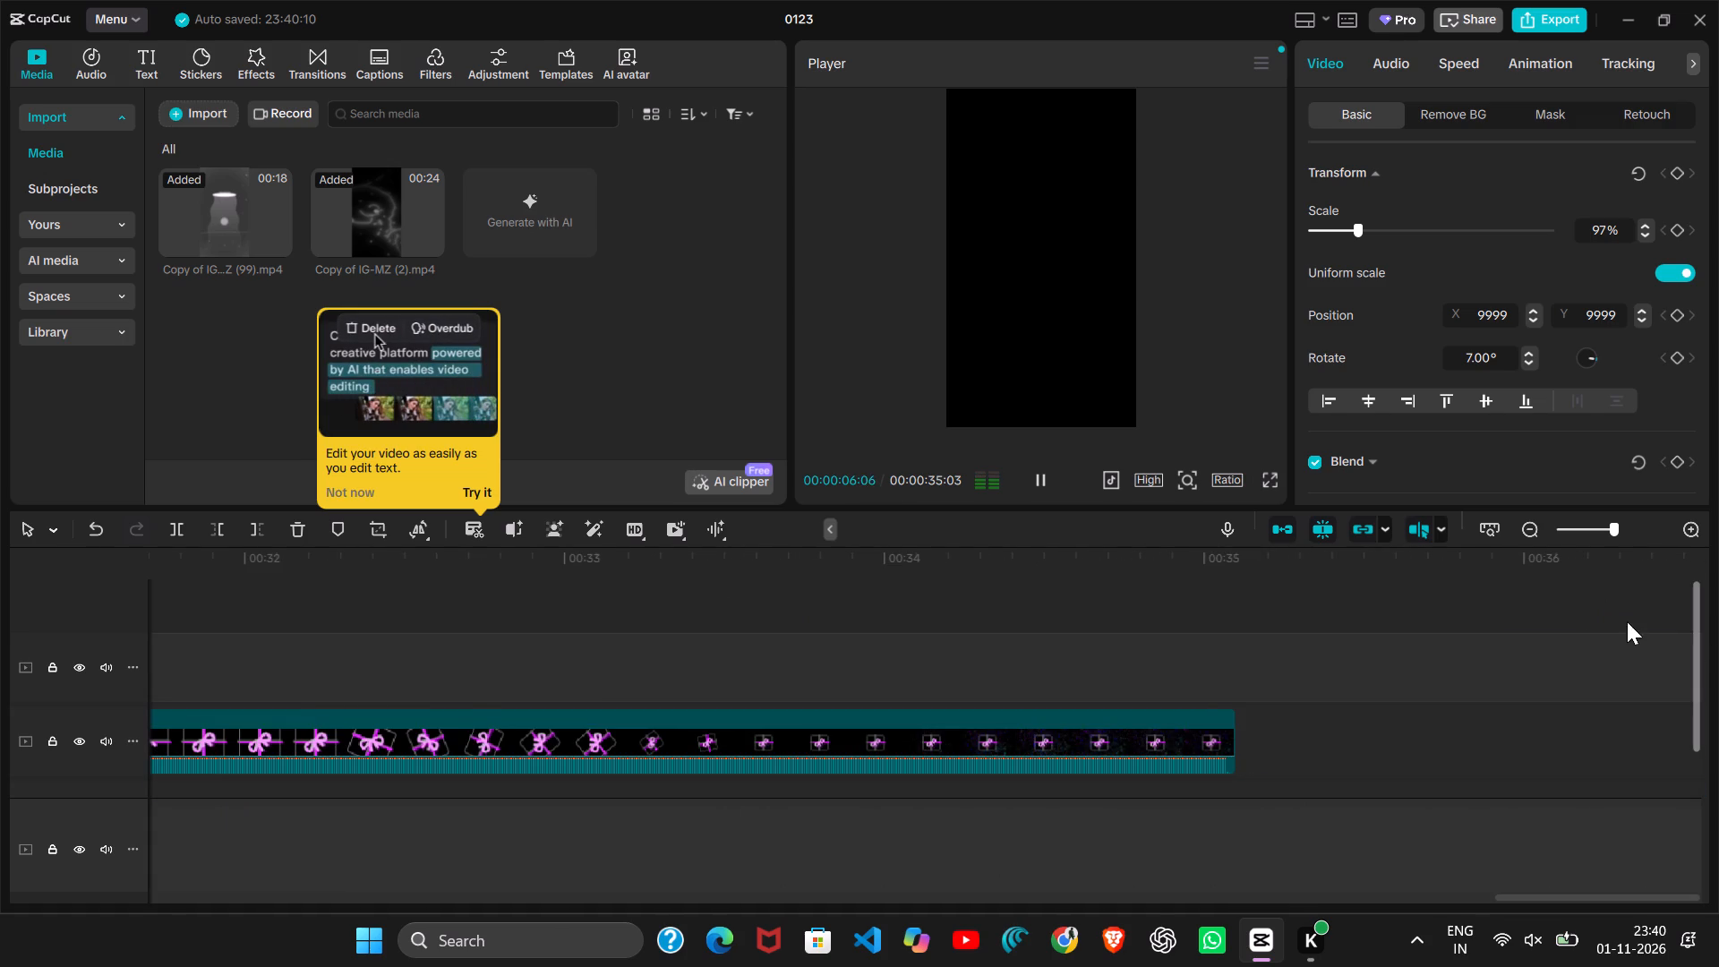
scroll(827, 555, right, 6)
scroll(827, 555, up, 1)
scroll(705, 627, right, 4)
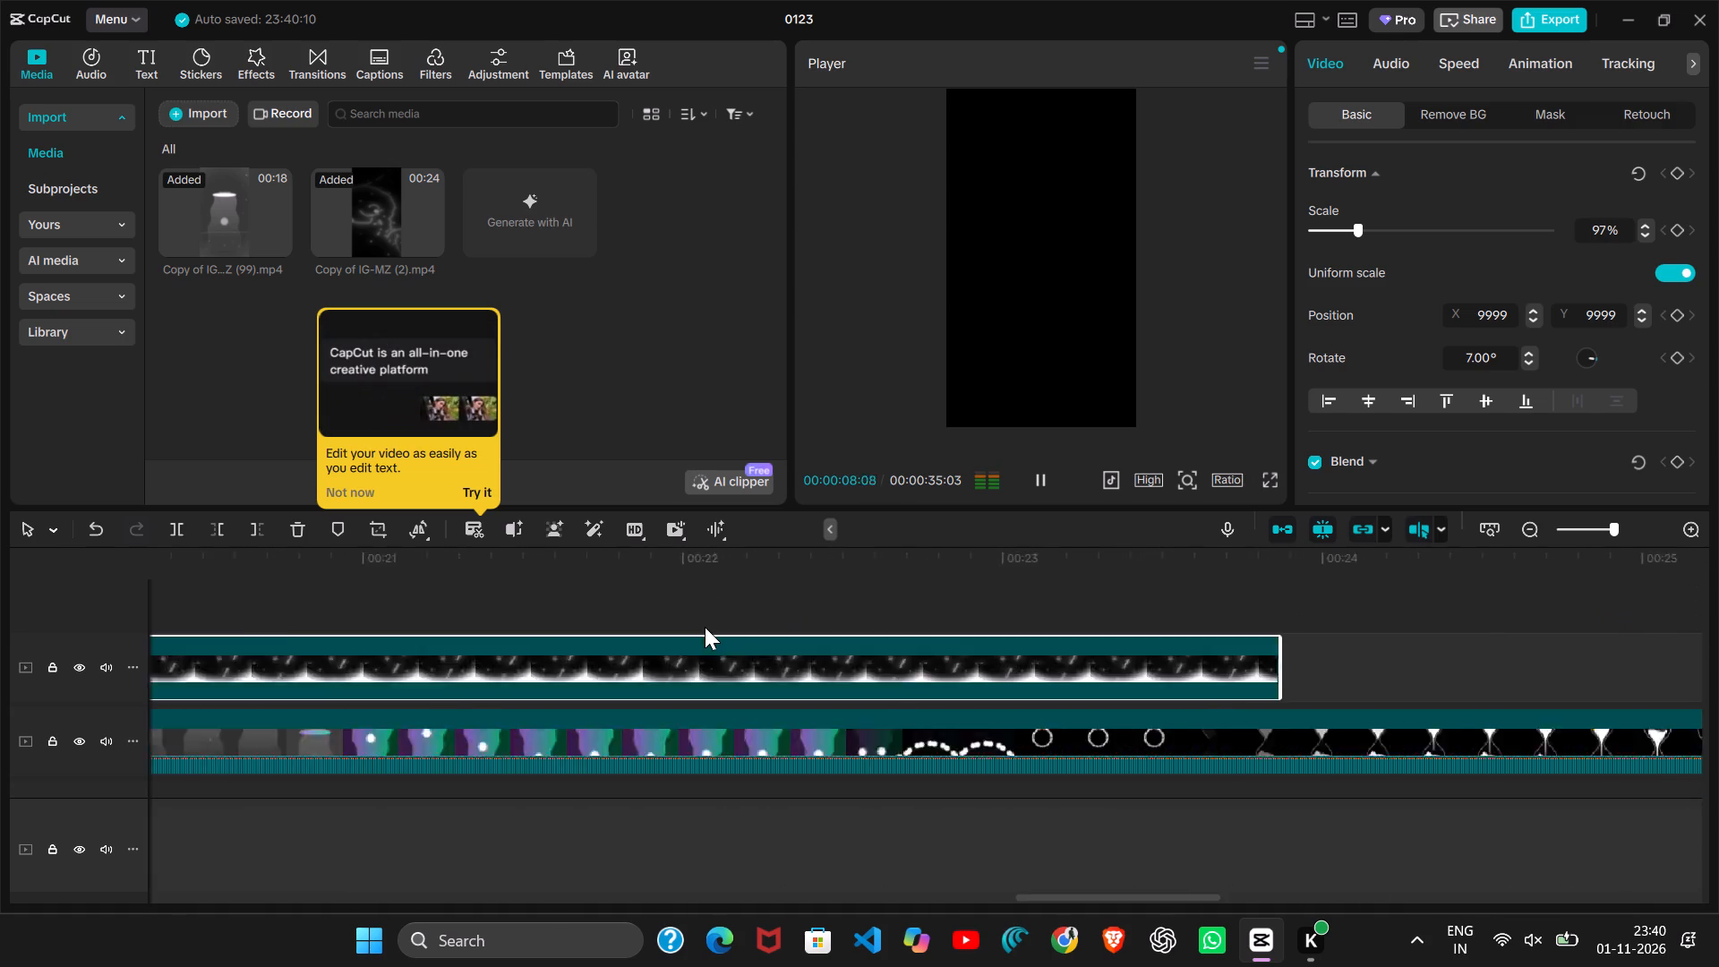
scroll(705, 627, right, 1)
scroll(705, 627, left, 3)
scroll(705, 627, down, 1)
ctrl+scroll(705, 627, up, 1)
ctrl+scroll(705, 627, right, 7)
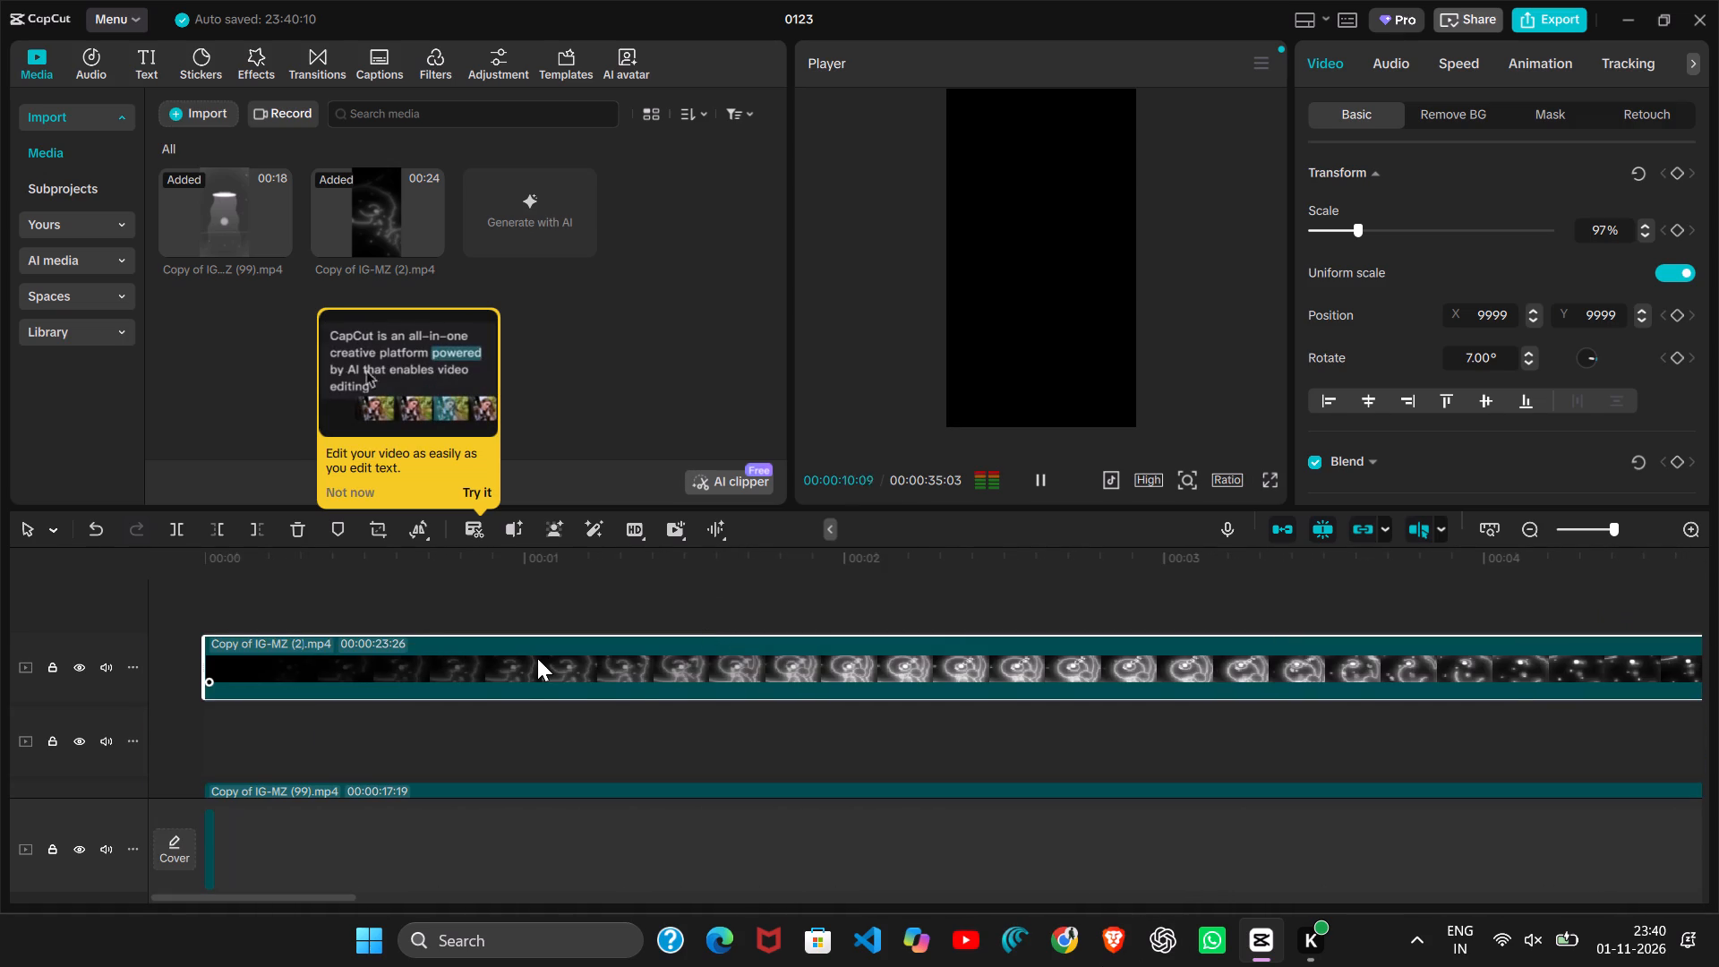
click(537, 658)
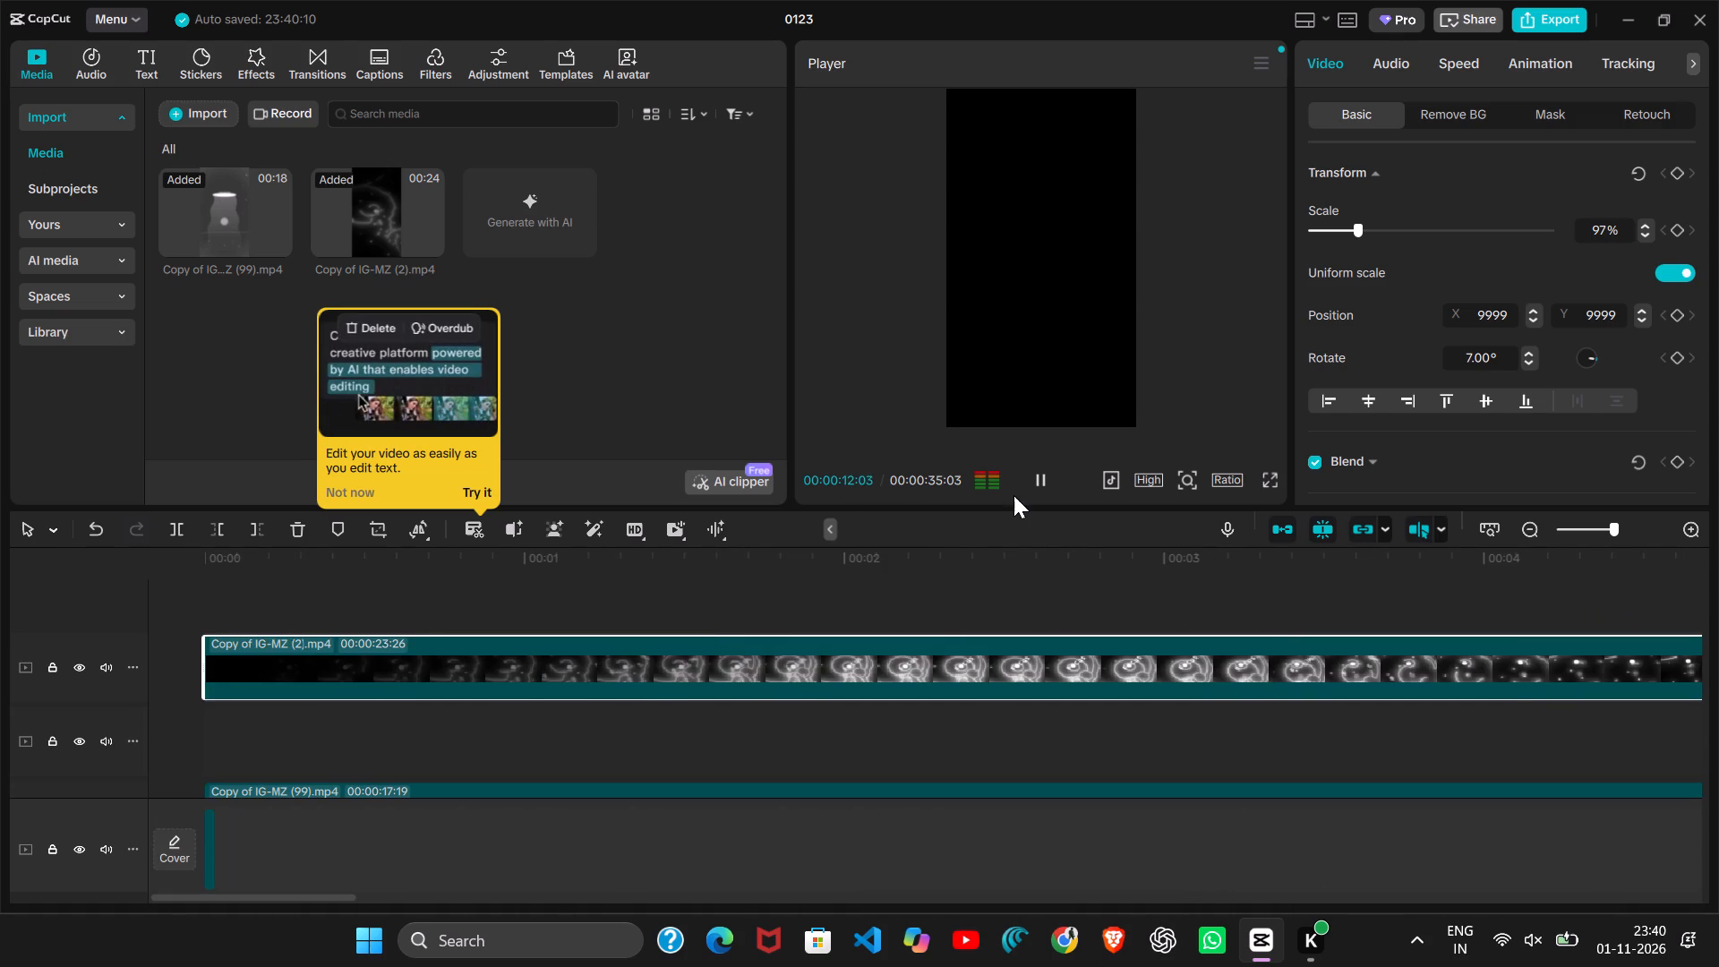
Continue reviewing the playback, pausing briefly at about 13.6 and 19 seconds, and look over the clips around the playhead.
click(1049, 483)
click(1049, 483)
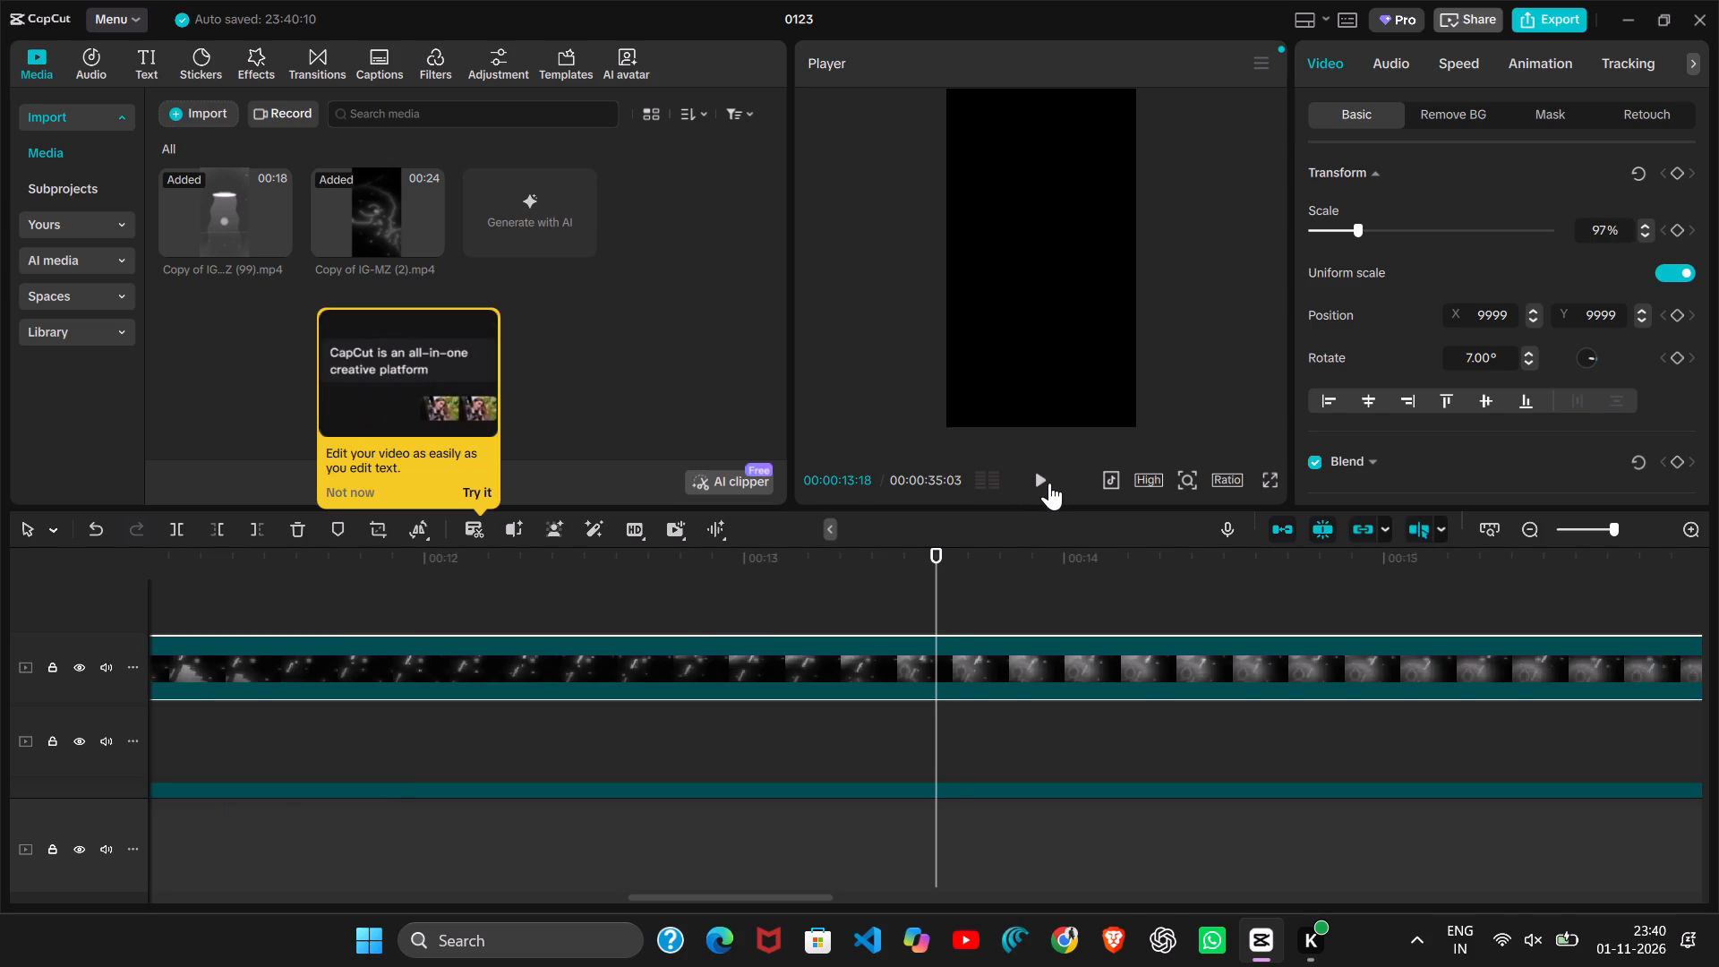
click(1590, 689)
scroll(1590, 689, right, 13)
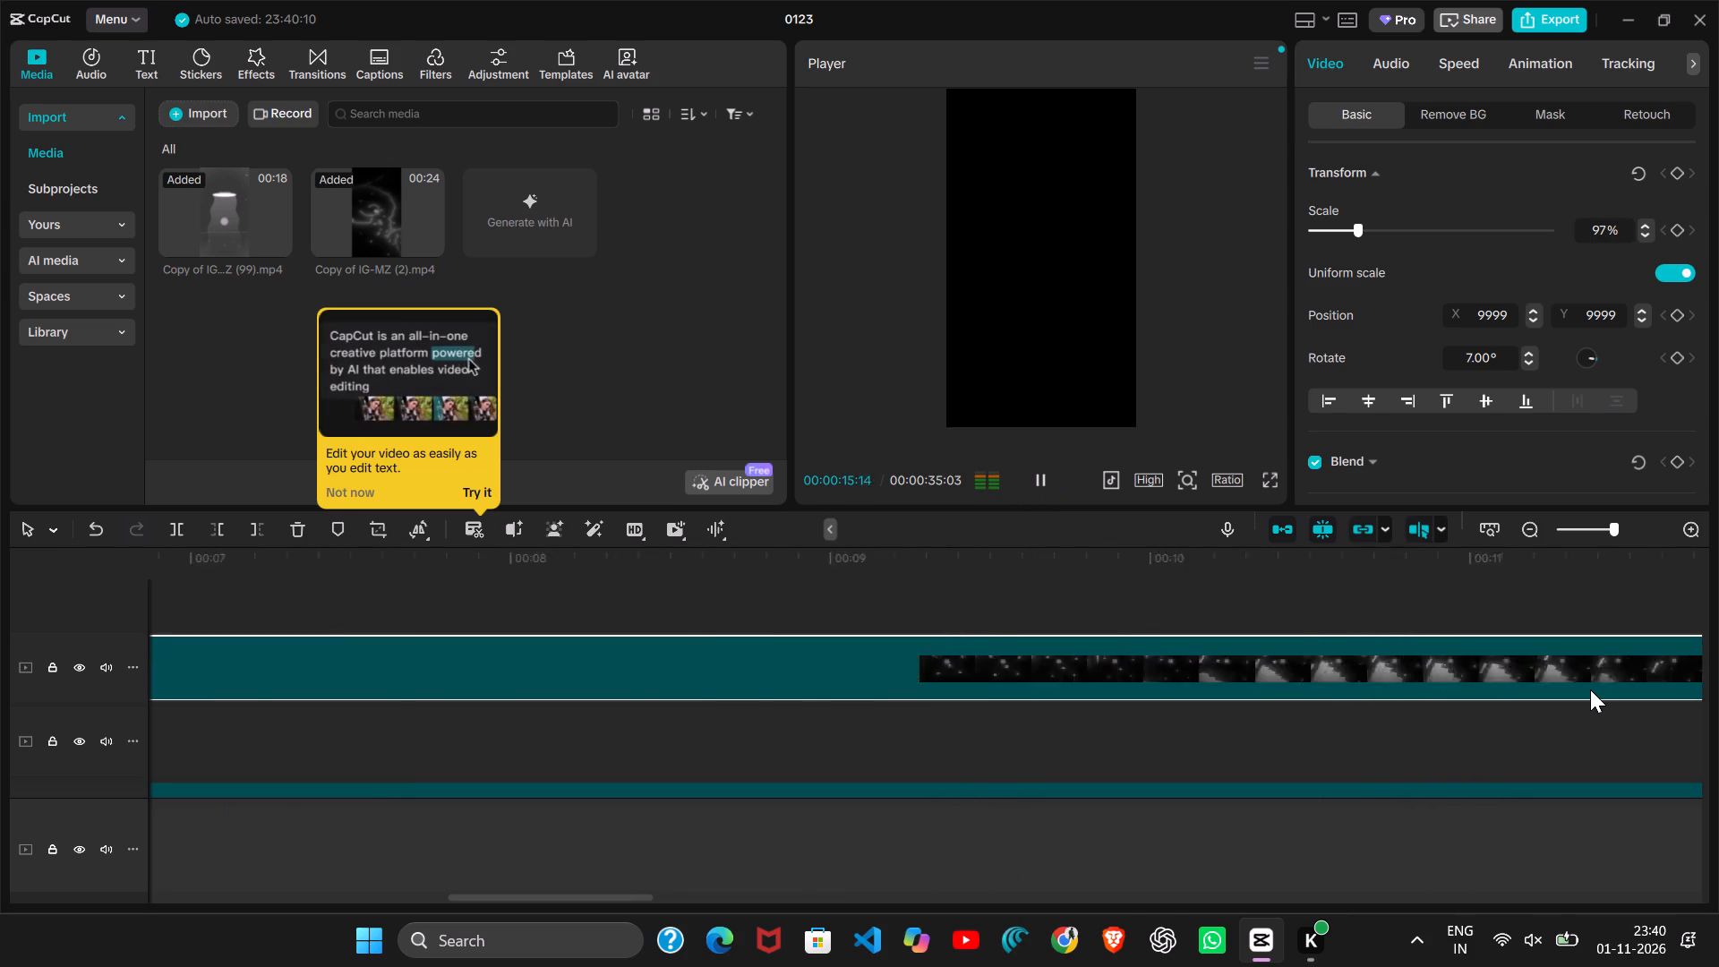
scroll(1590, 689, right, 2)
click(851, 669)
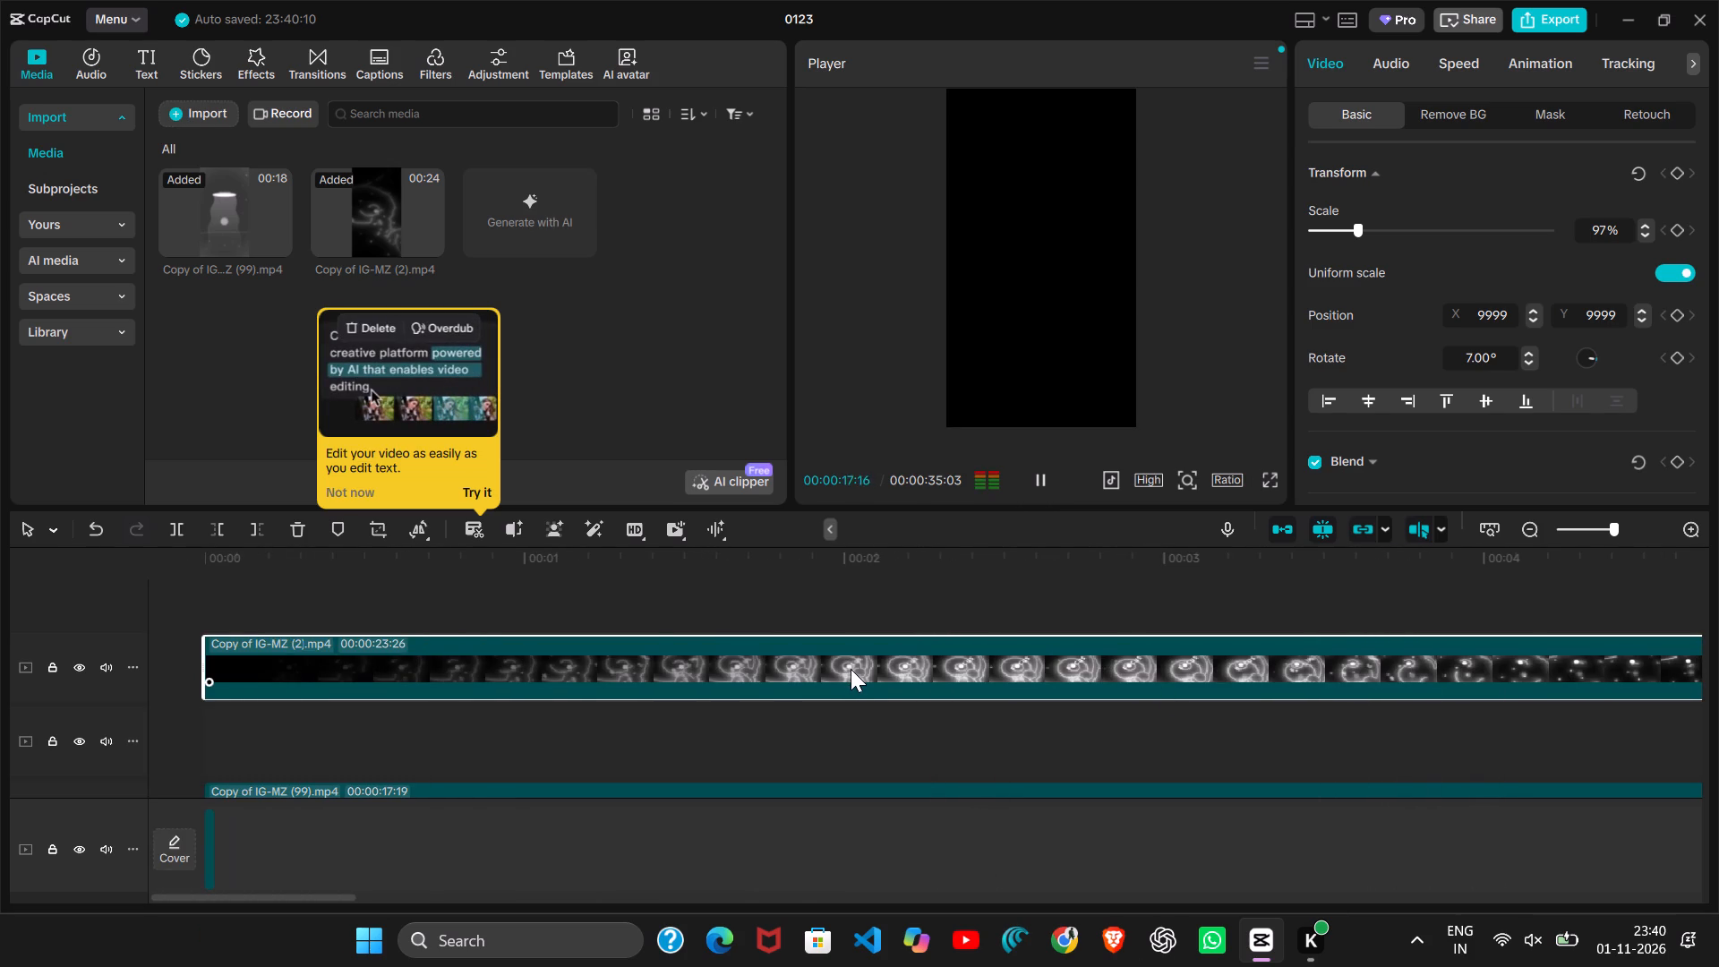
click(1037, 472)
click(1037, 472)
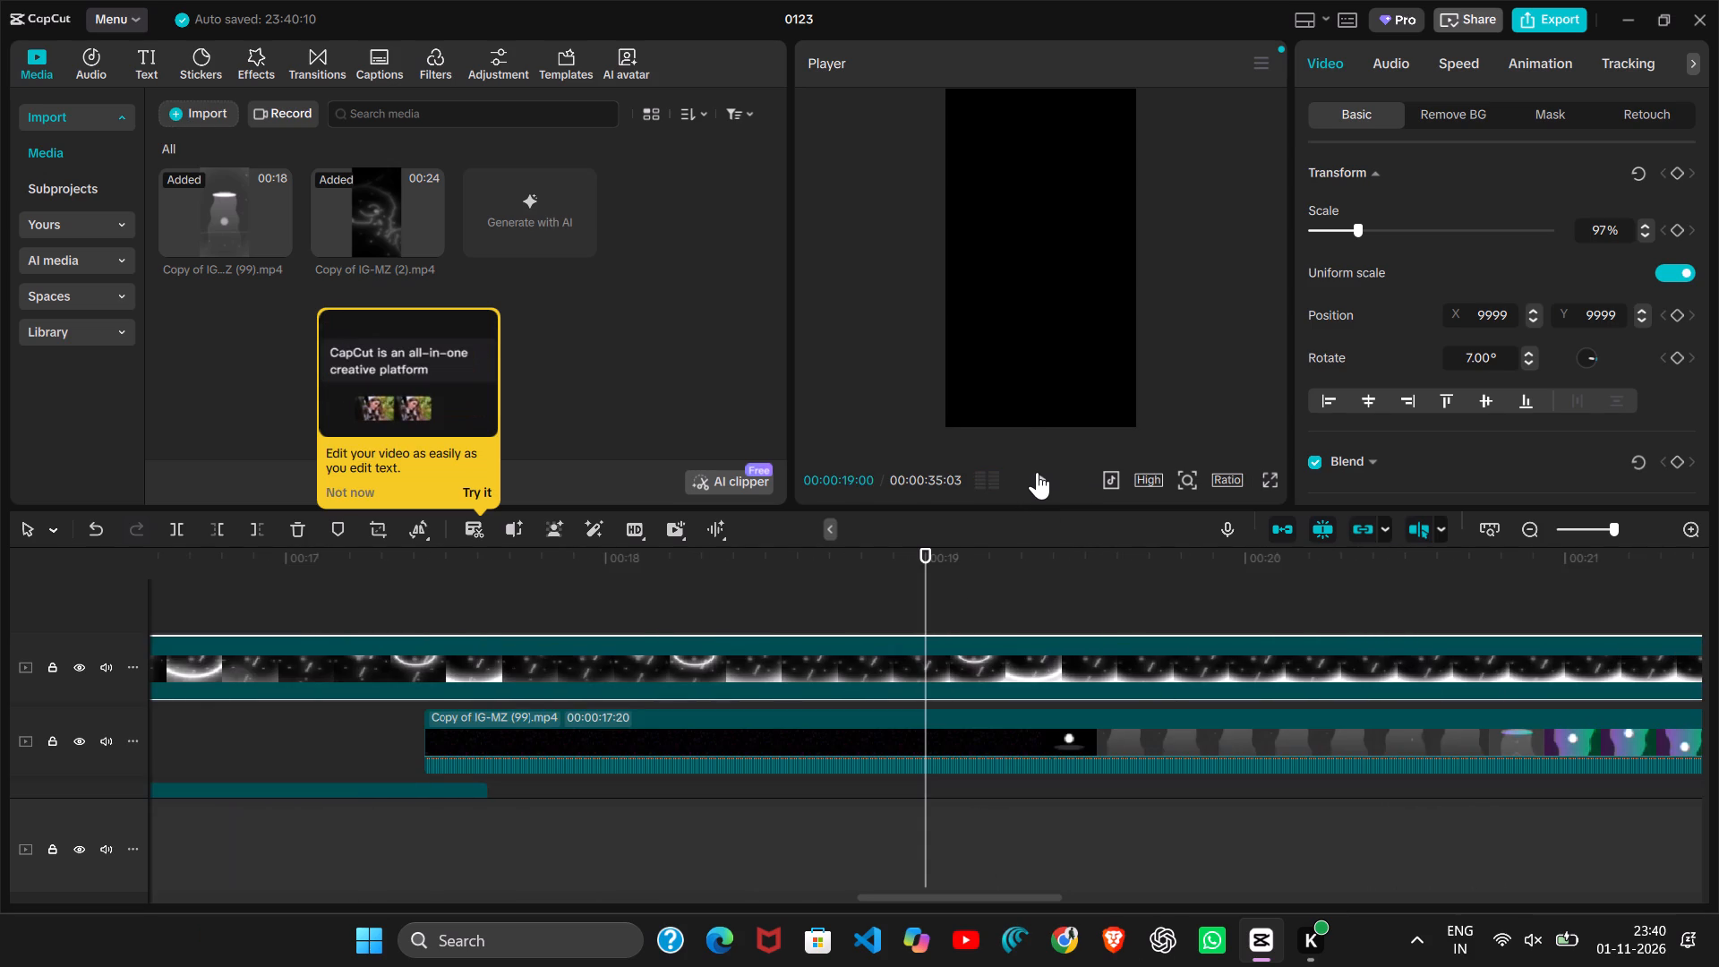
scroll(896, 560, right, 18)
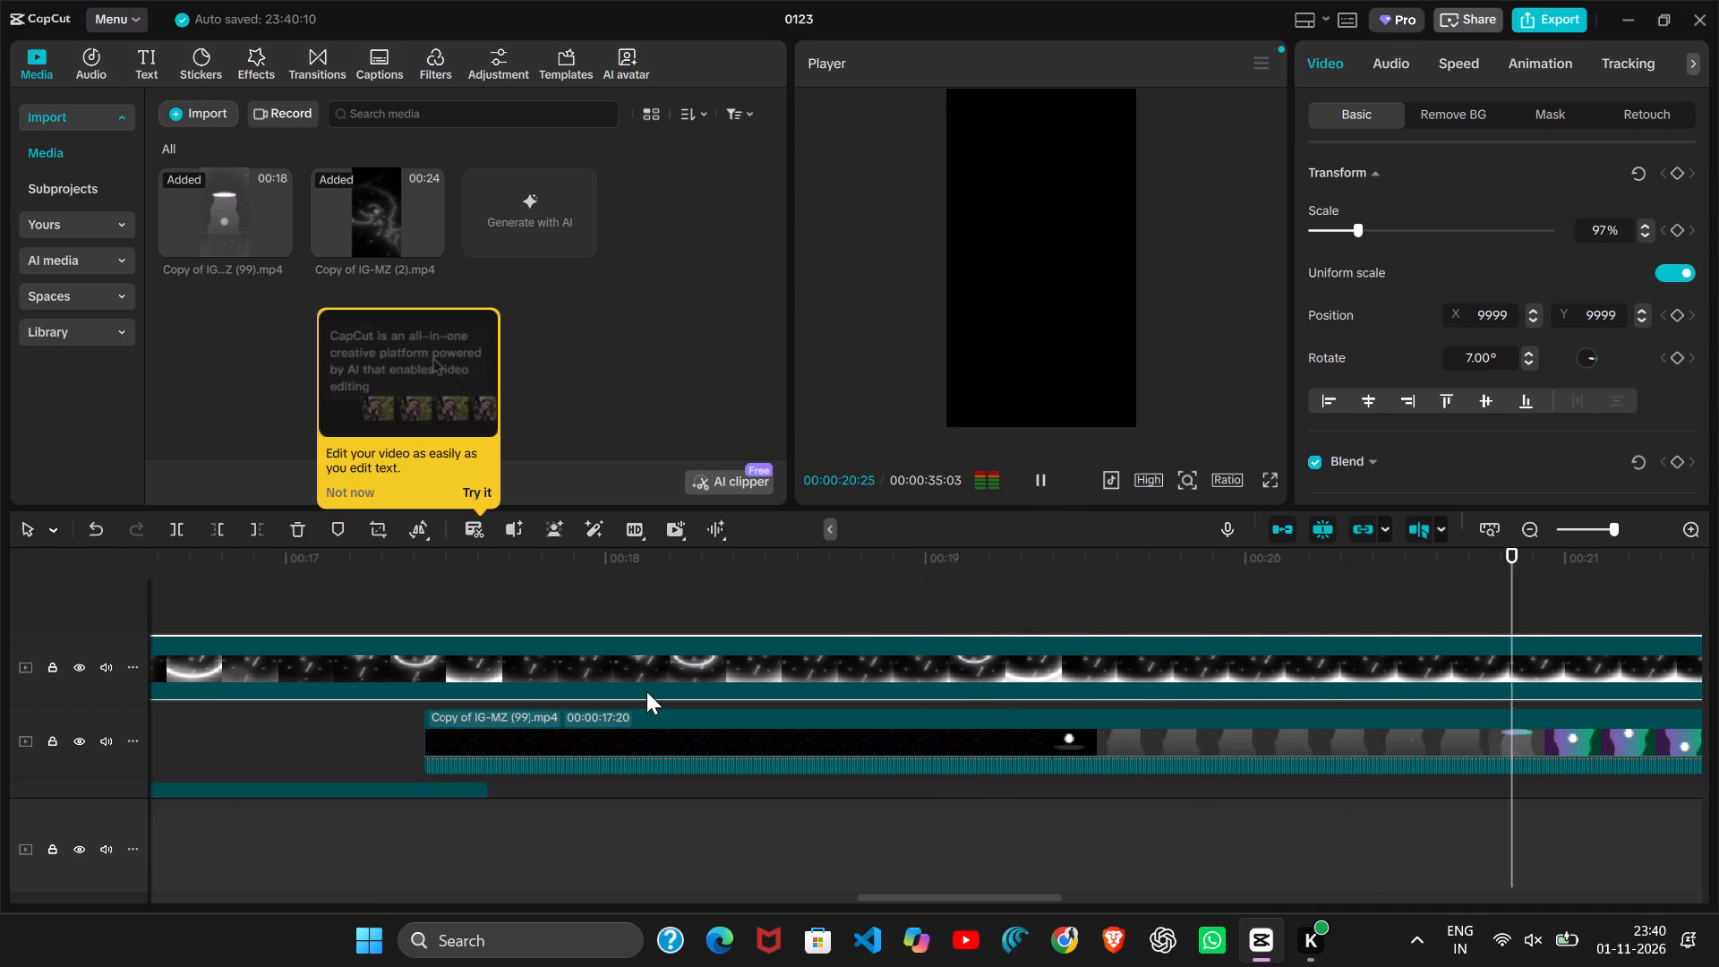
scroll(646, 691, right, 12)
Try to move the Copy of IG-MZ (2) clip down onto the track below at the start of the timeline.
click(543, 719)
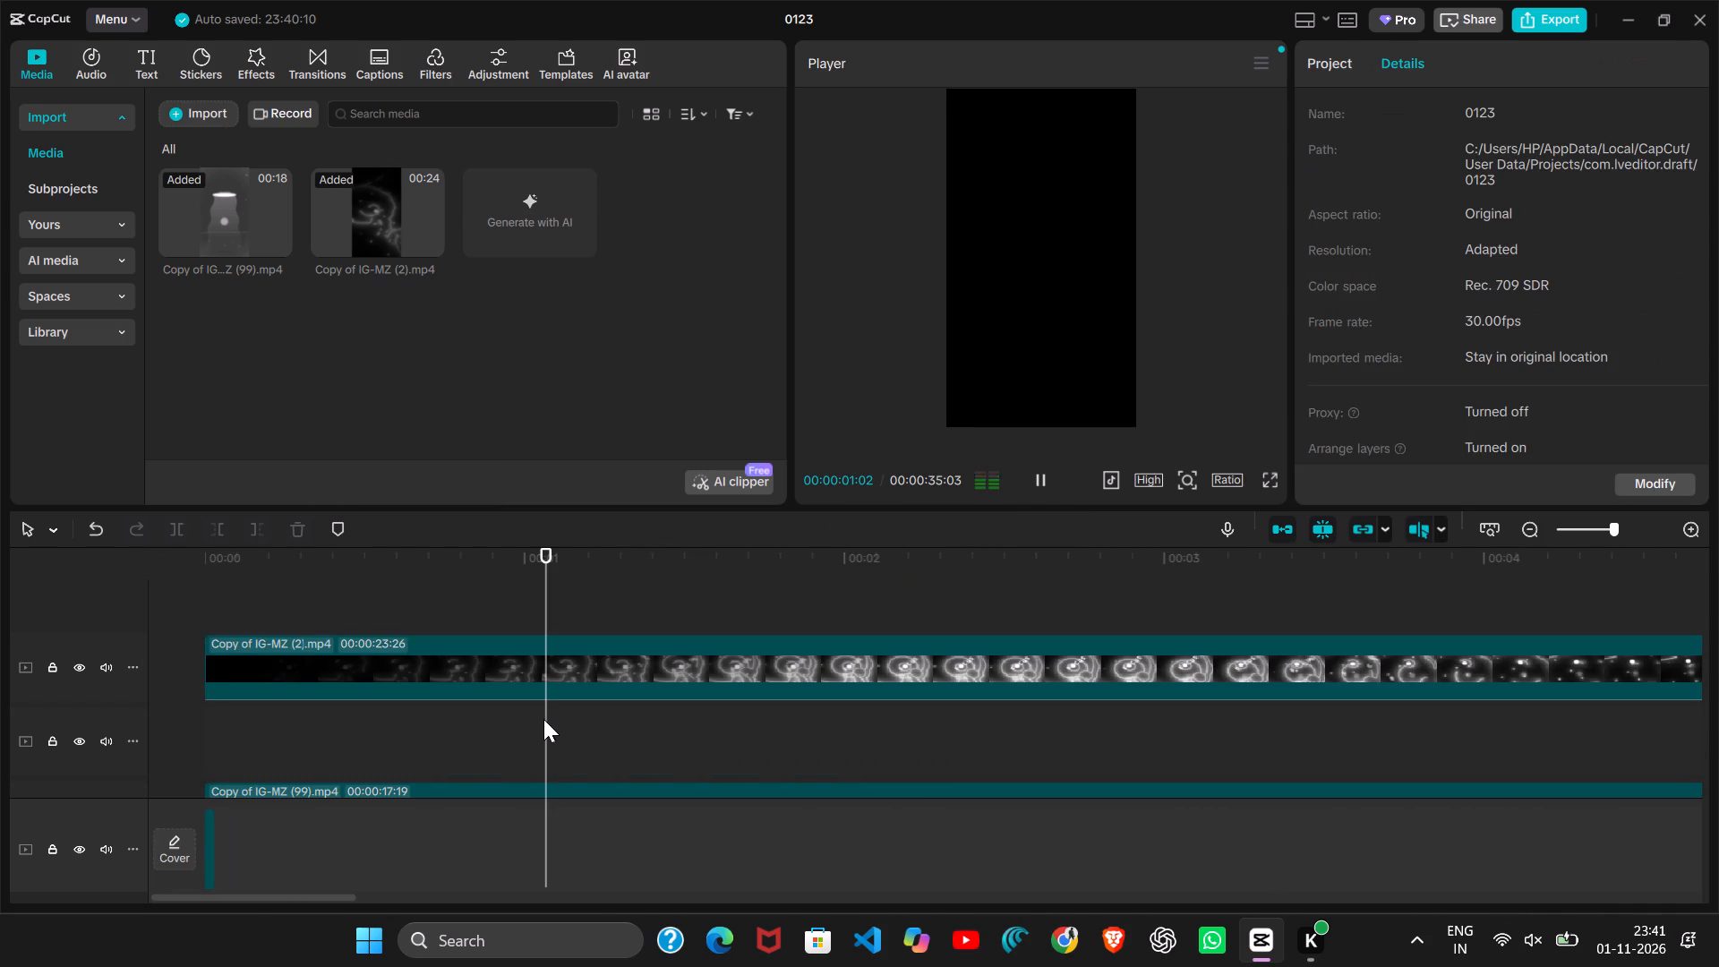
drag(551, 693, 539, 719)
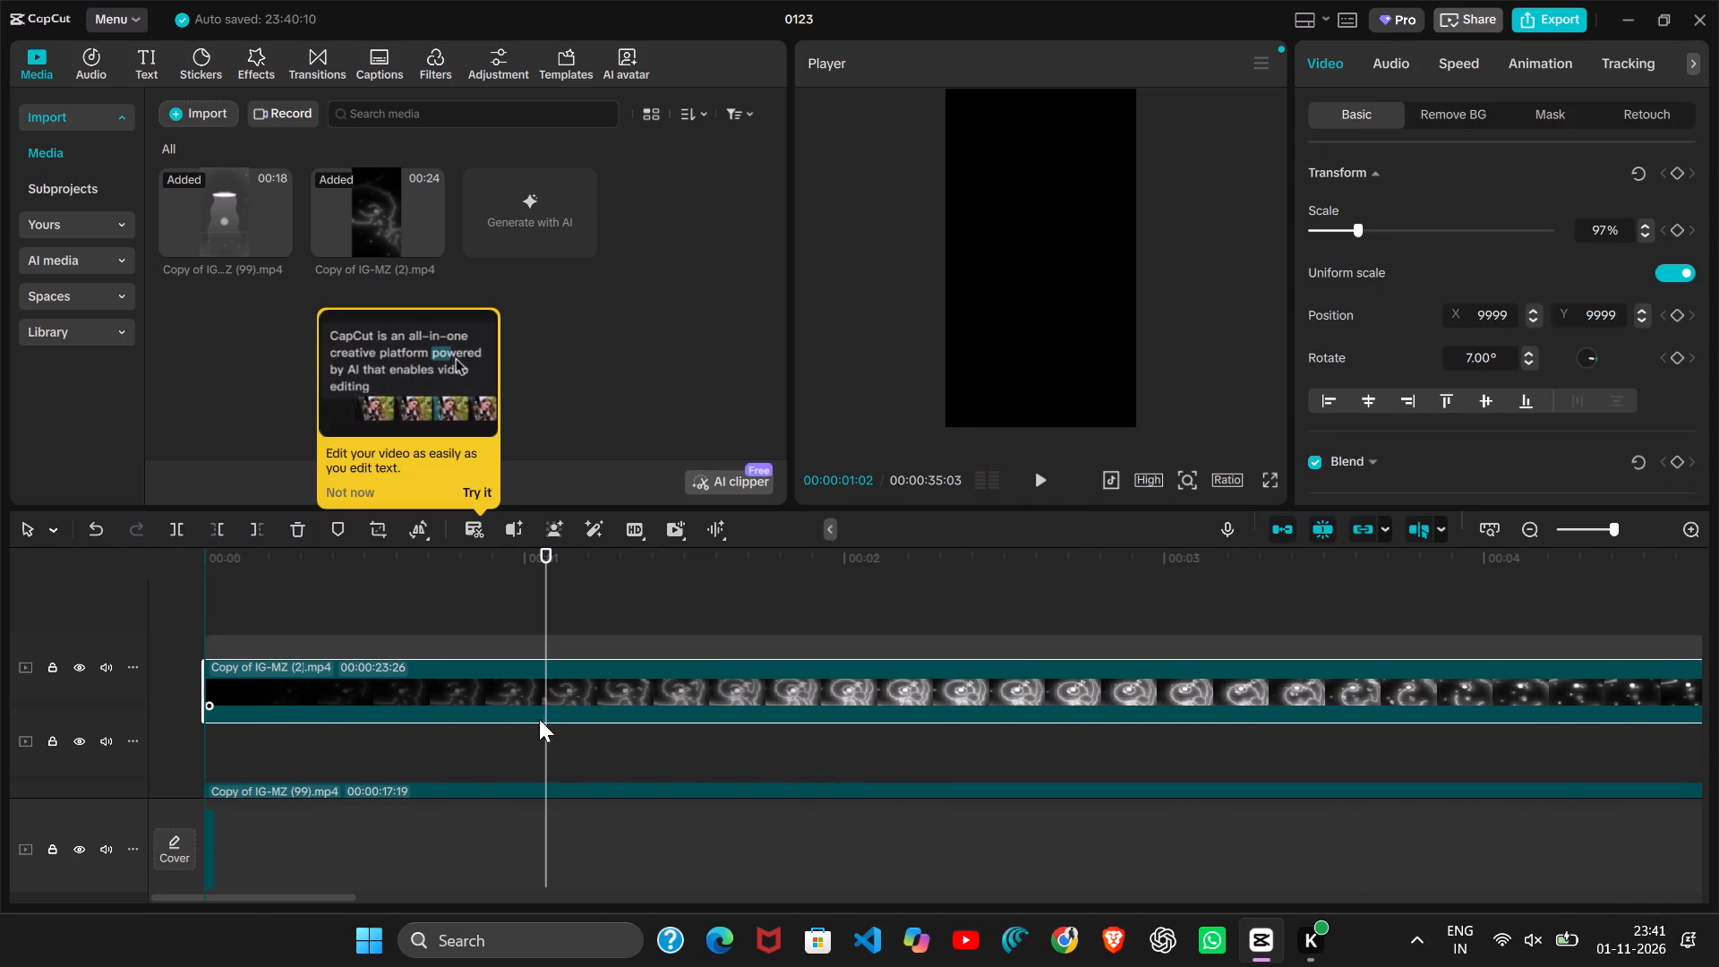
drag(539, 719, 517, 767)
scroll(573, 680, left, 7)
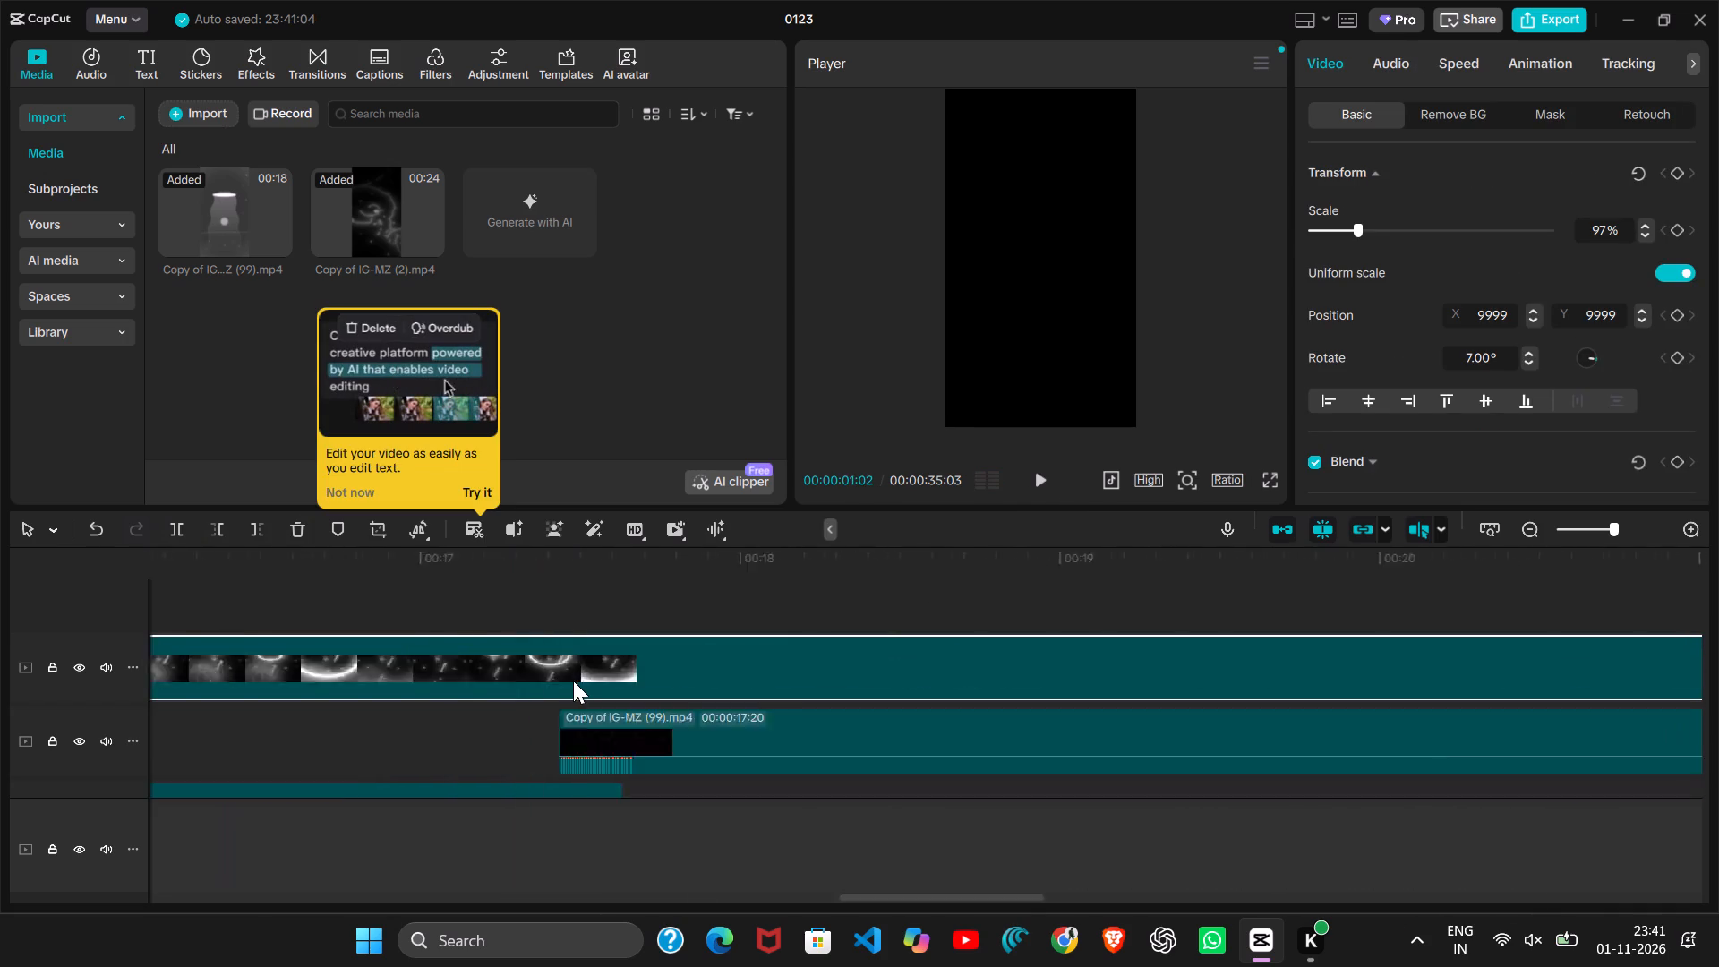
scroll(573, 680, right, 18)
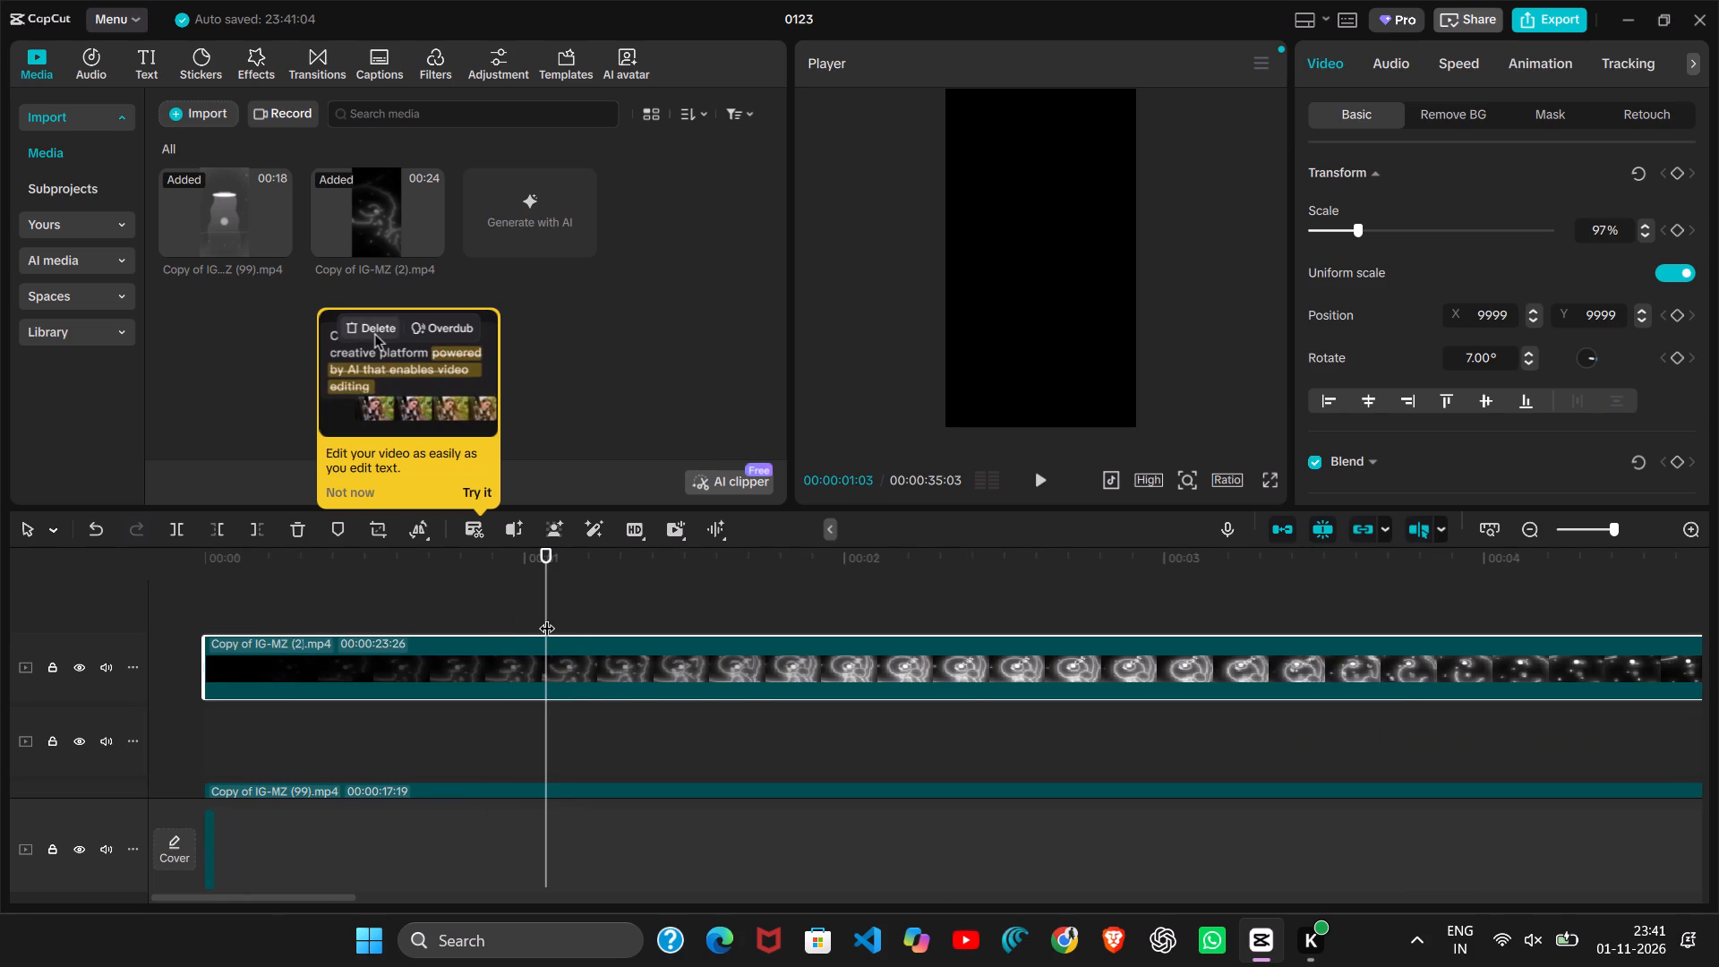
Play the edit from about 0.5 seconds, examine the layered clips along the timeline, and pause at about 14.3 seconds.
drag(549, 617, 376, 618)
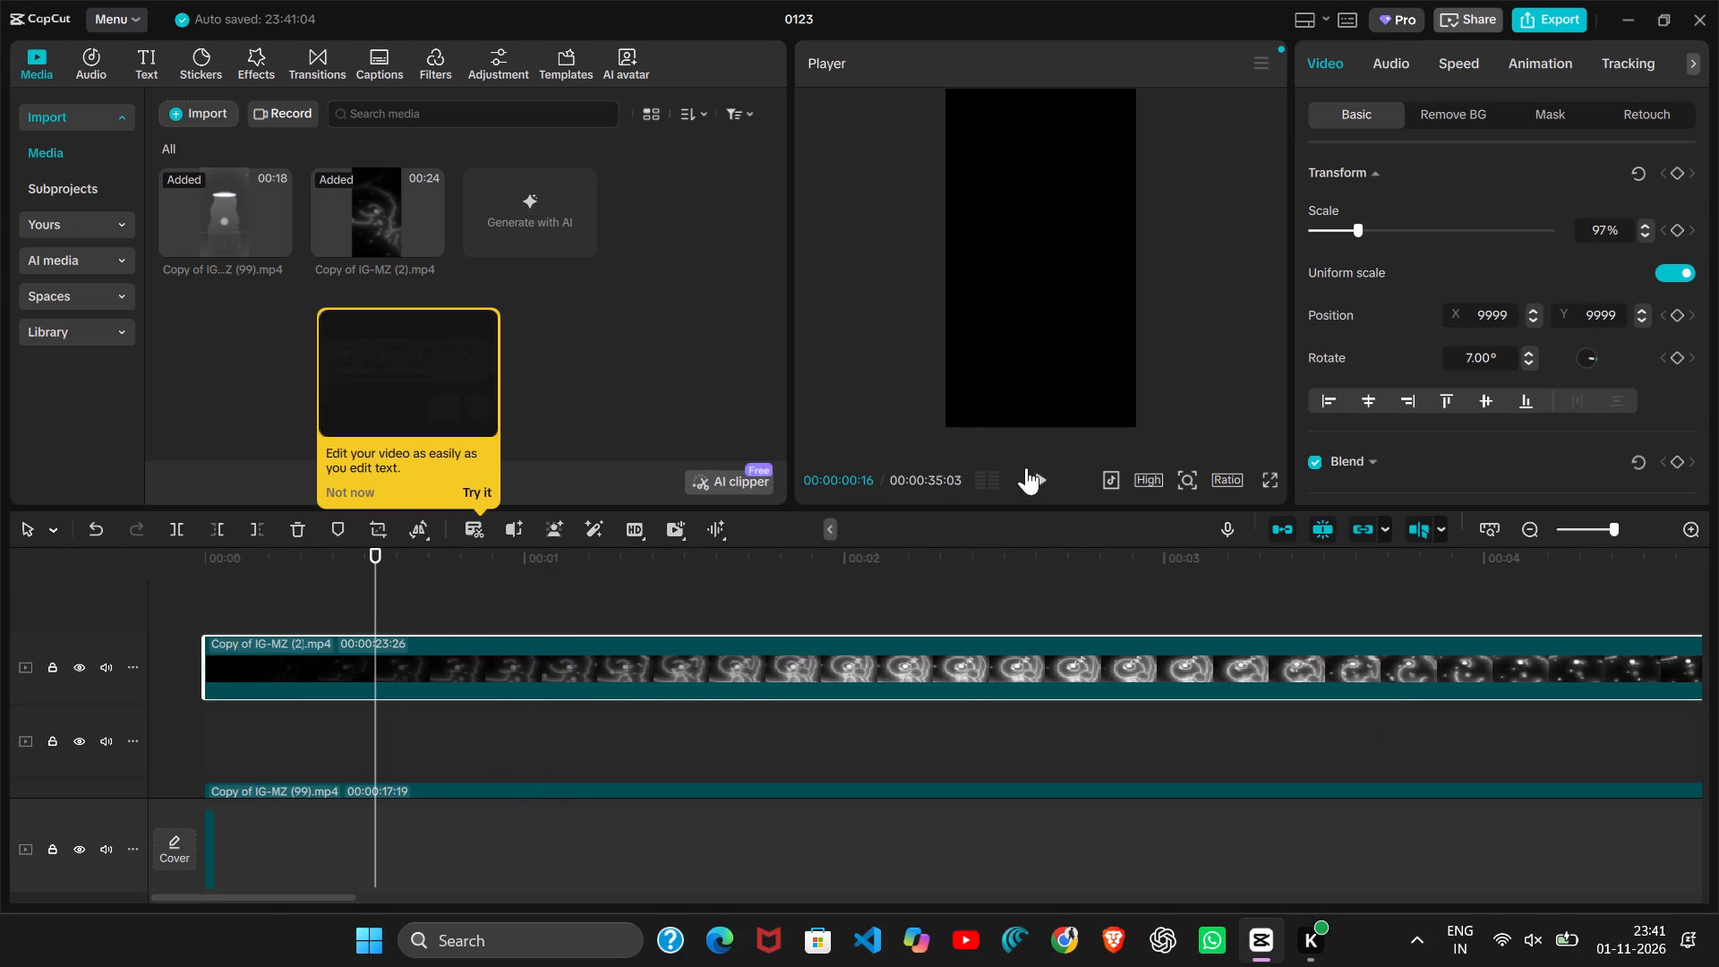
click(1033, 479)
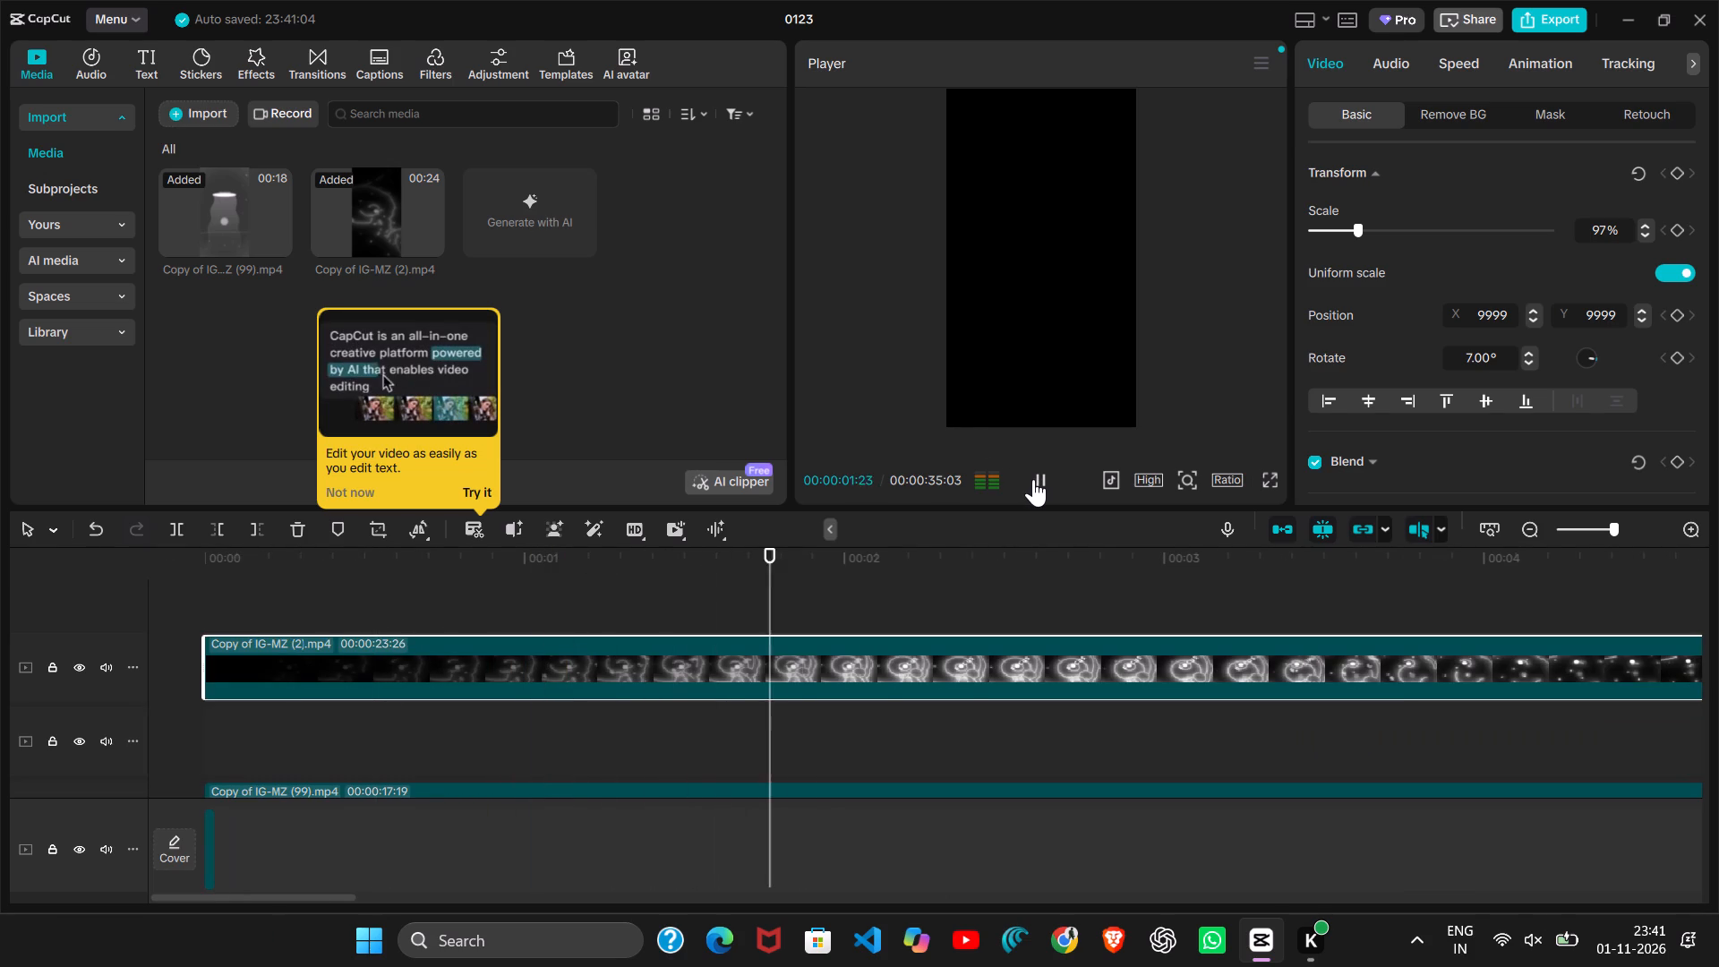
scroll(873, 673, right, 5)
scroll(1232, 595, left, 9)
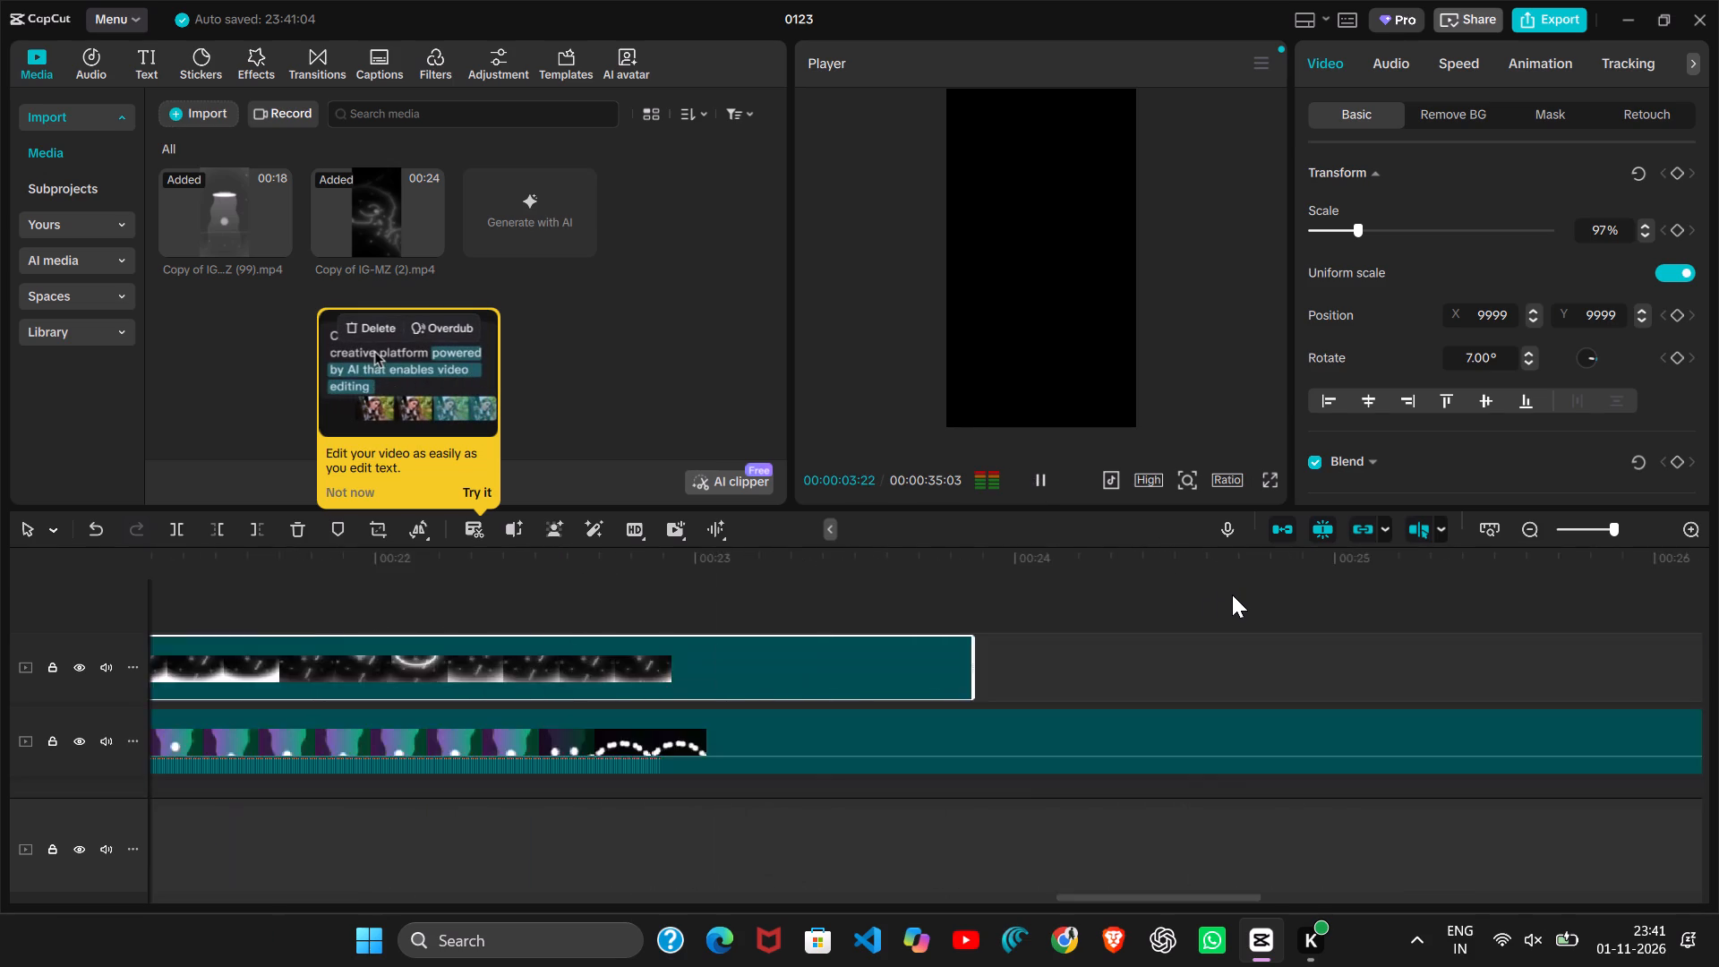
scroll(1232, 595, right, 14)
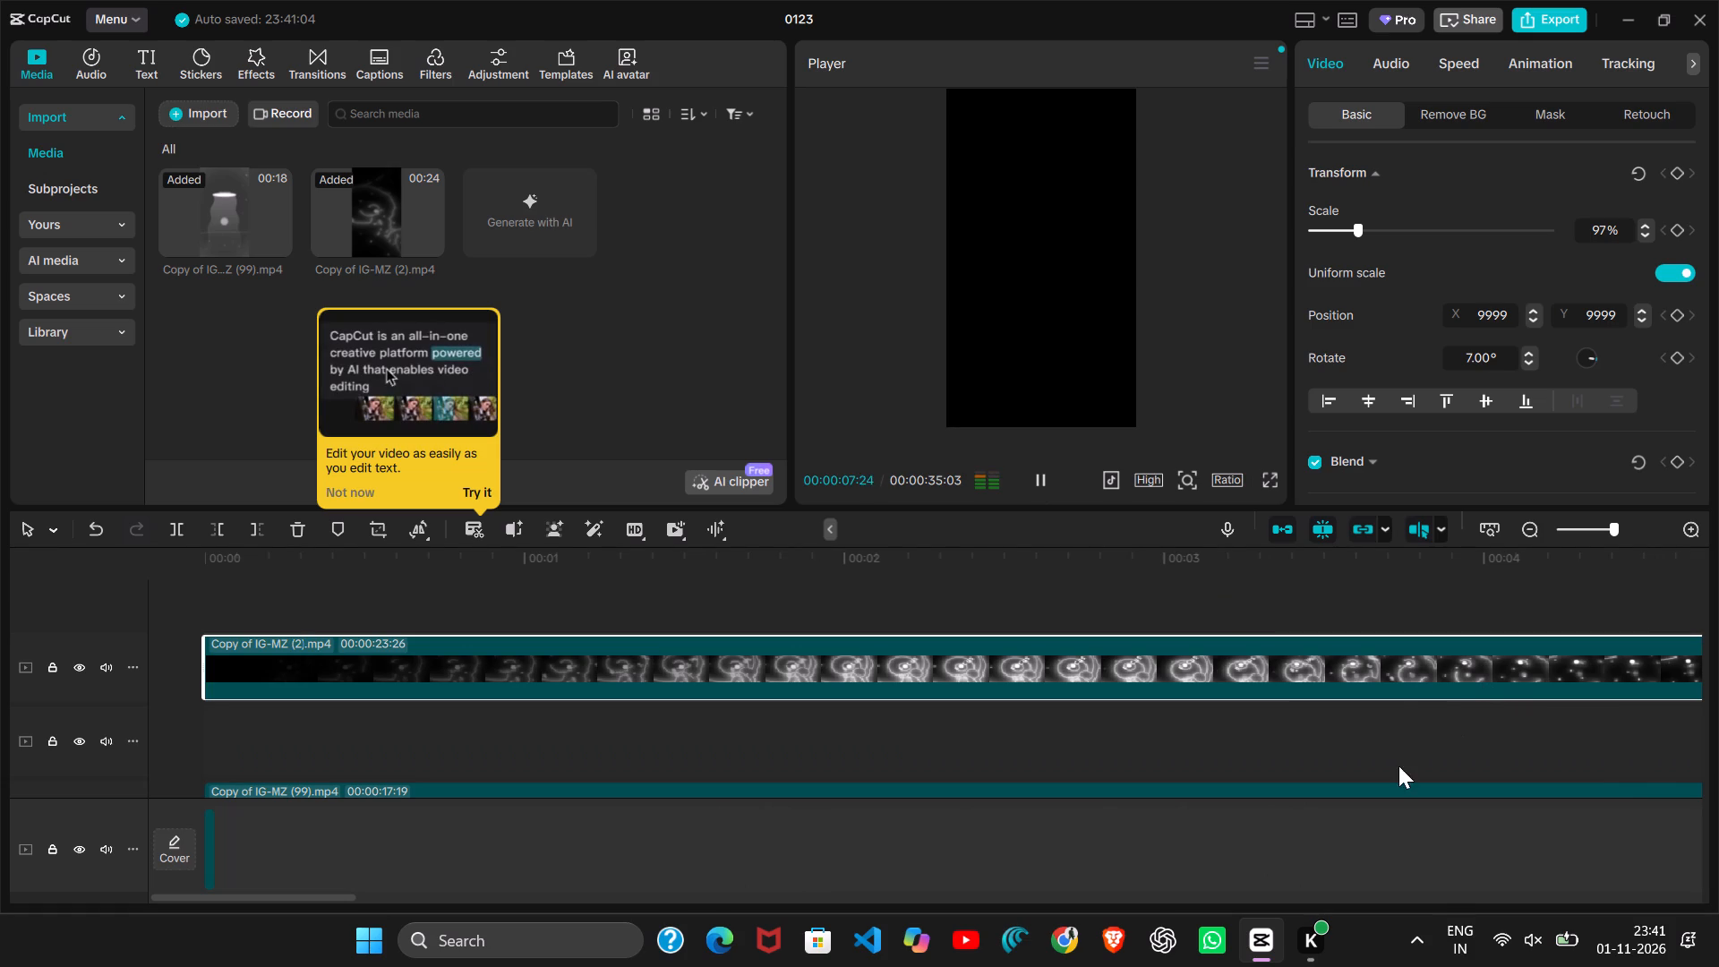
click(1074, 658)
scroll(1074, 658, right, 2)
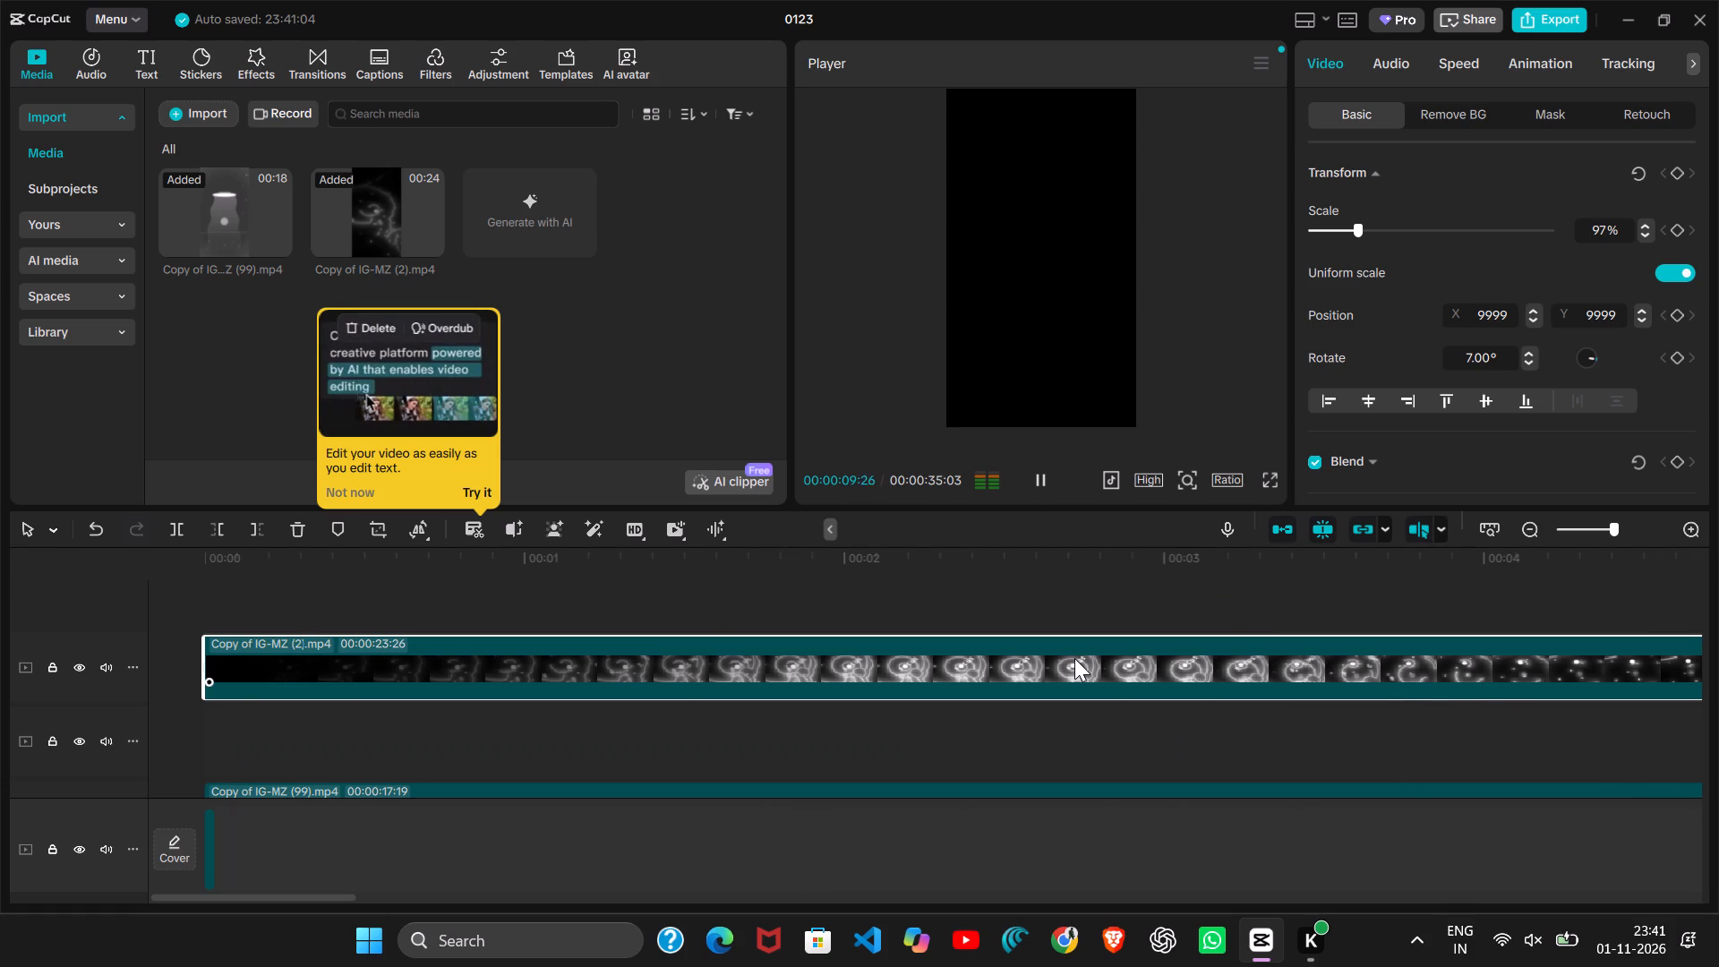
scroll(1235, 727, left, 4)
scroll(741, 723, right, 6)
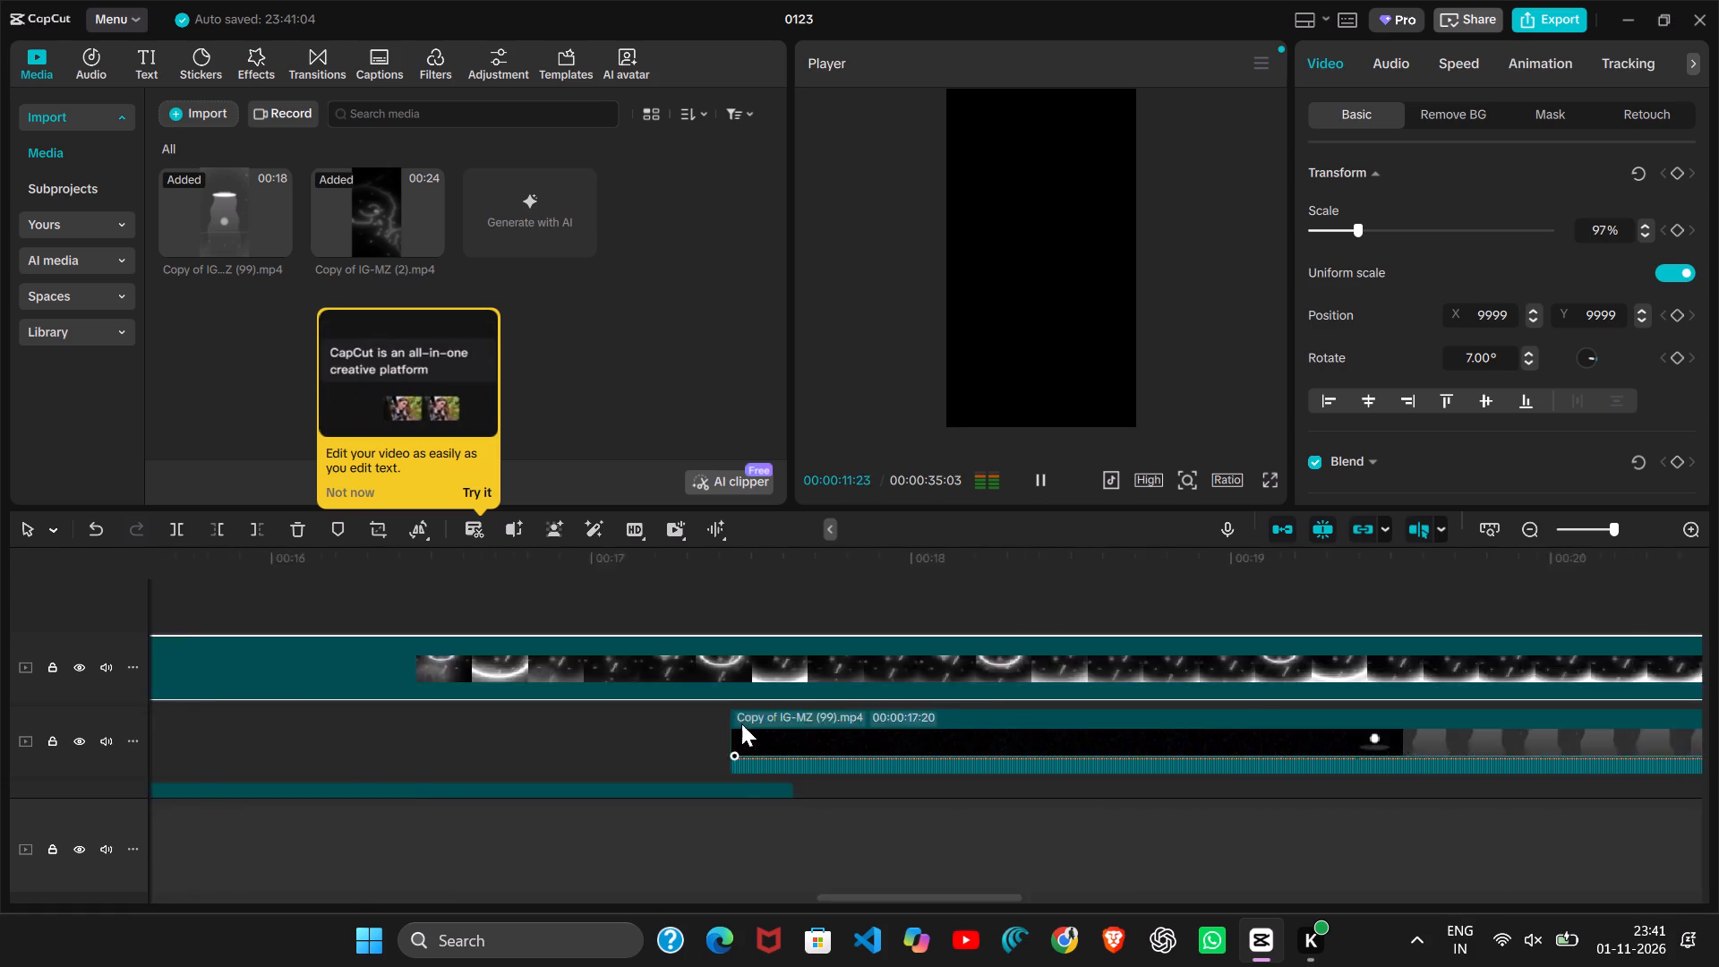
scroll(741, 723, right, 9)
click(274, 673)
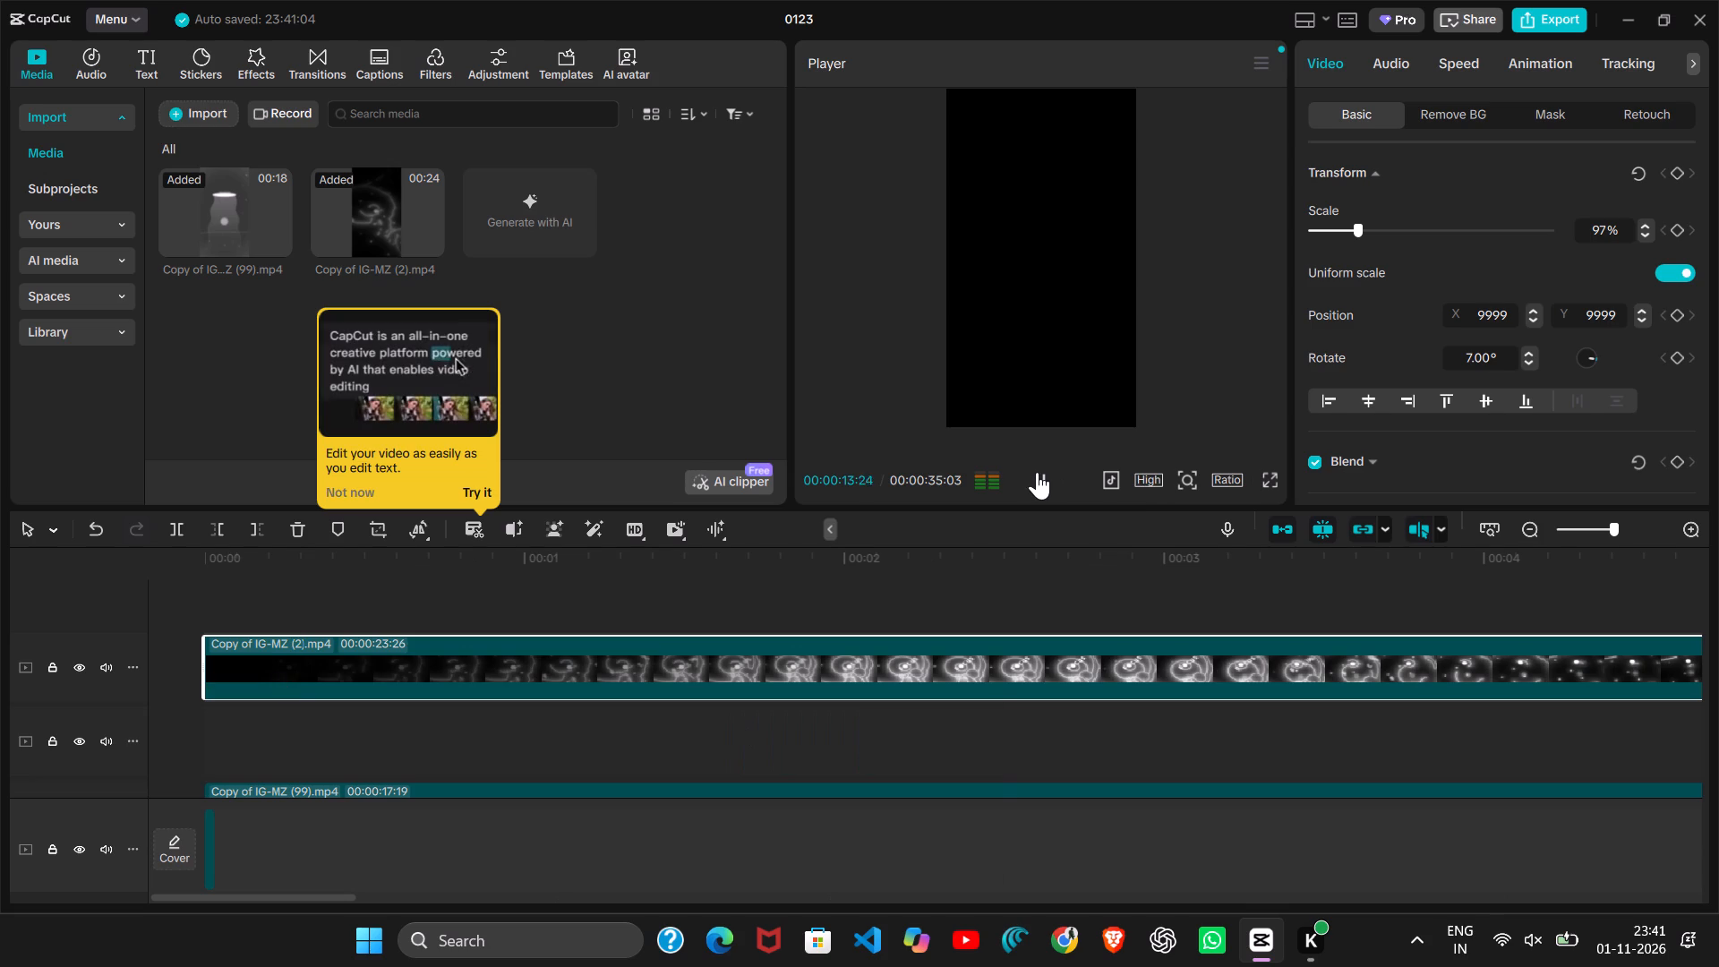
click(1037, 472)
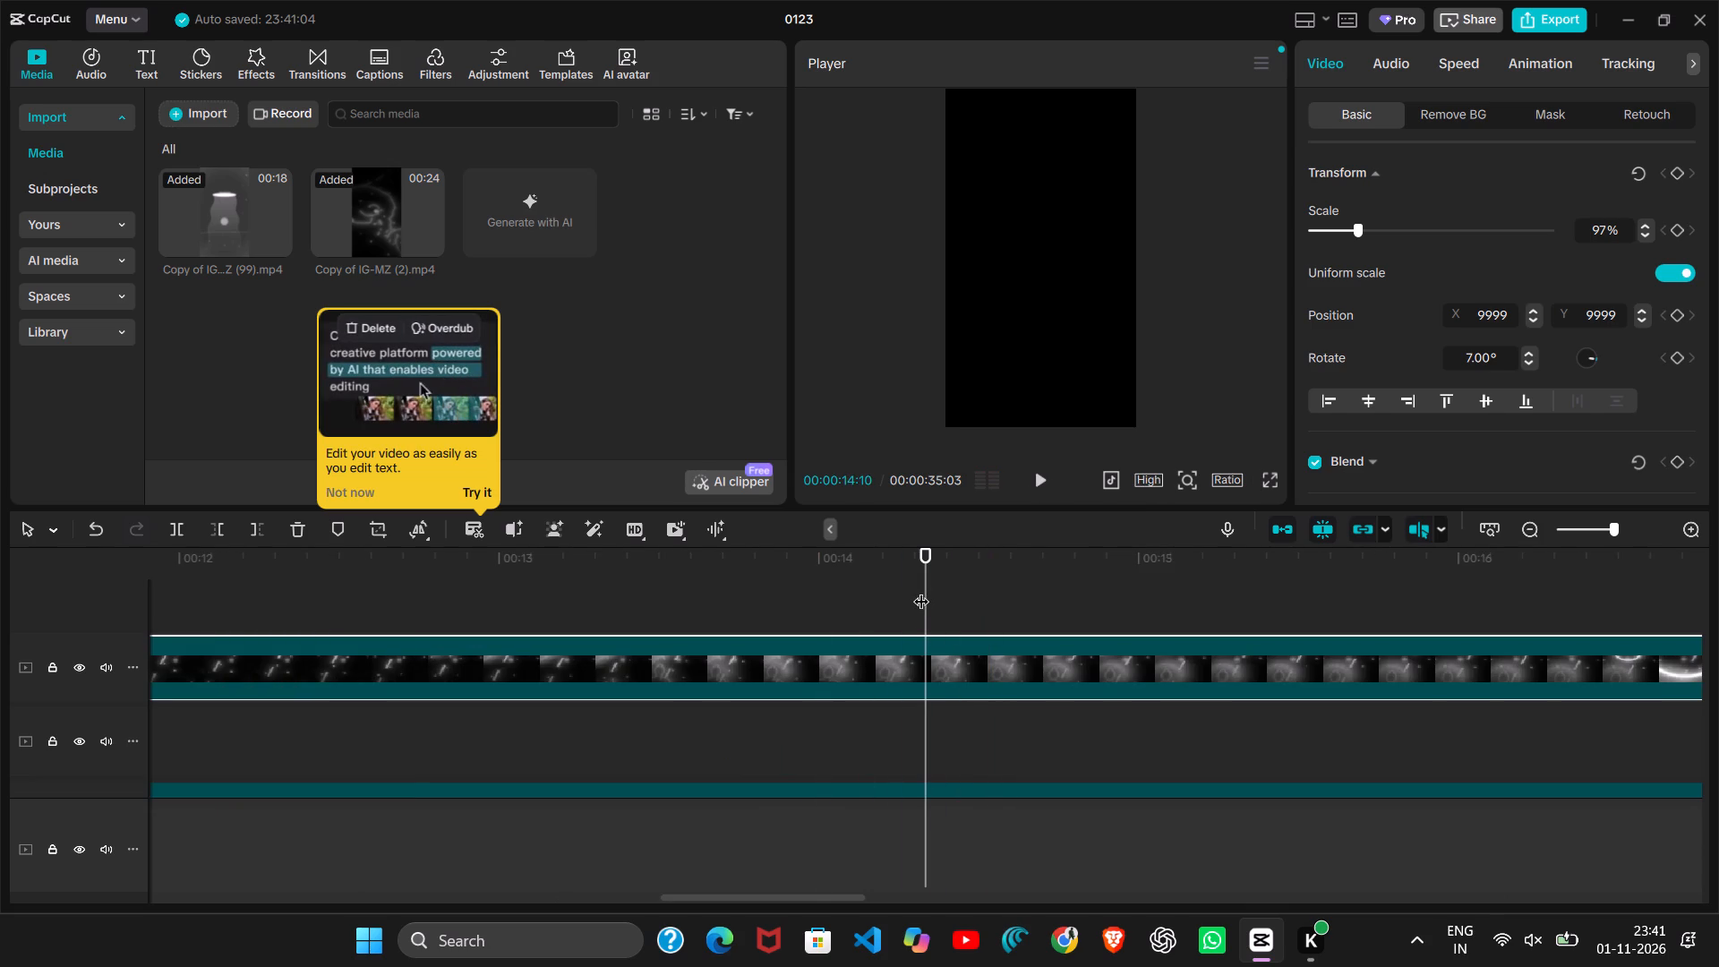
Return the playhead to the start and replay the edit, checking the end of the top clip against the track below.
drag(926, 589, 200, 629)
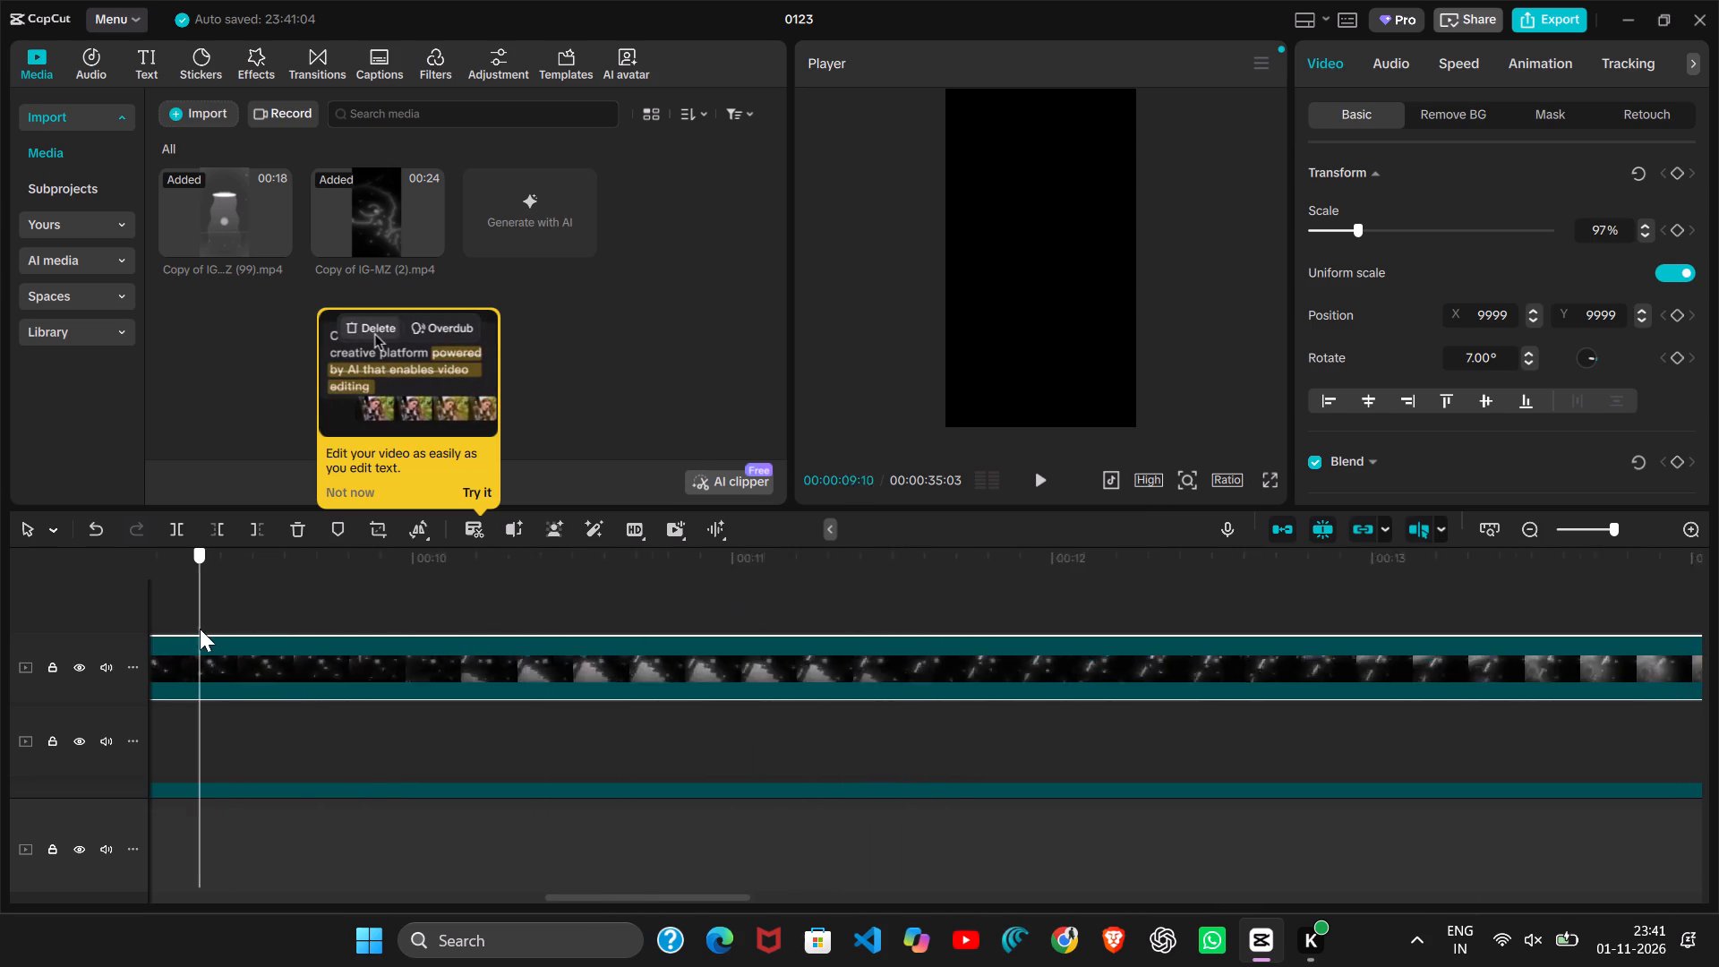
drag(200, 629, 123, 669)
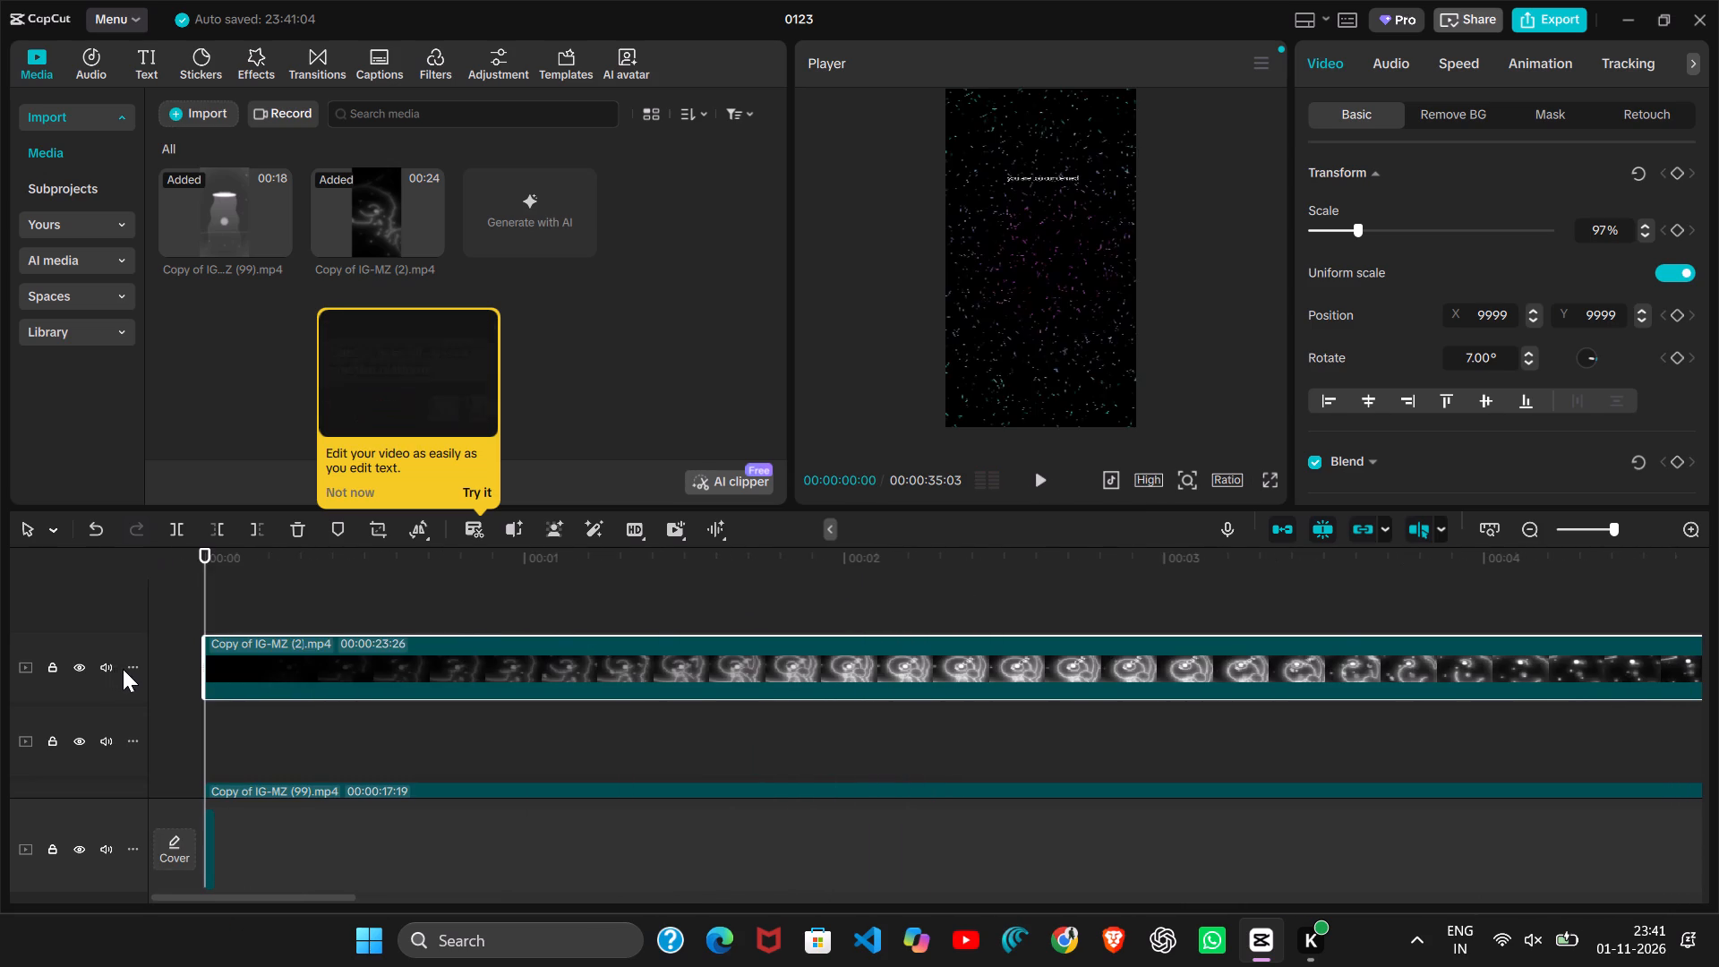
click(1044, 486)
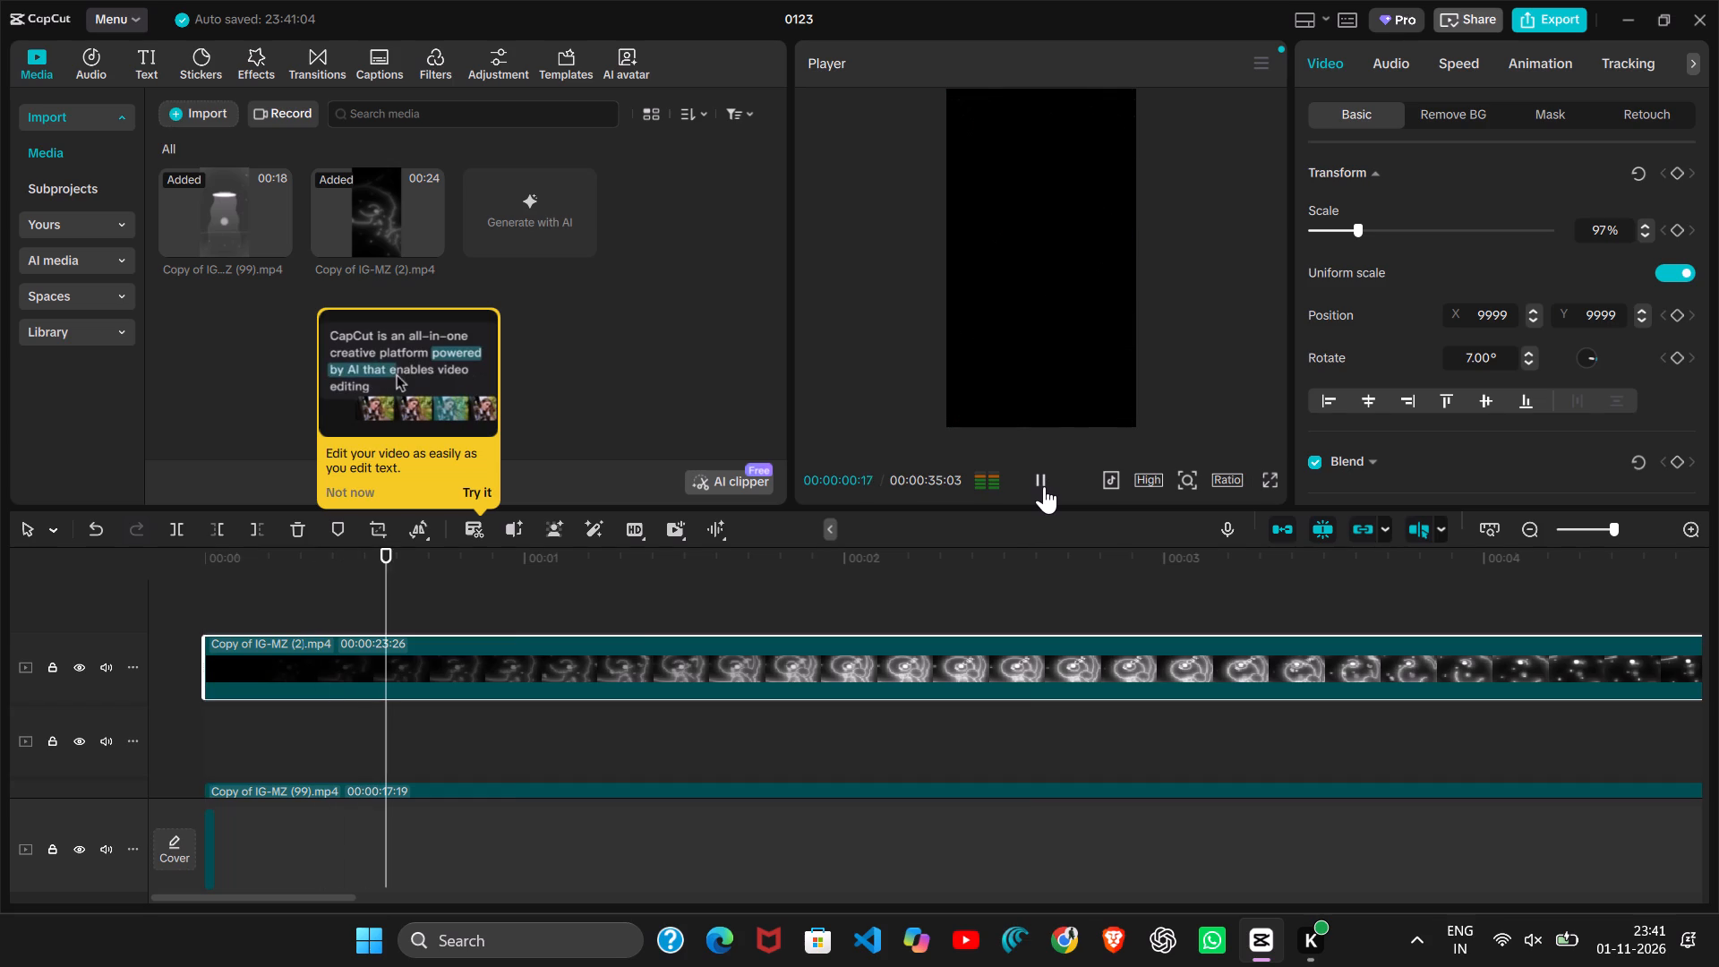
click(602, 661)
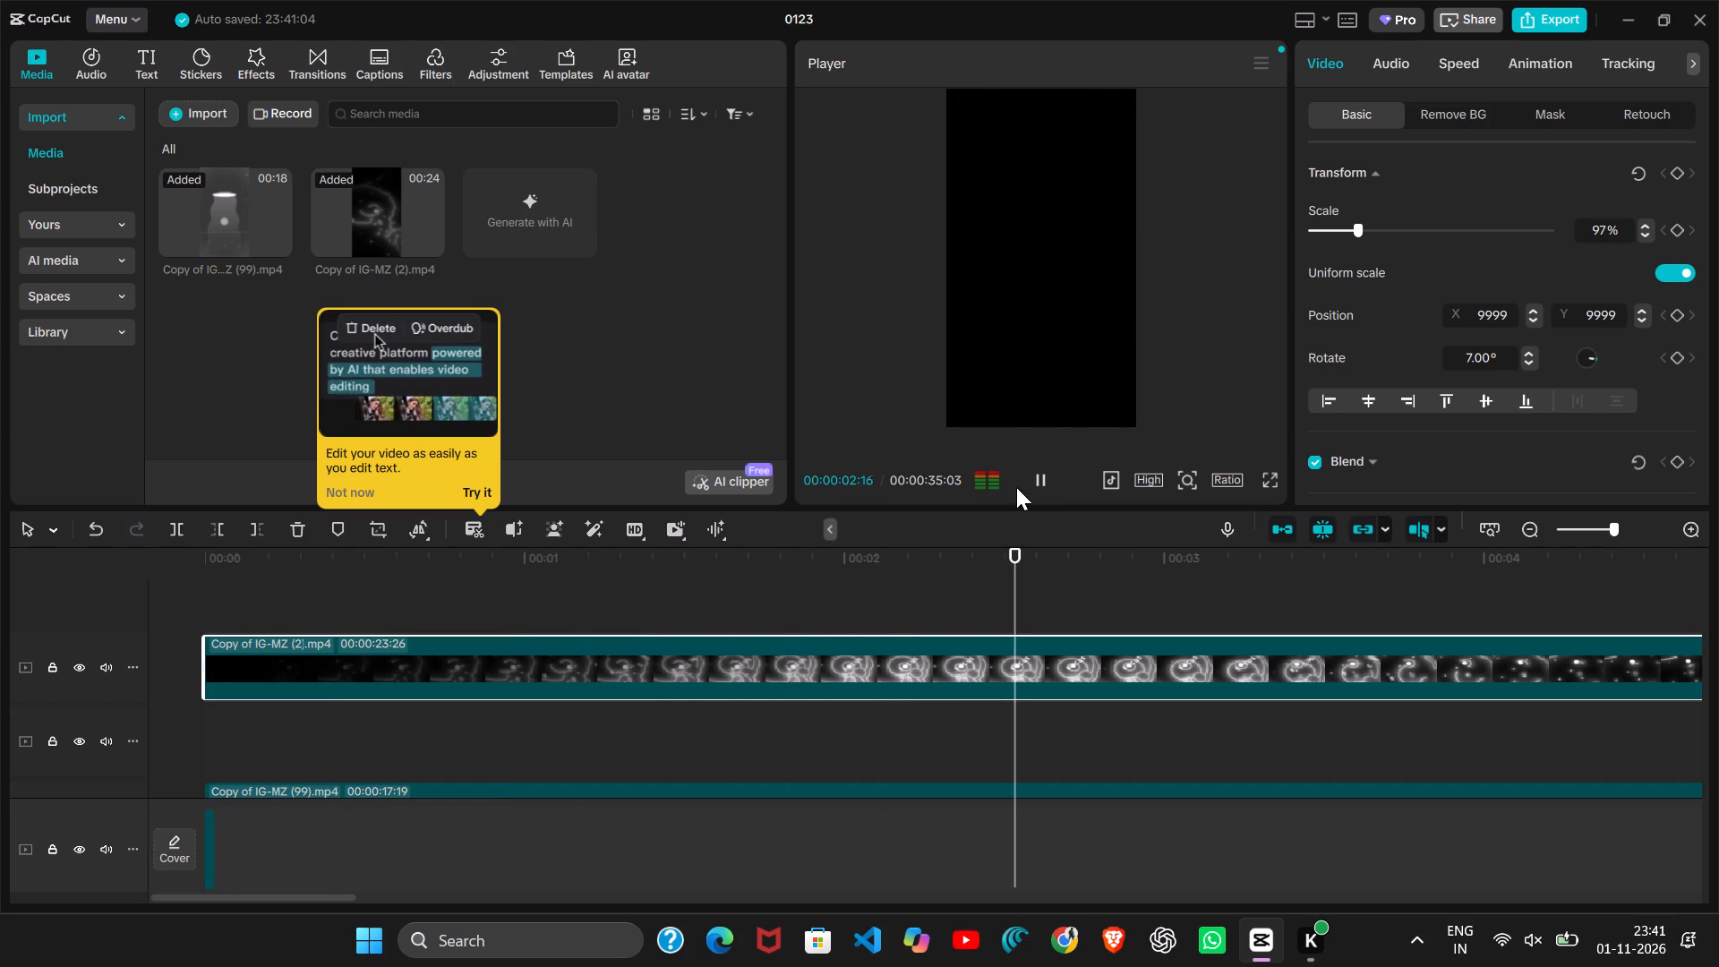
click(1042, 478)
click(1042, 478)
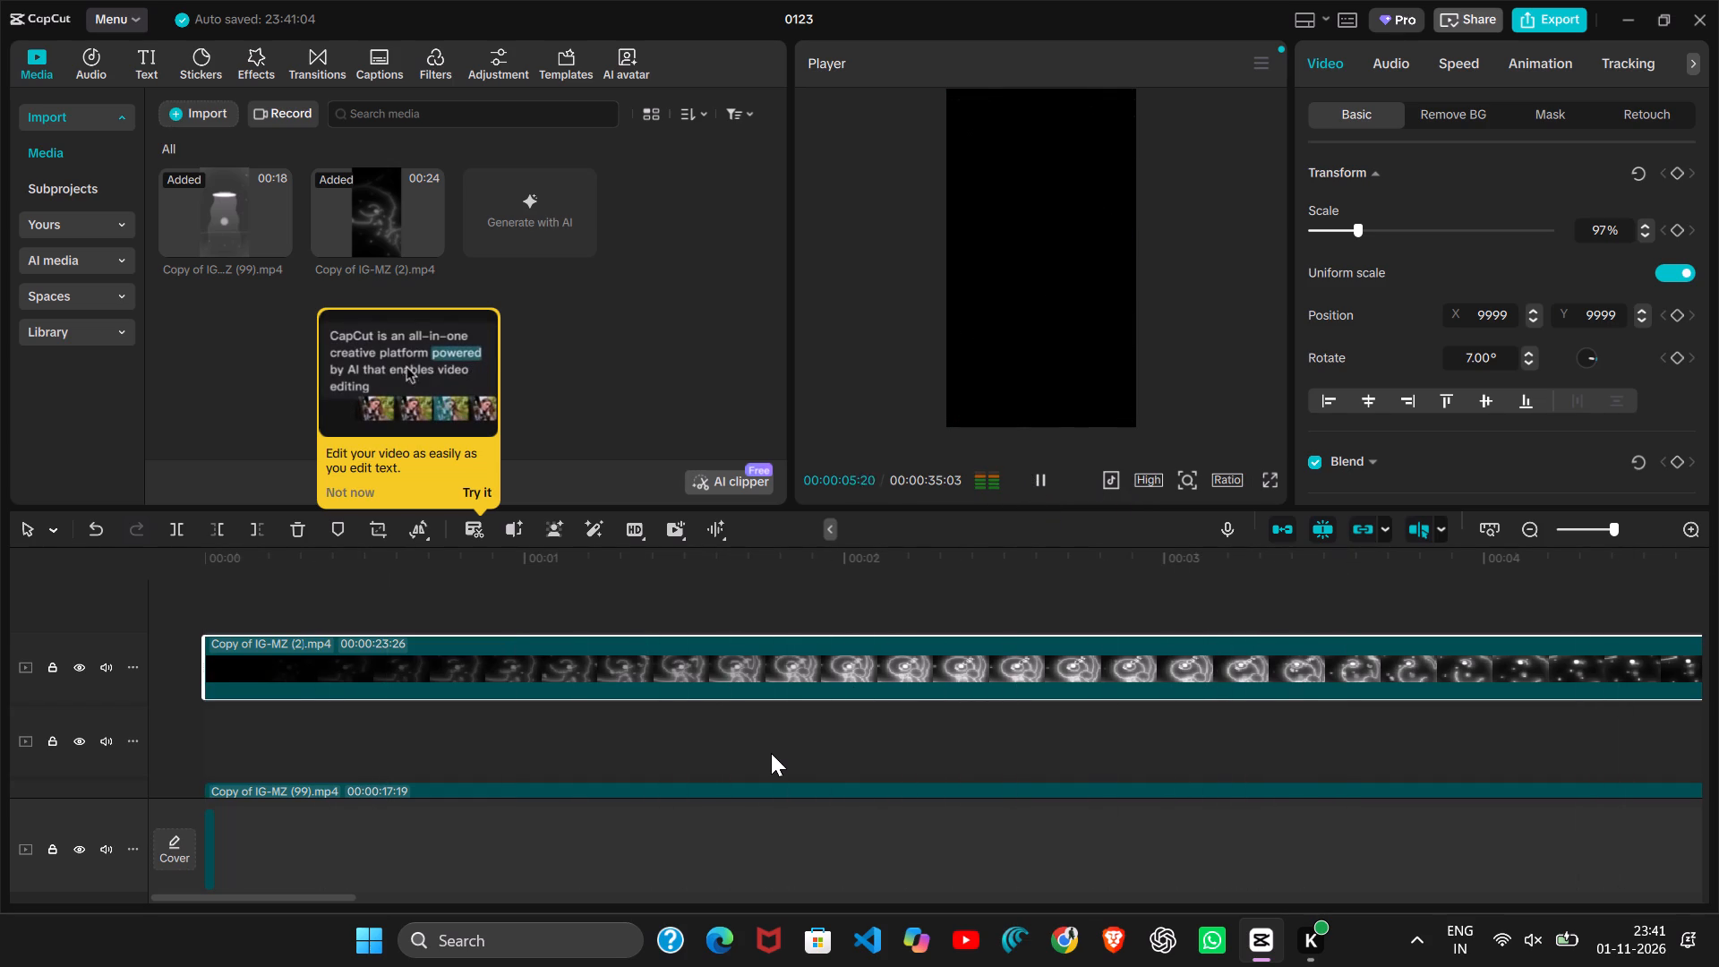
scroll(771, 753, right, 4)
scroll(771, 753, left, 8)
scroll(771, 753, right, 3)
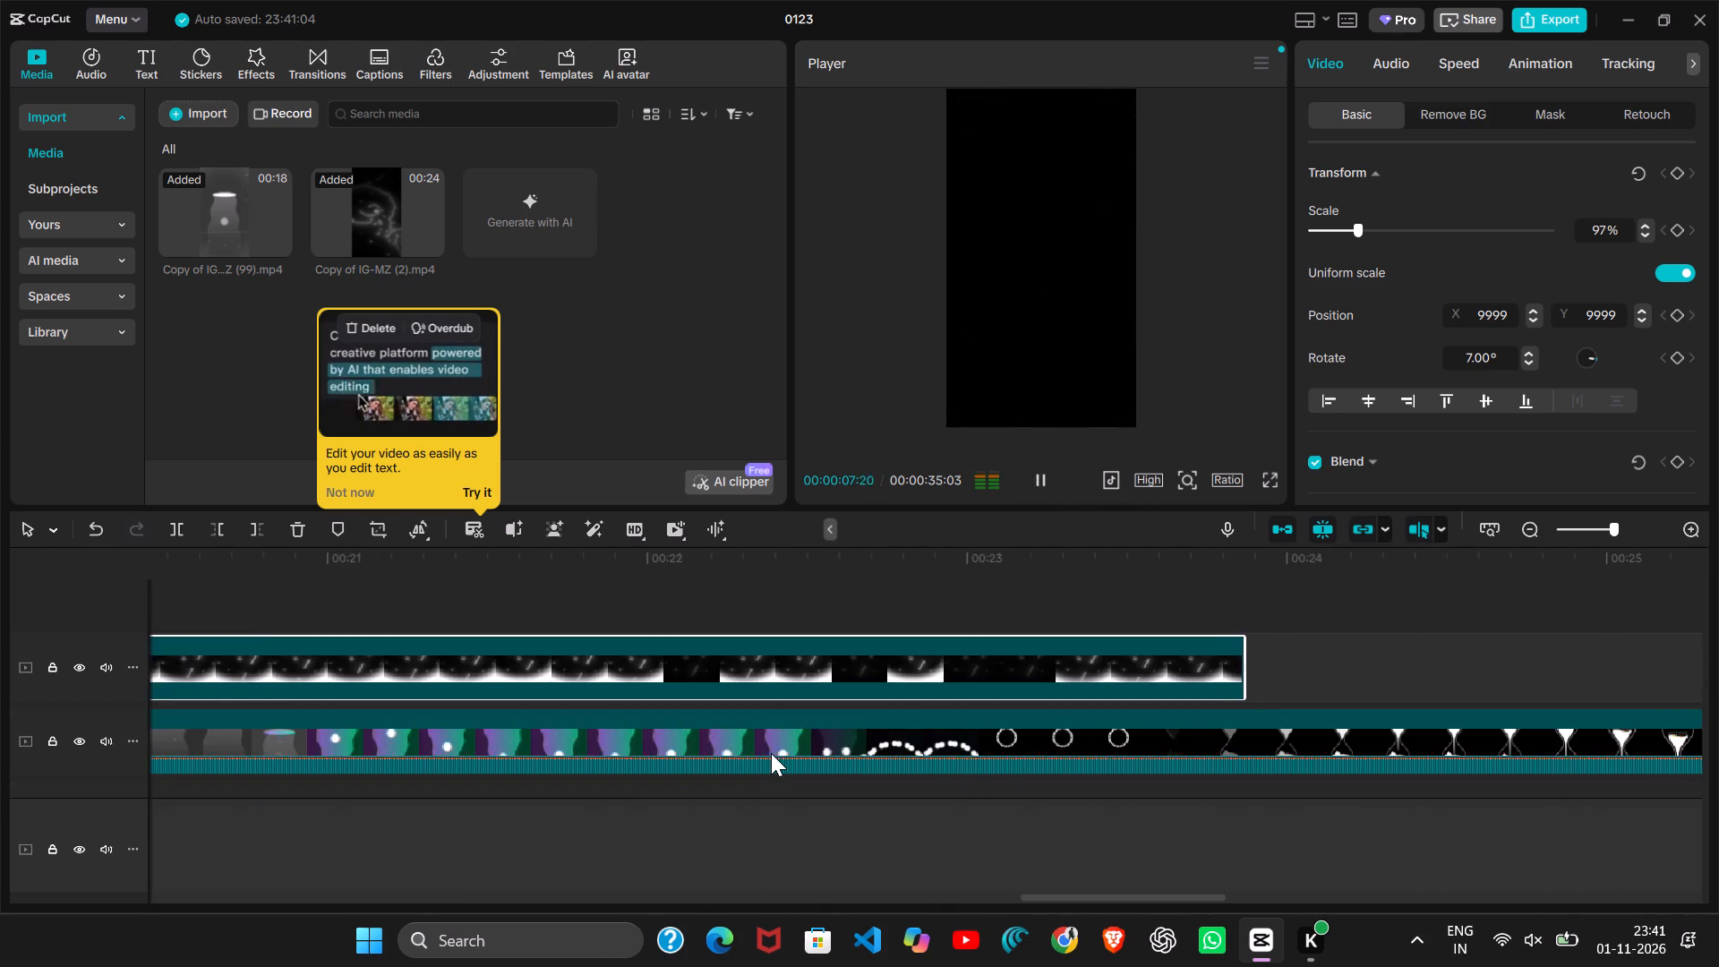
scroll(771, 753, right, 5)
click(643, 696)
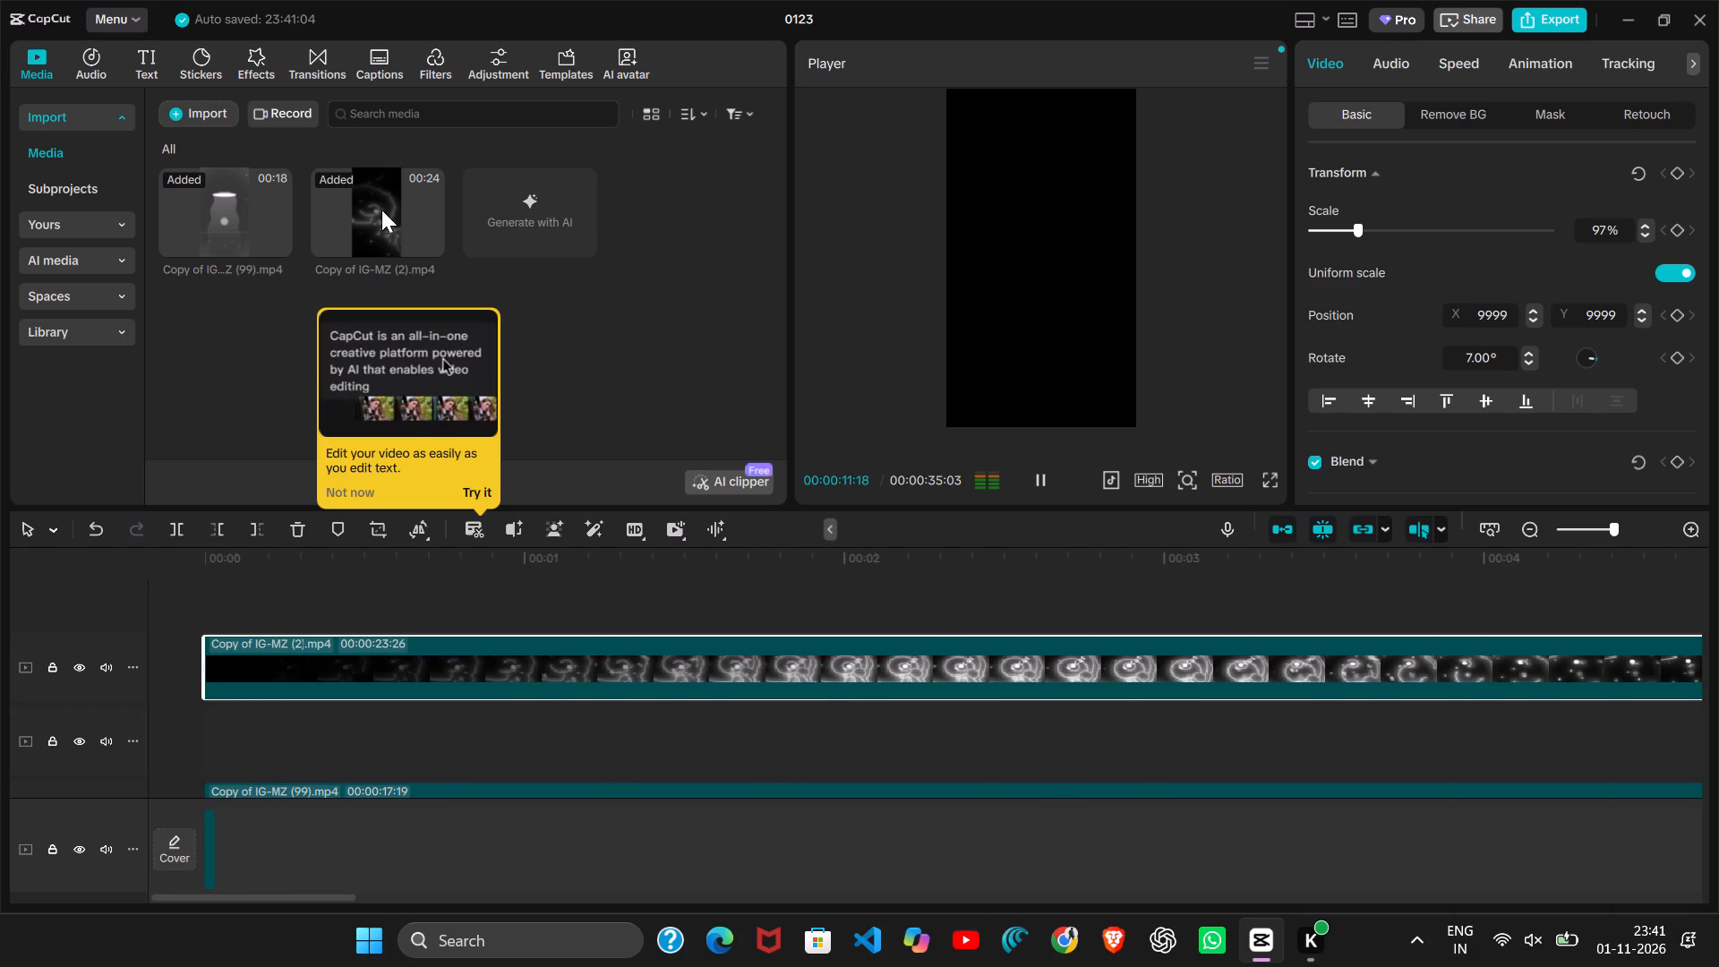
Add another Copy of IG-MZ (2) clip on a new top track starting at about 1.2 seconds and play the edit.
drag(382, 207, 582, 561)
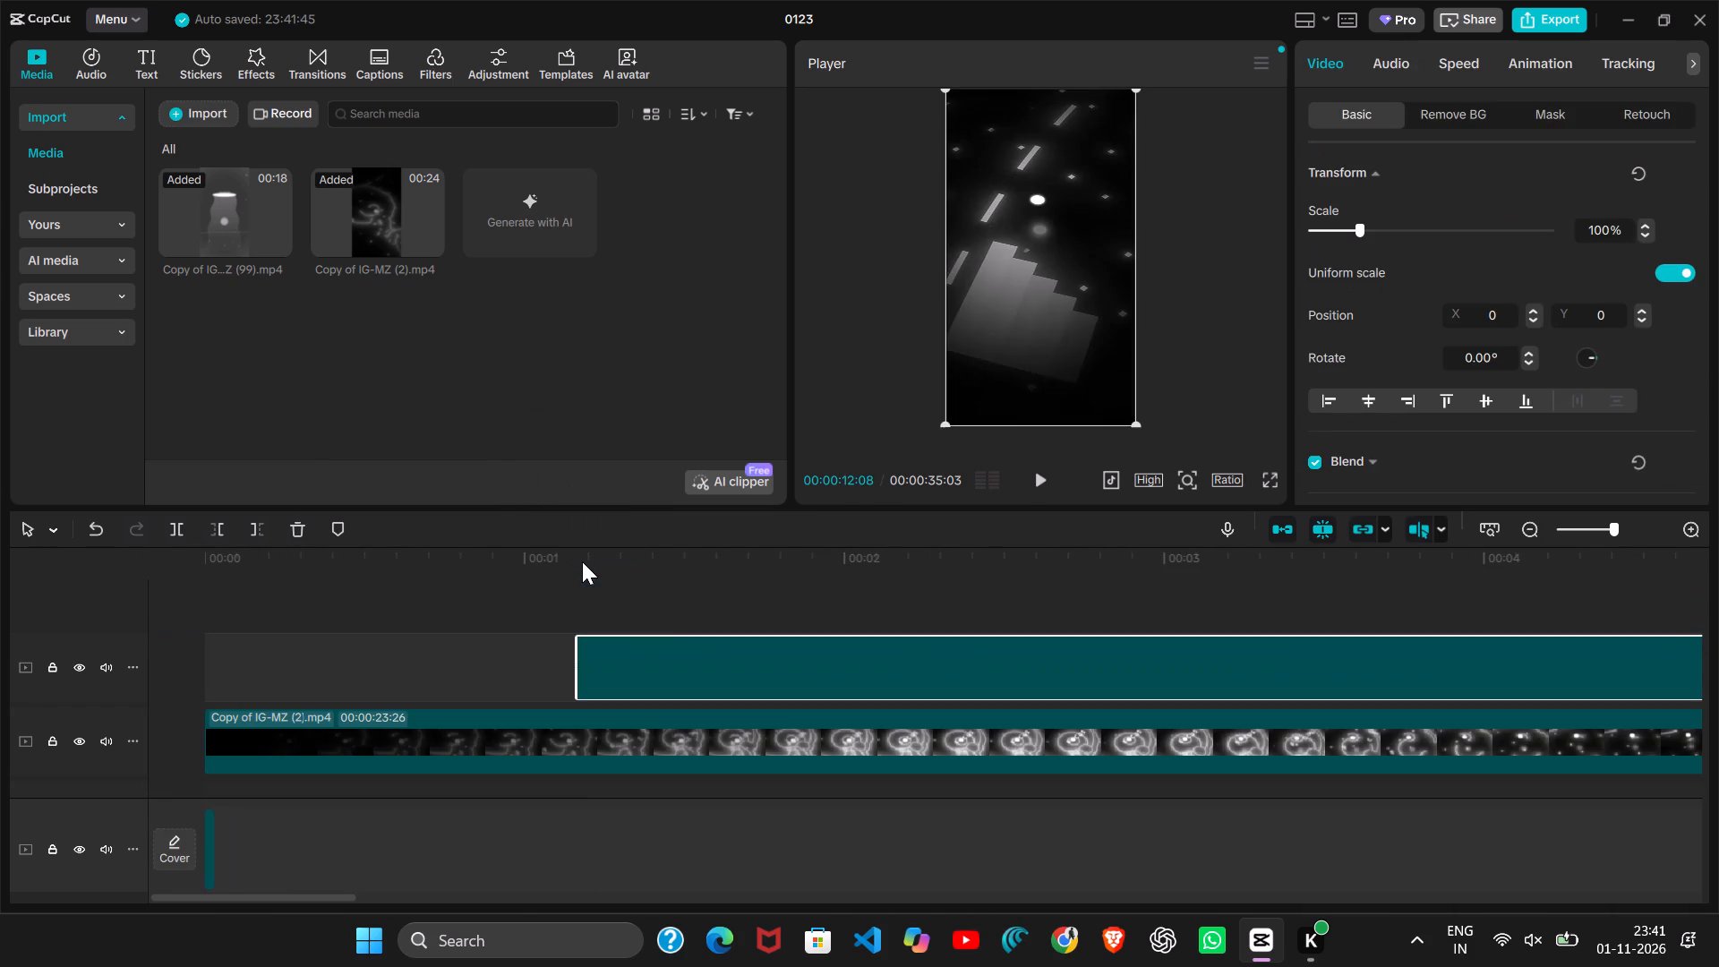
click(1031, 468)
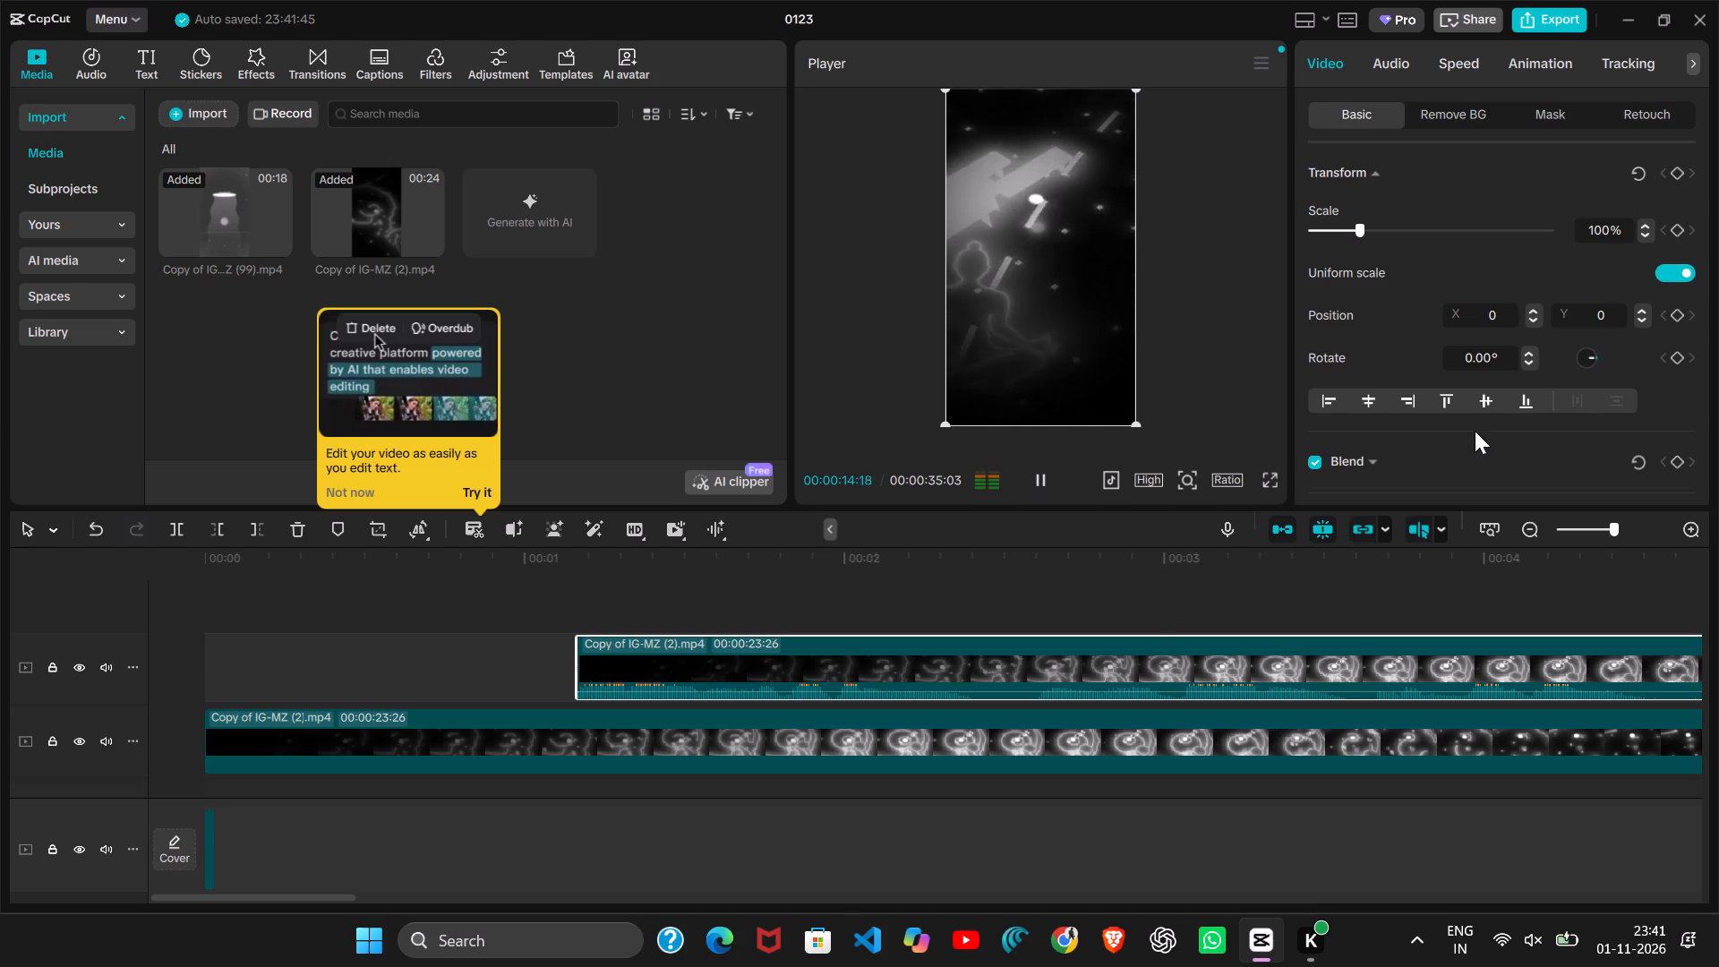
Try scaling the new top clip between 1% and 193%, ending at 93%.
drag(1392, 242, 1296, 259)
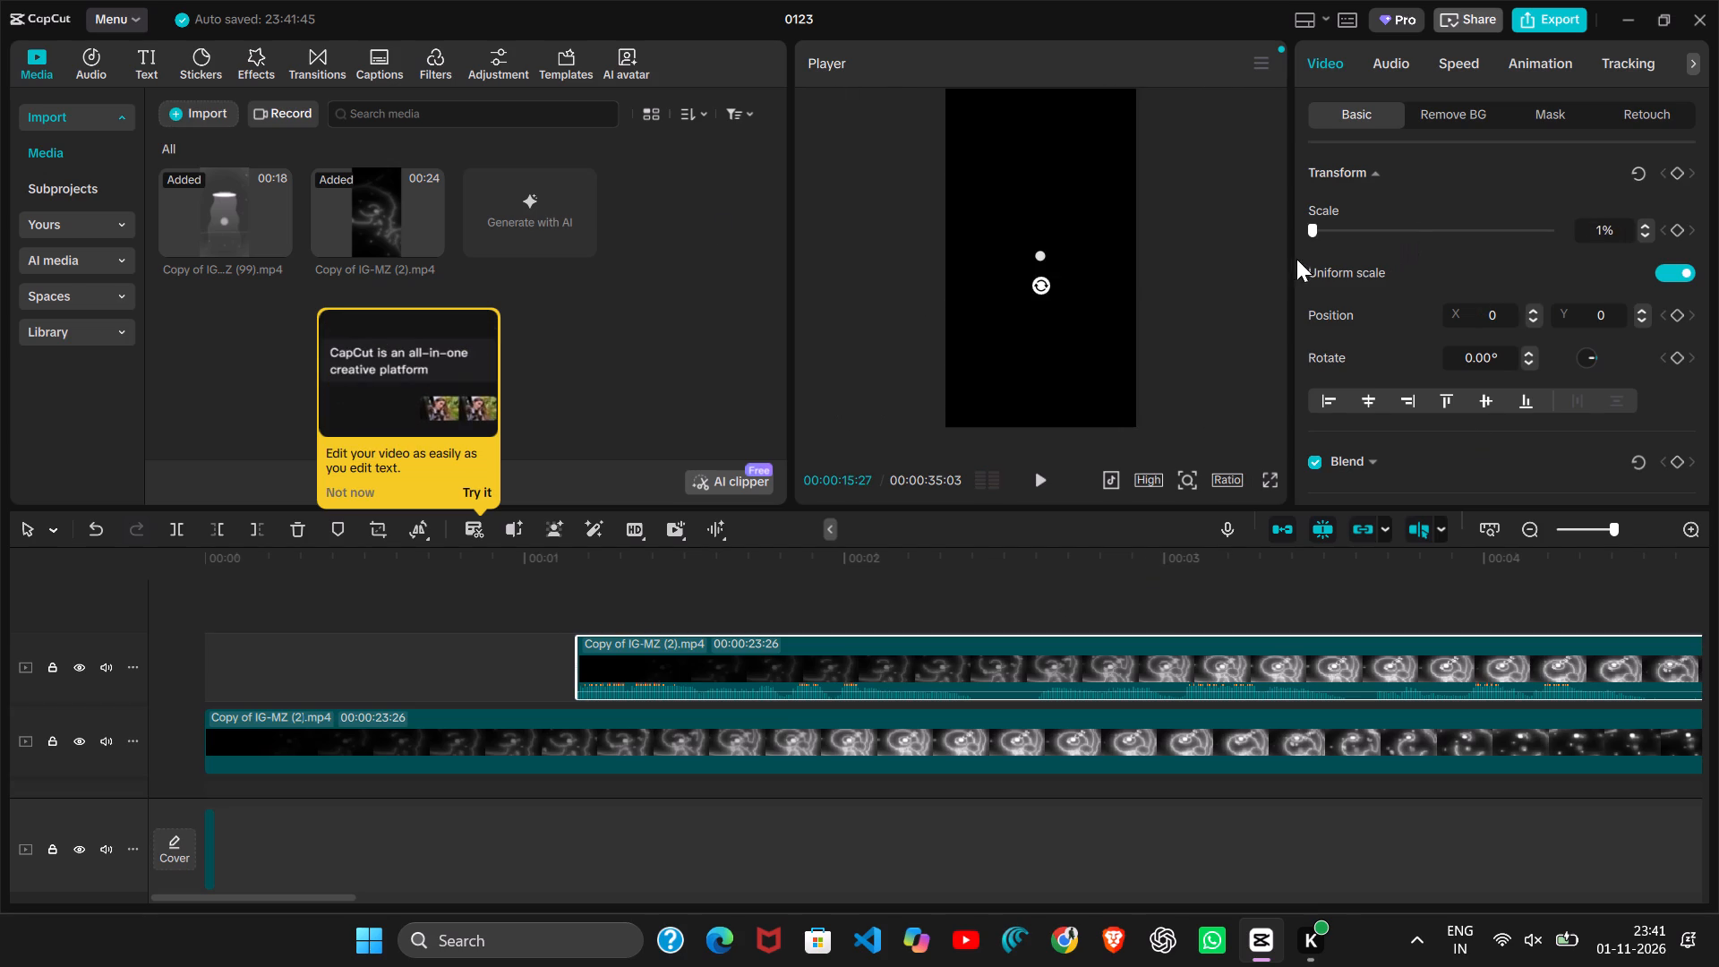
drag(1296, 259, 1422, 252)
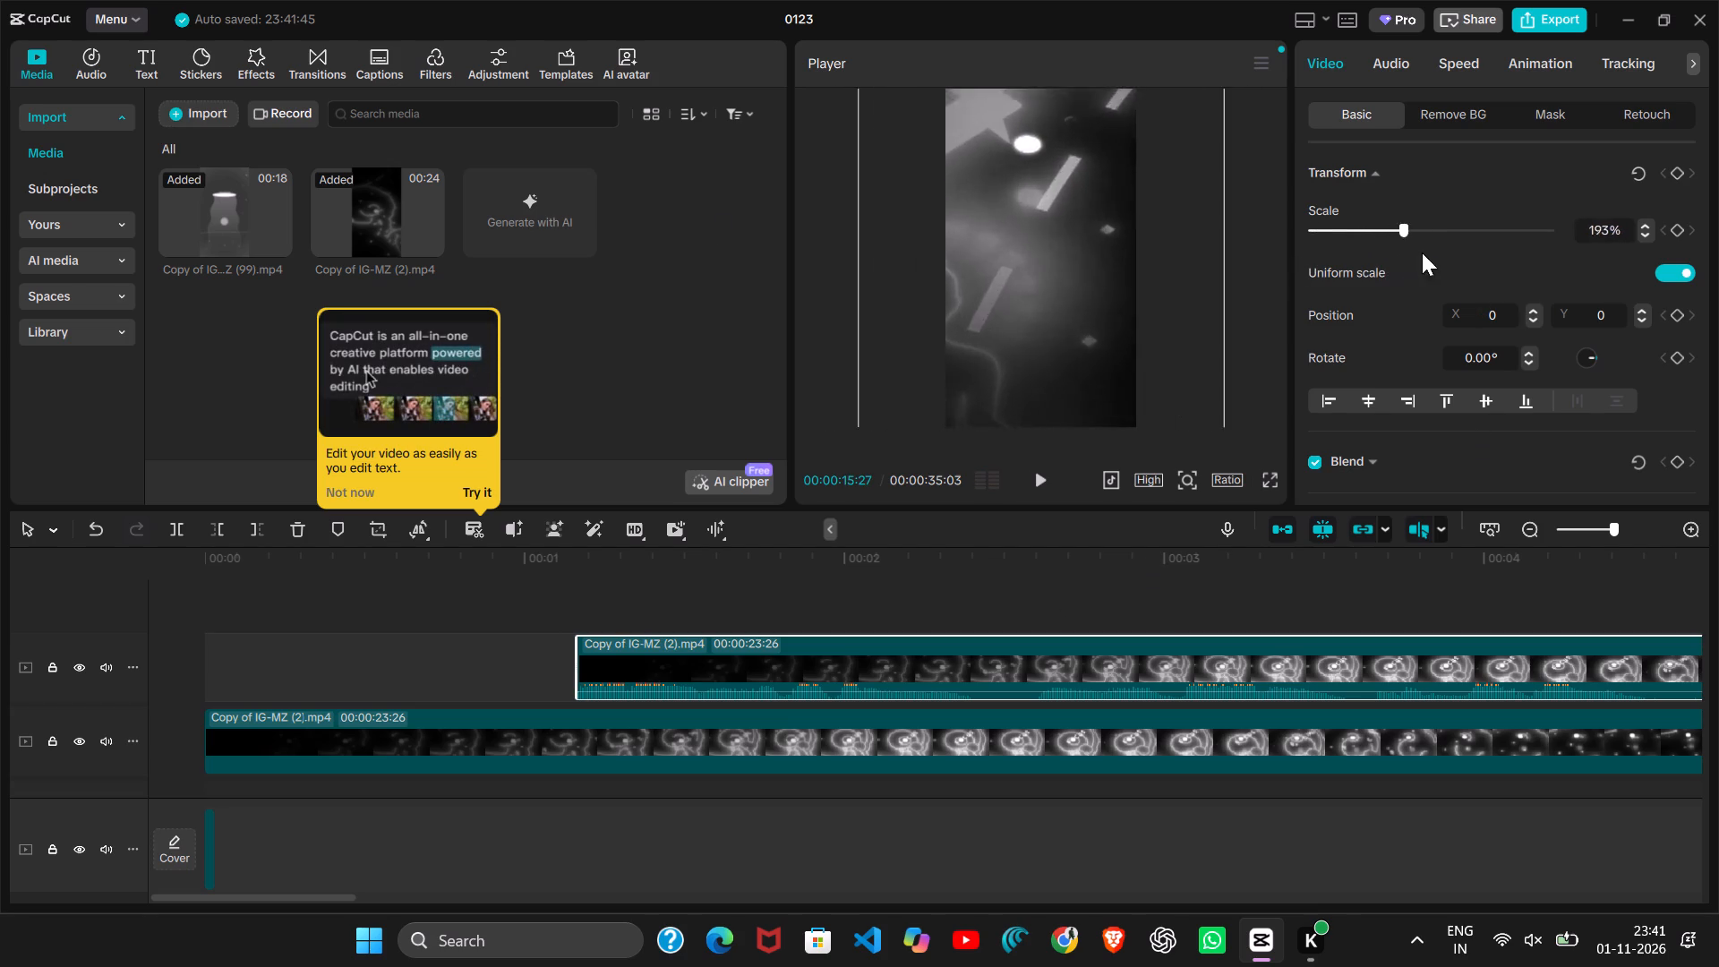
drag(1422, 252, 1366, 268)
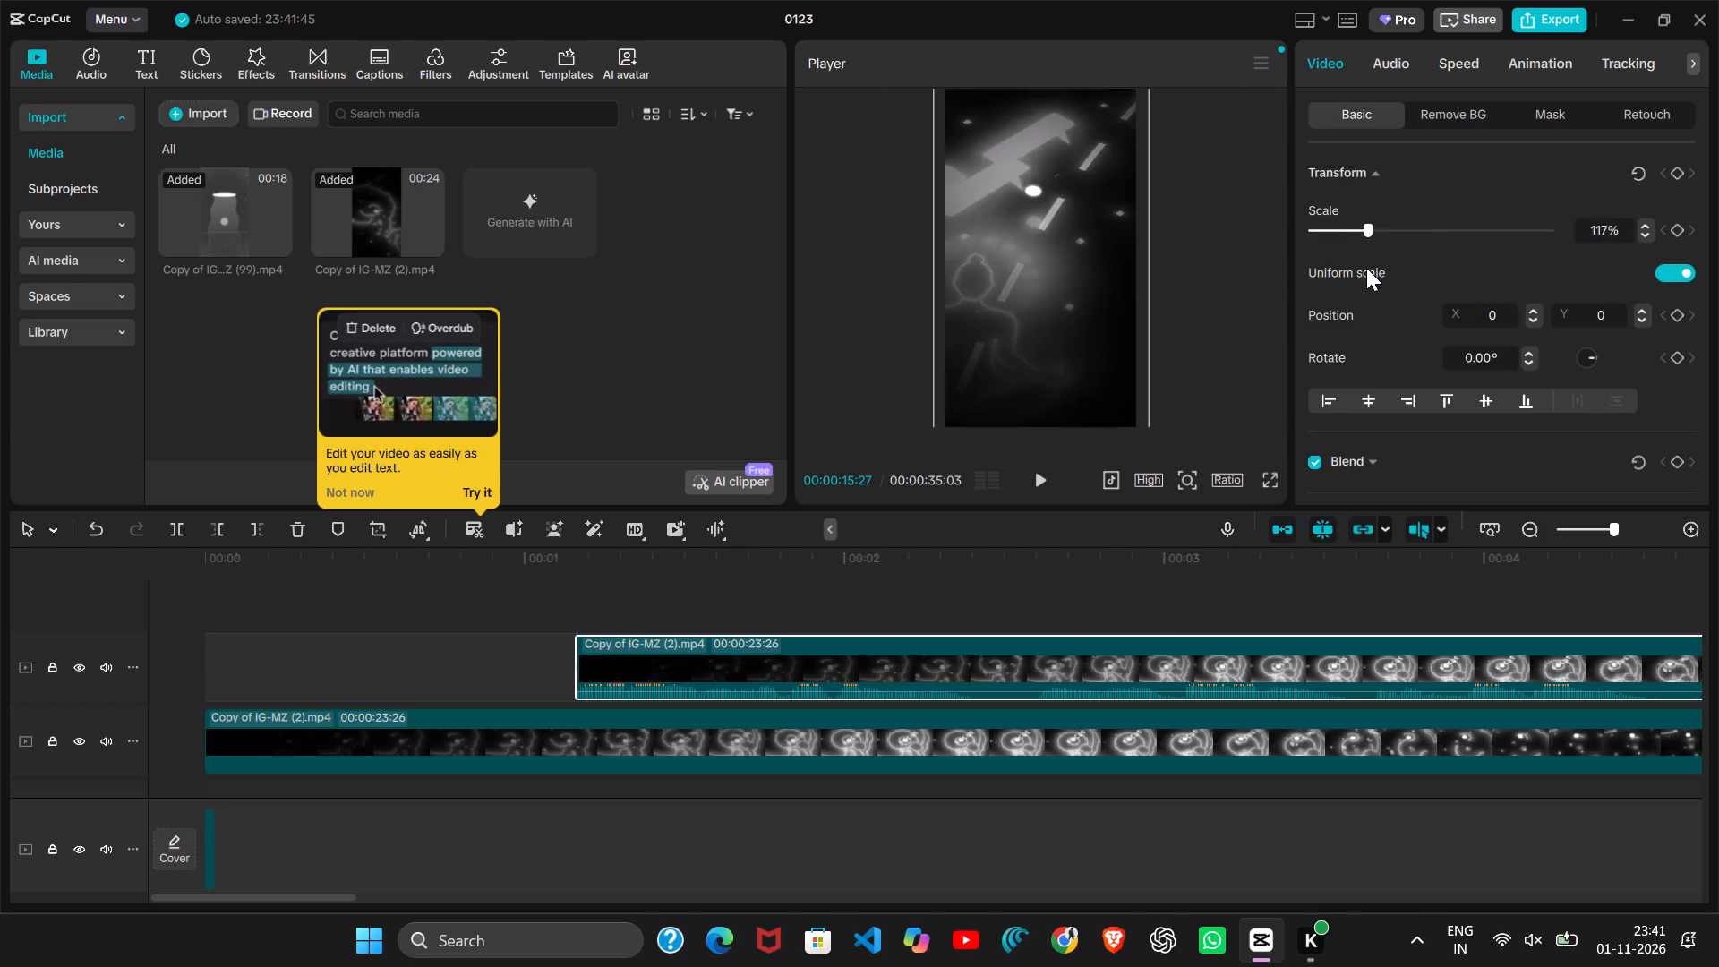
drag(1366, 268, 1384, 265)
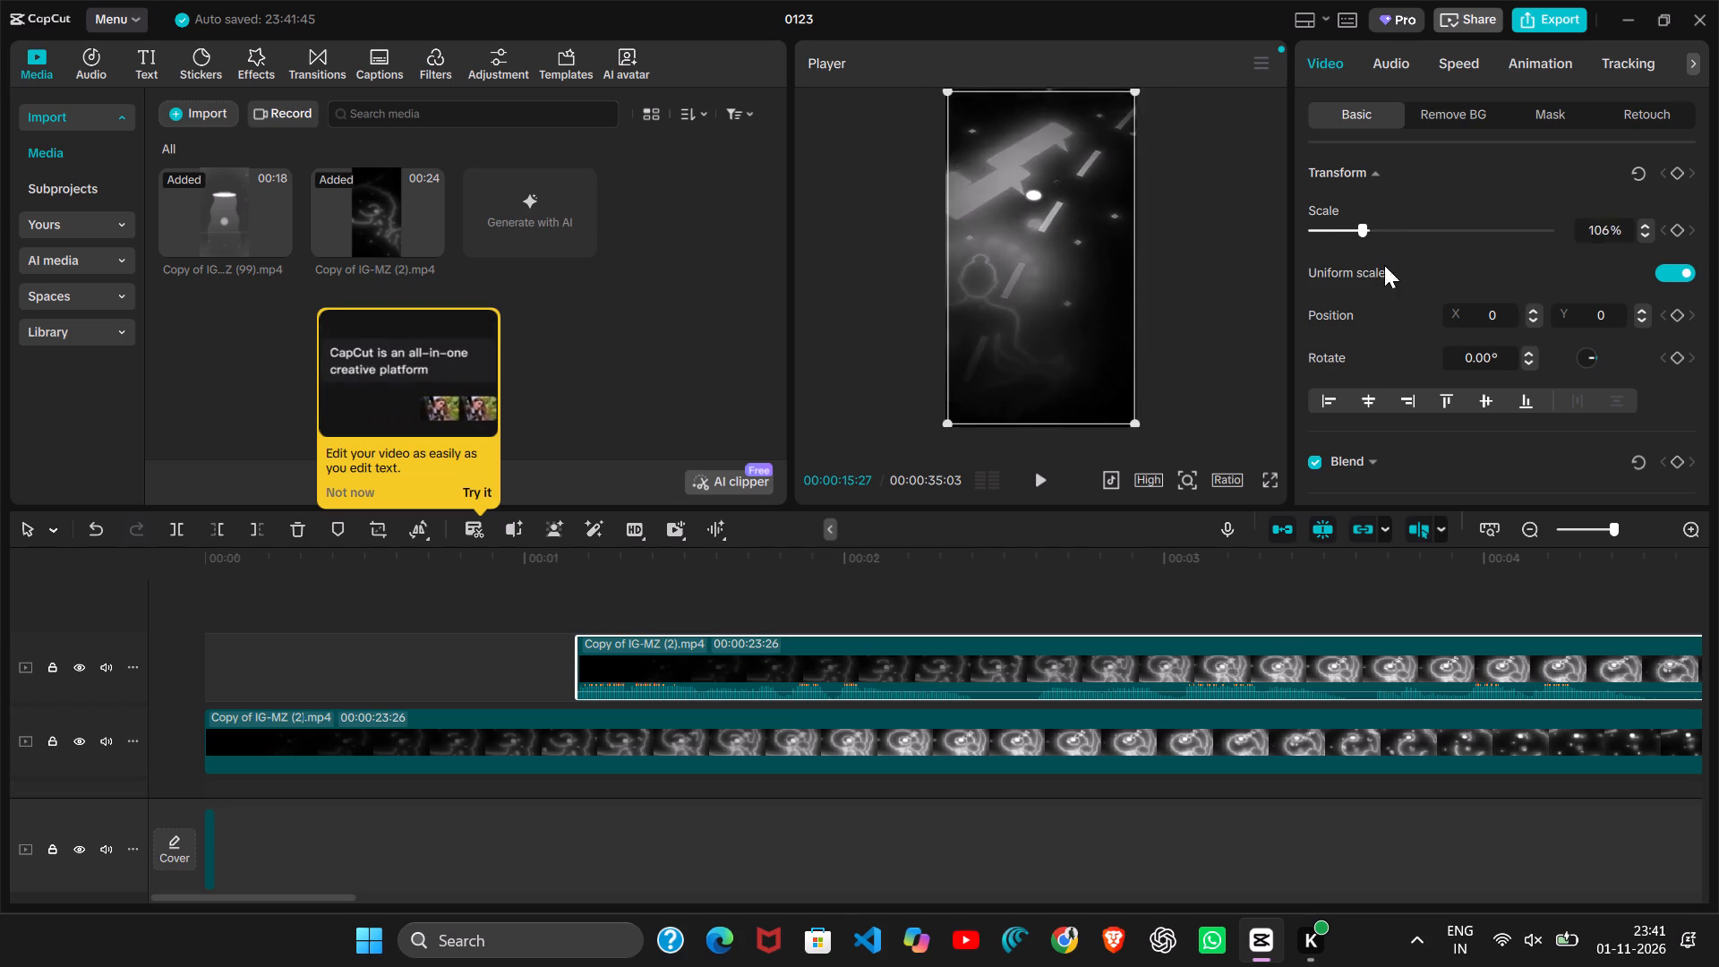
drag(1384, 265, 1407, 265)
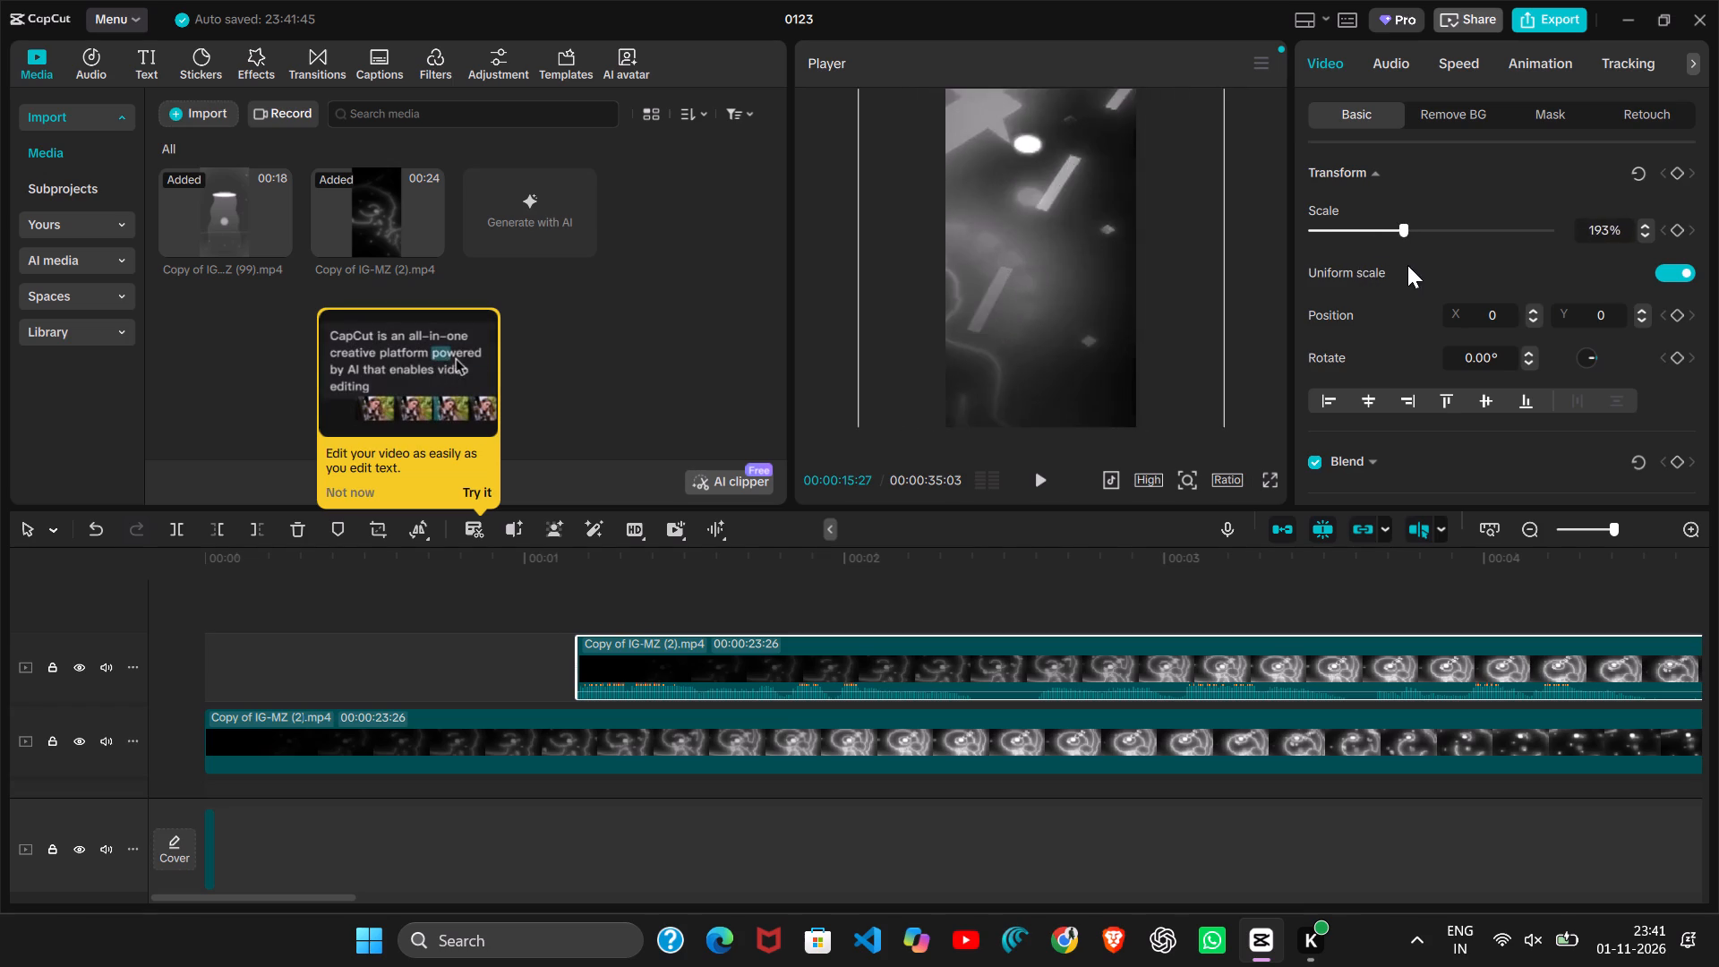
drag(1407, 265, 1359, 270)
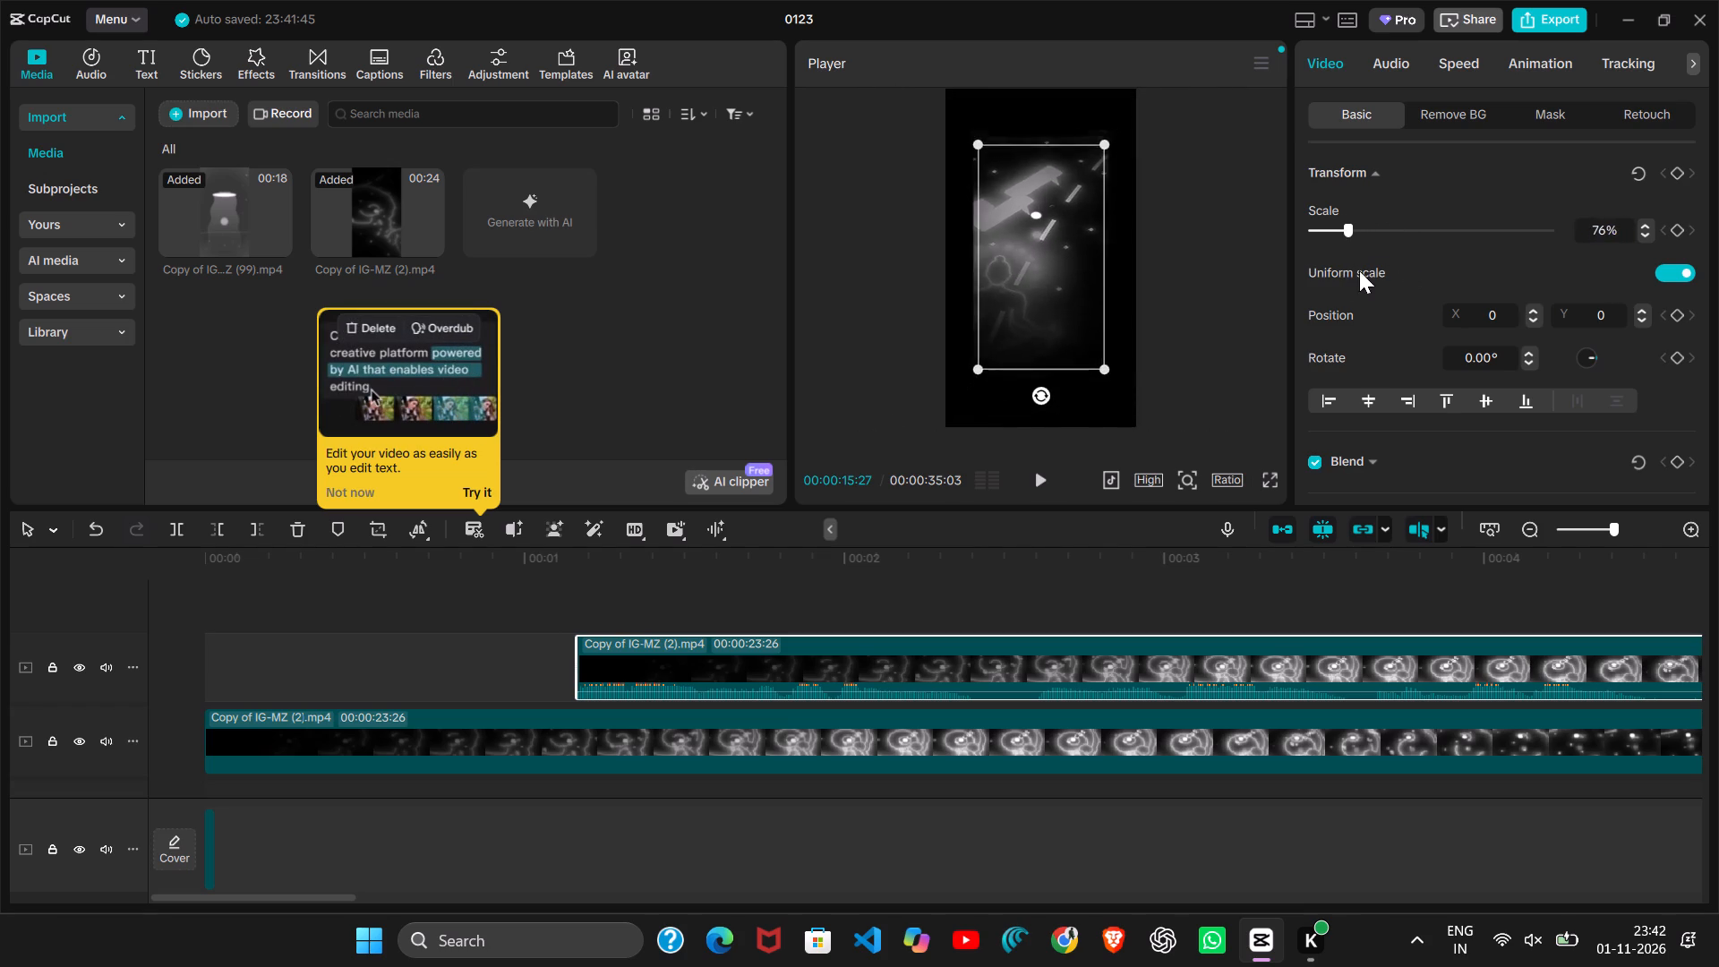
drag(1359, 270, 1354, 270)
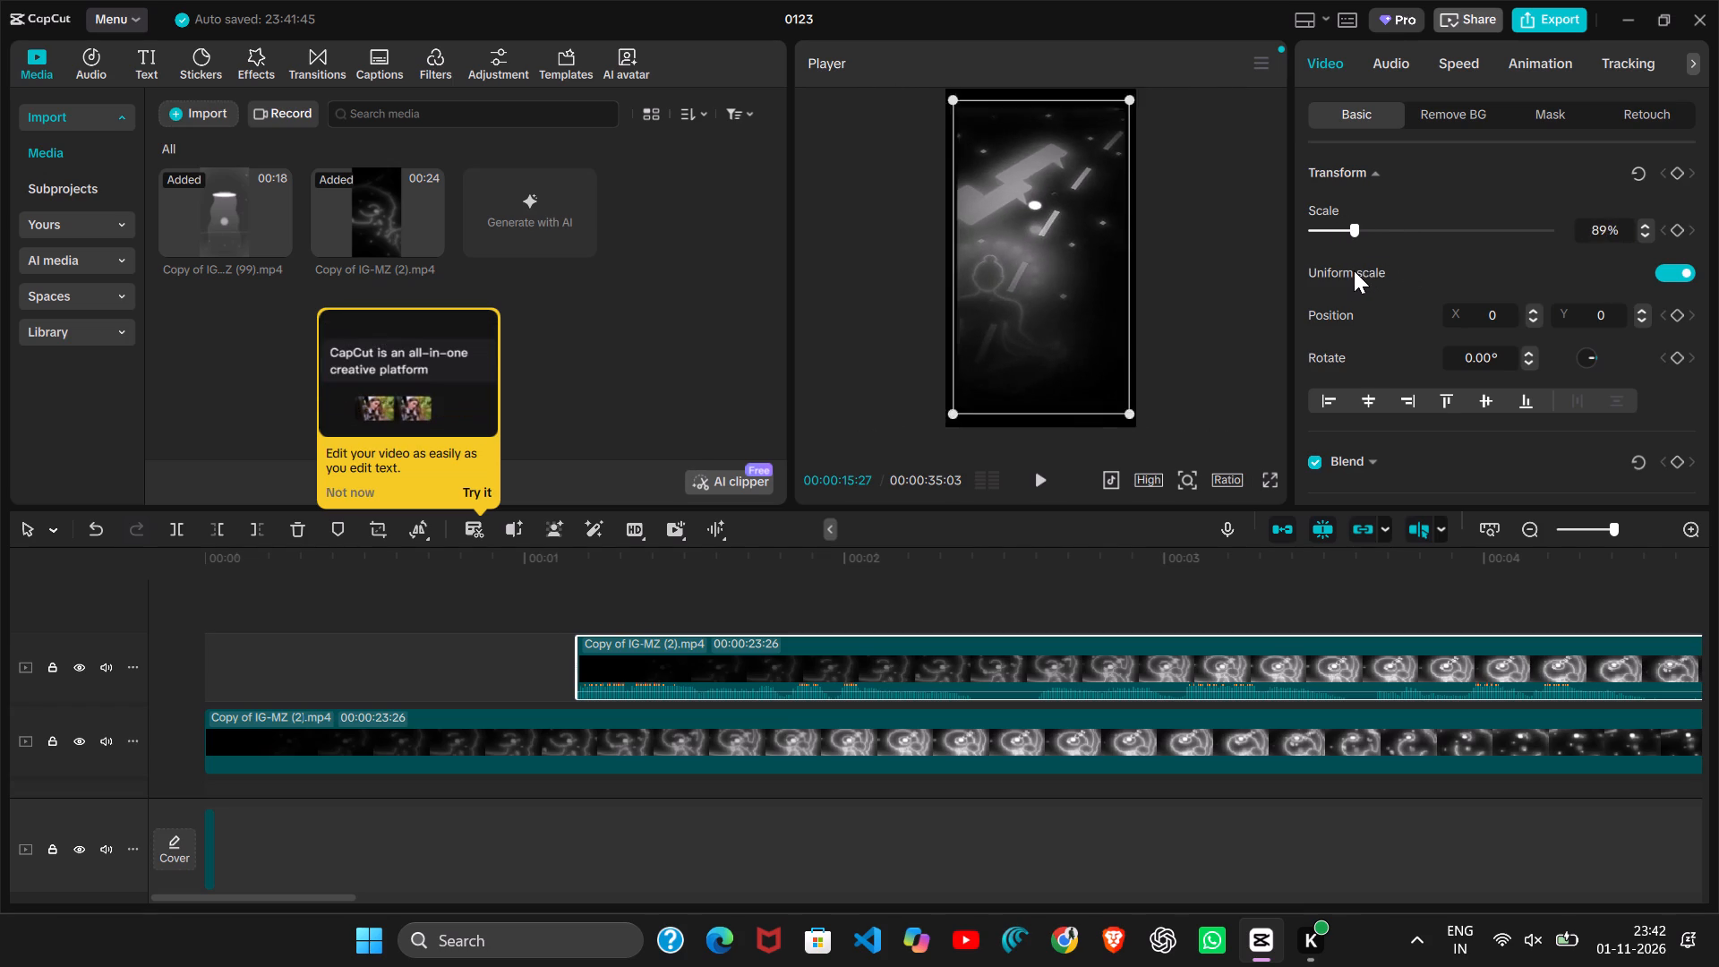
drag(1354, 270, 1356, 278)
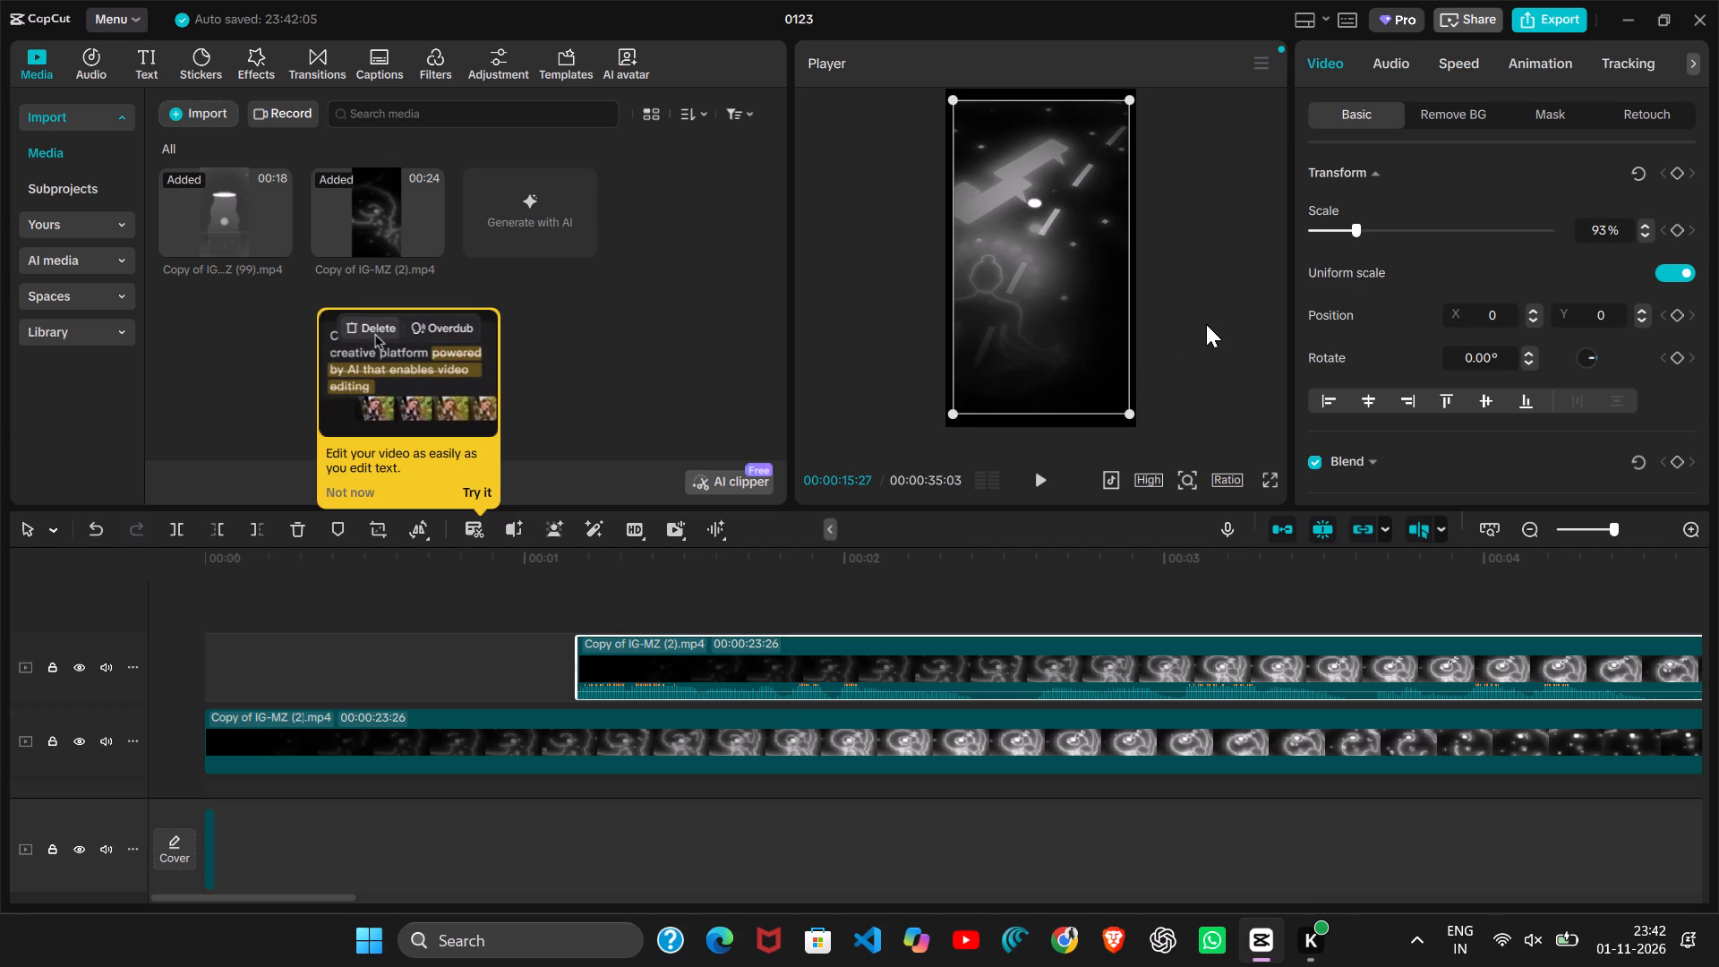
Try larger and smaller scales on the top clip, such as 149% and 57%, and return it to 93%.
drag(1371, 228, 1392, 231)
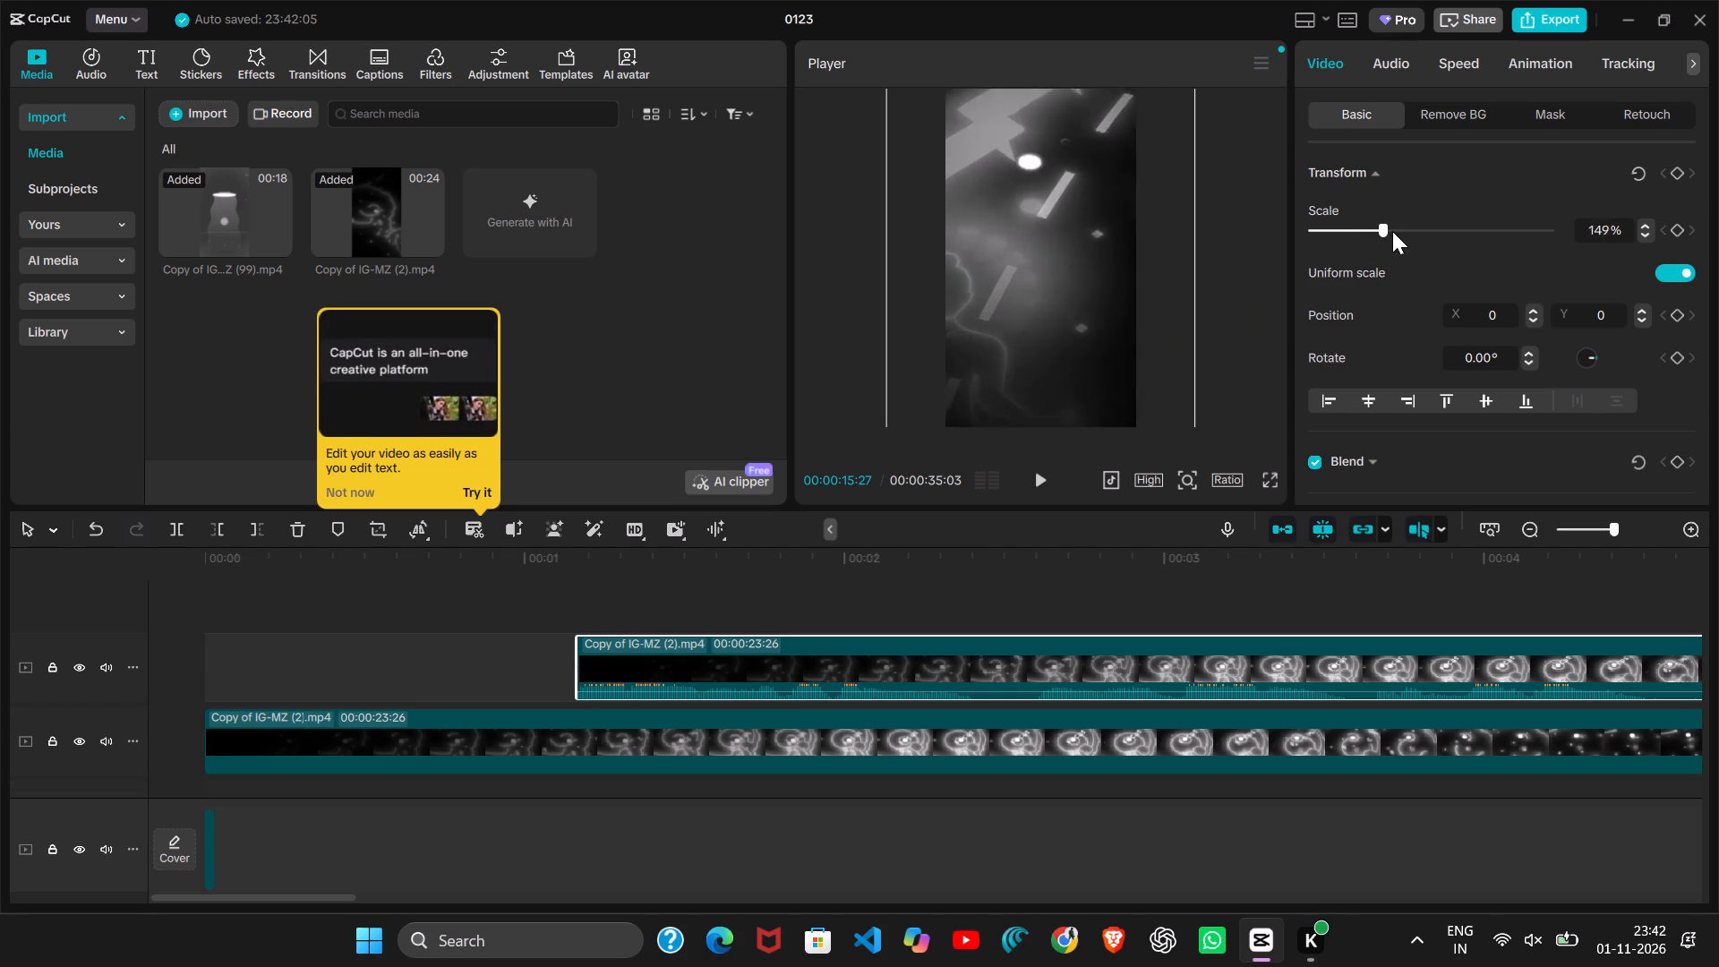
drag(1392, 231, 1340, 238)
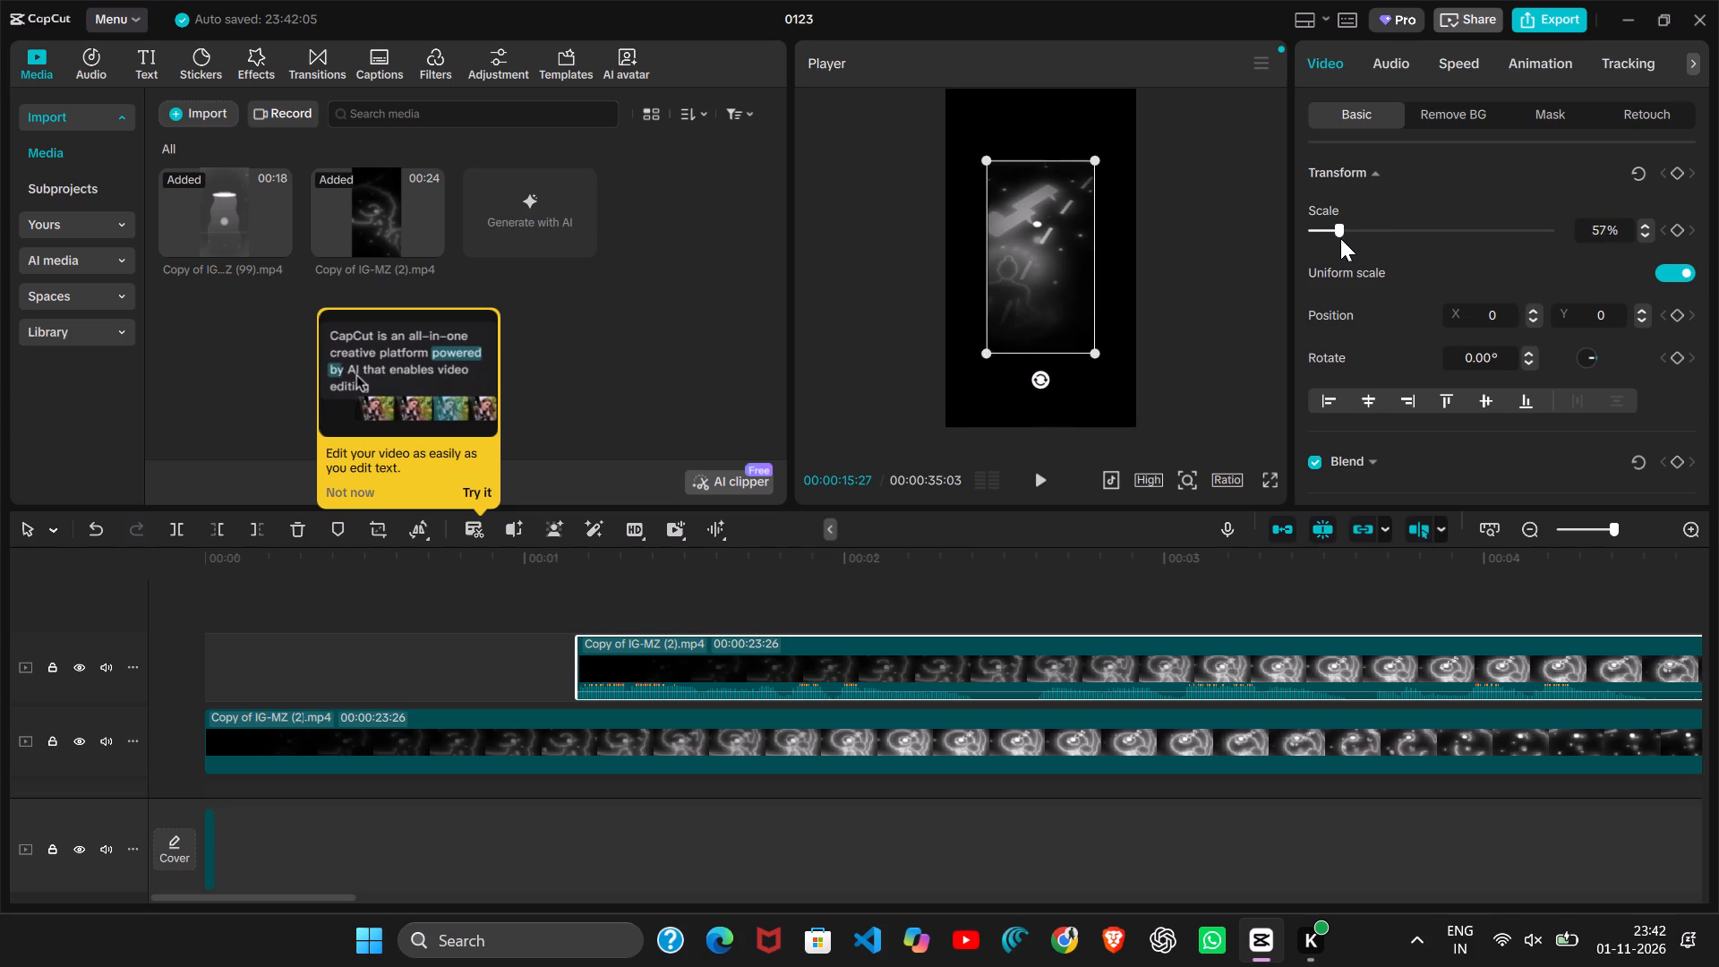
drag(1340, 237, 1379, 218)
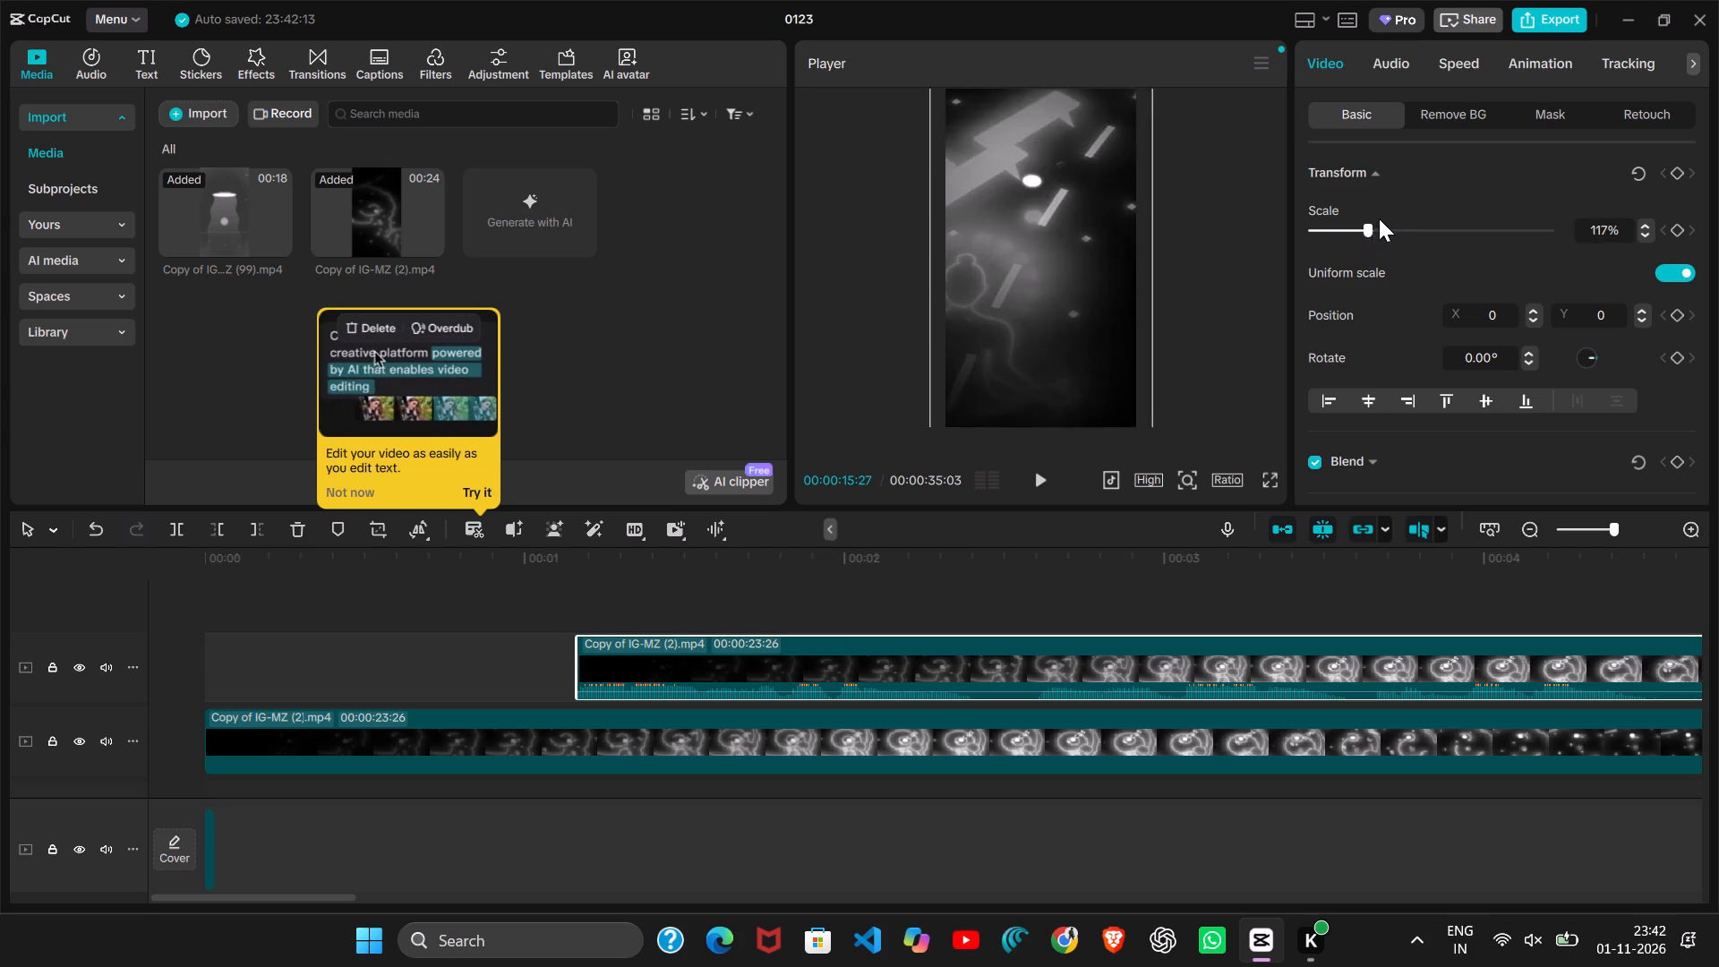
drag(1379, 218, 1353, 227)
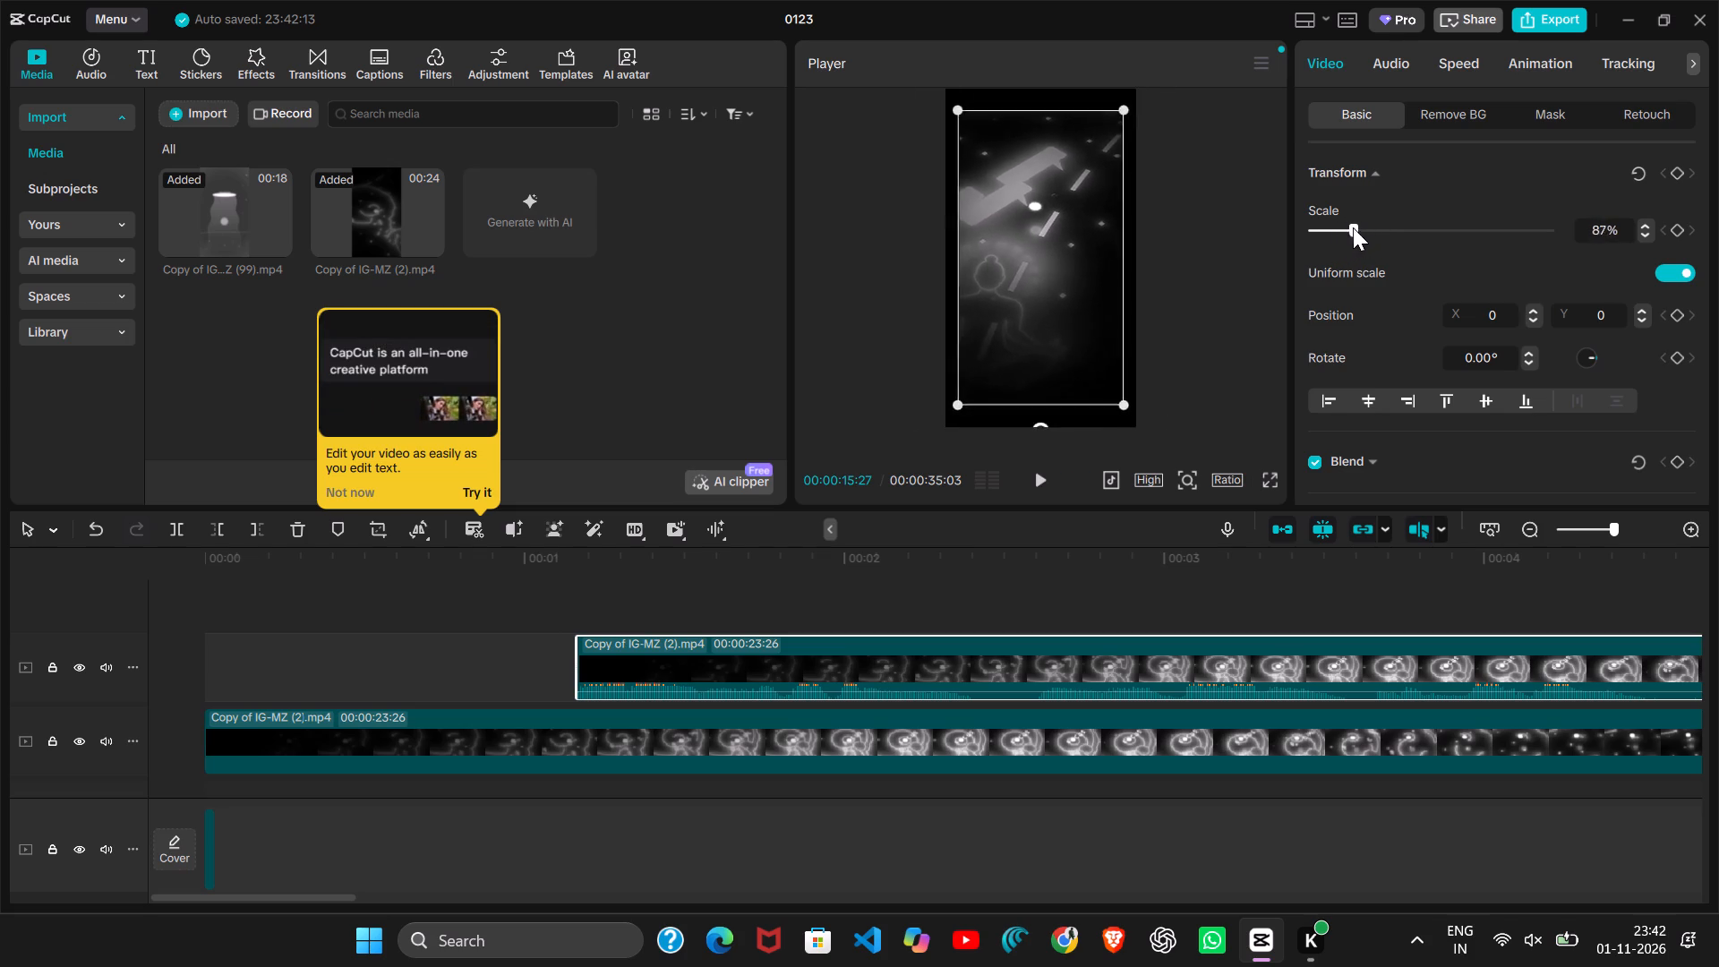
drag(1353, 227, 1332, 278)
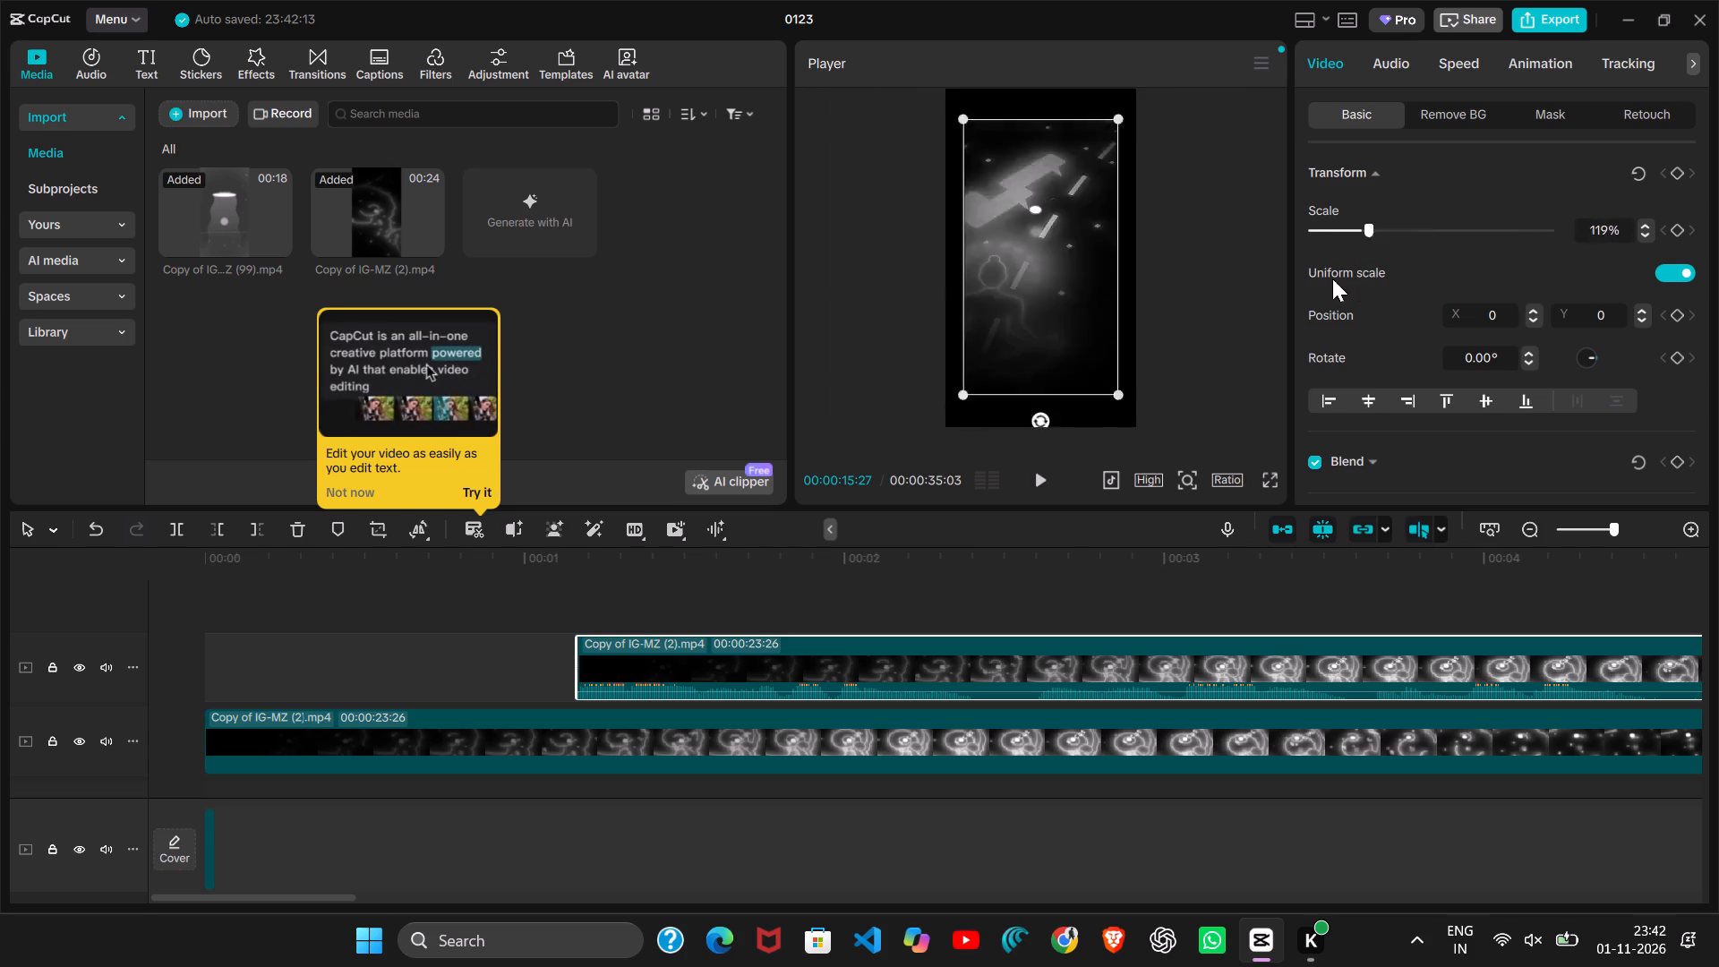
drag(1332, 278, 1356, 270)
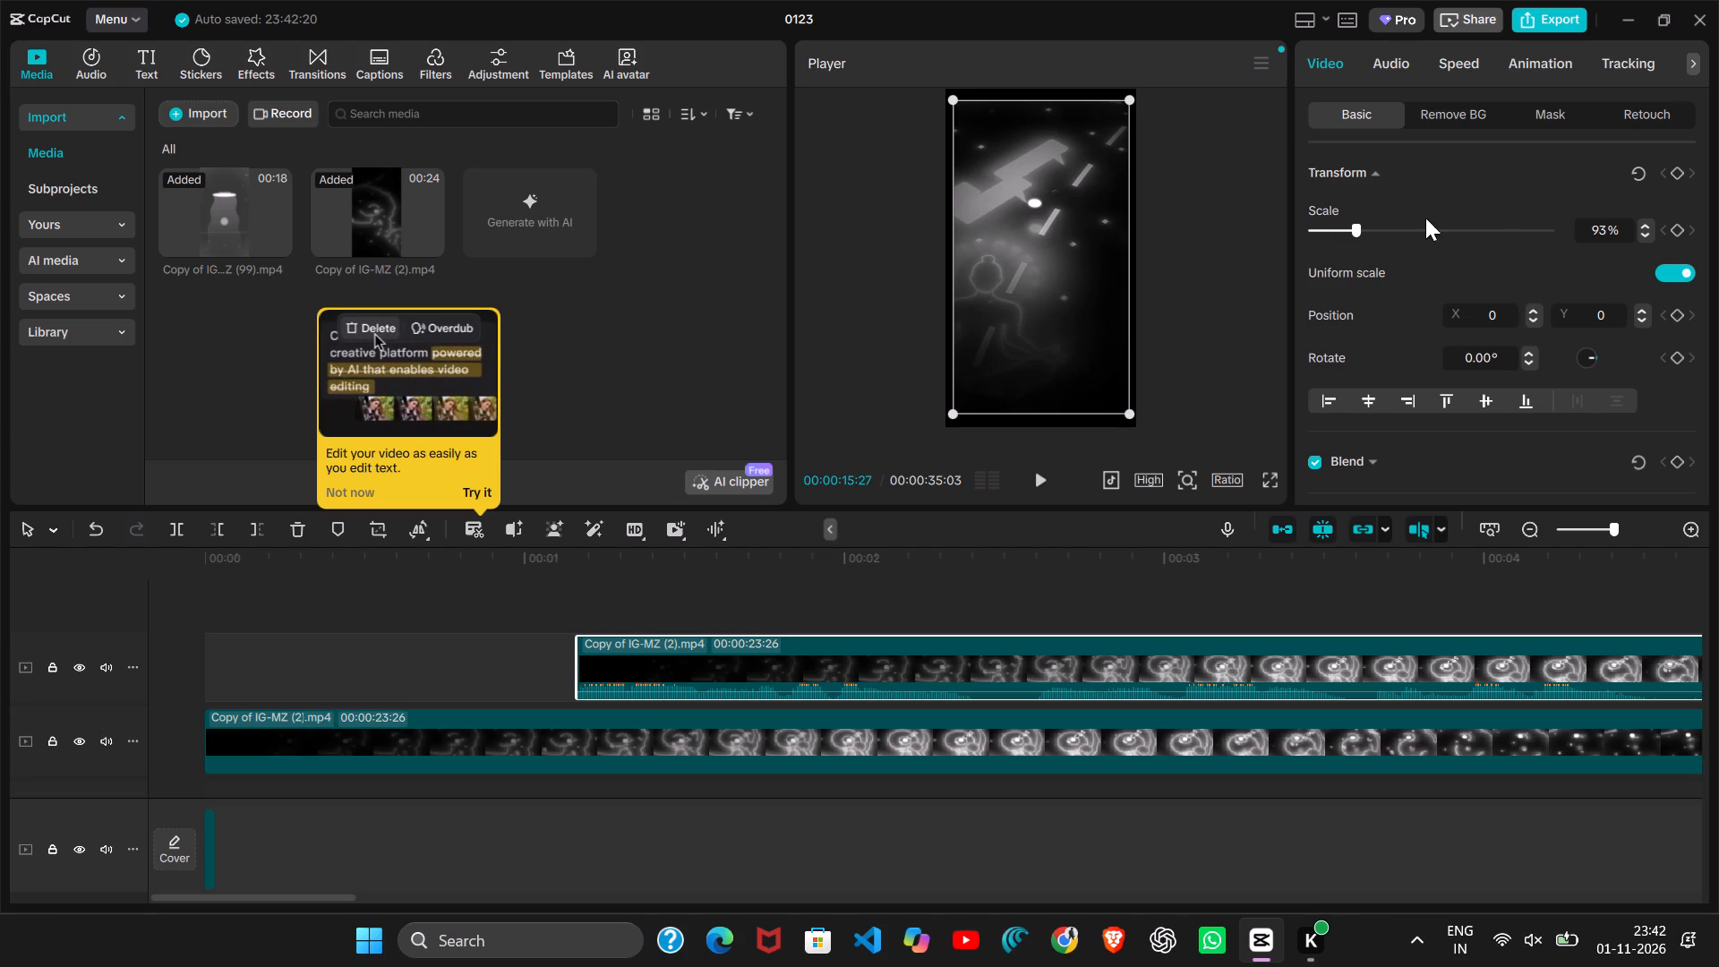
Try the top clip at several scales up to 264% and set its scale to 78%.
click(1394, 230)
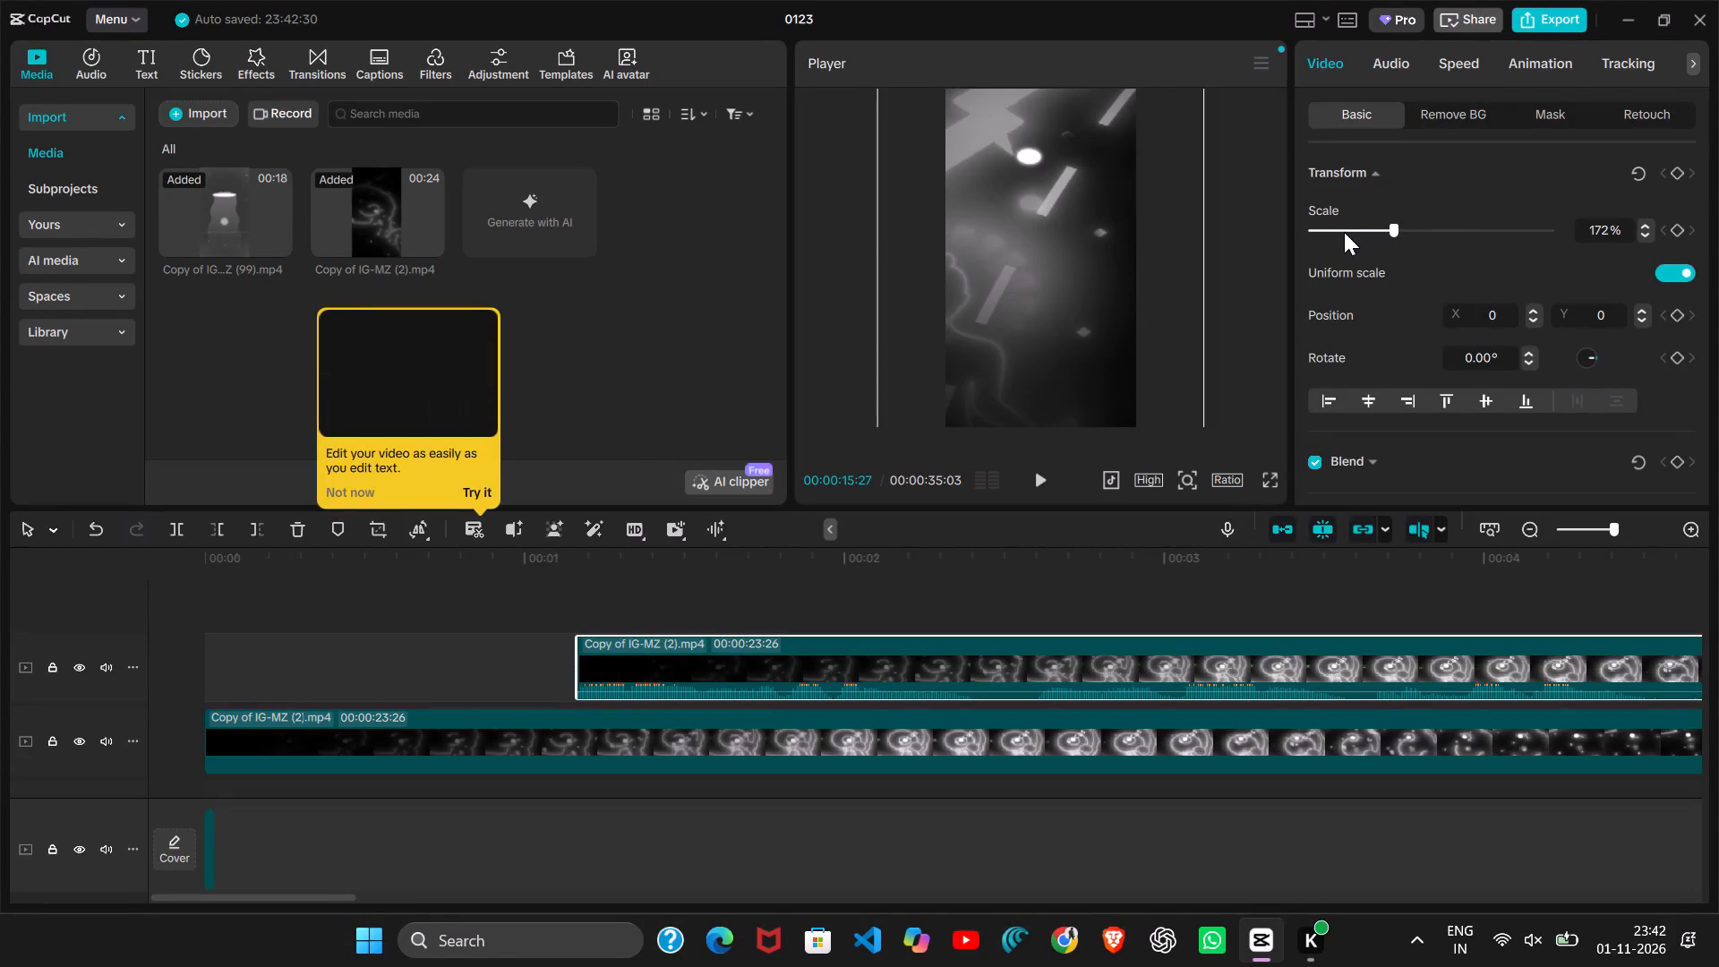
click(1344, 232)
click(1392, 235)
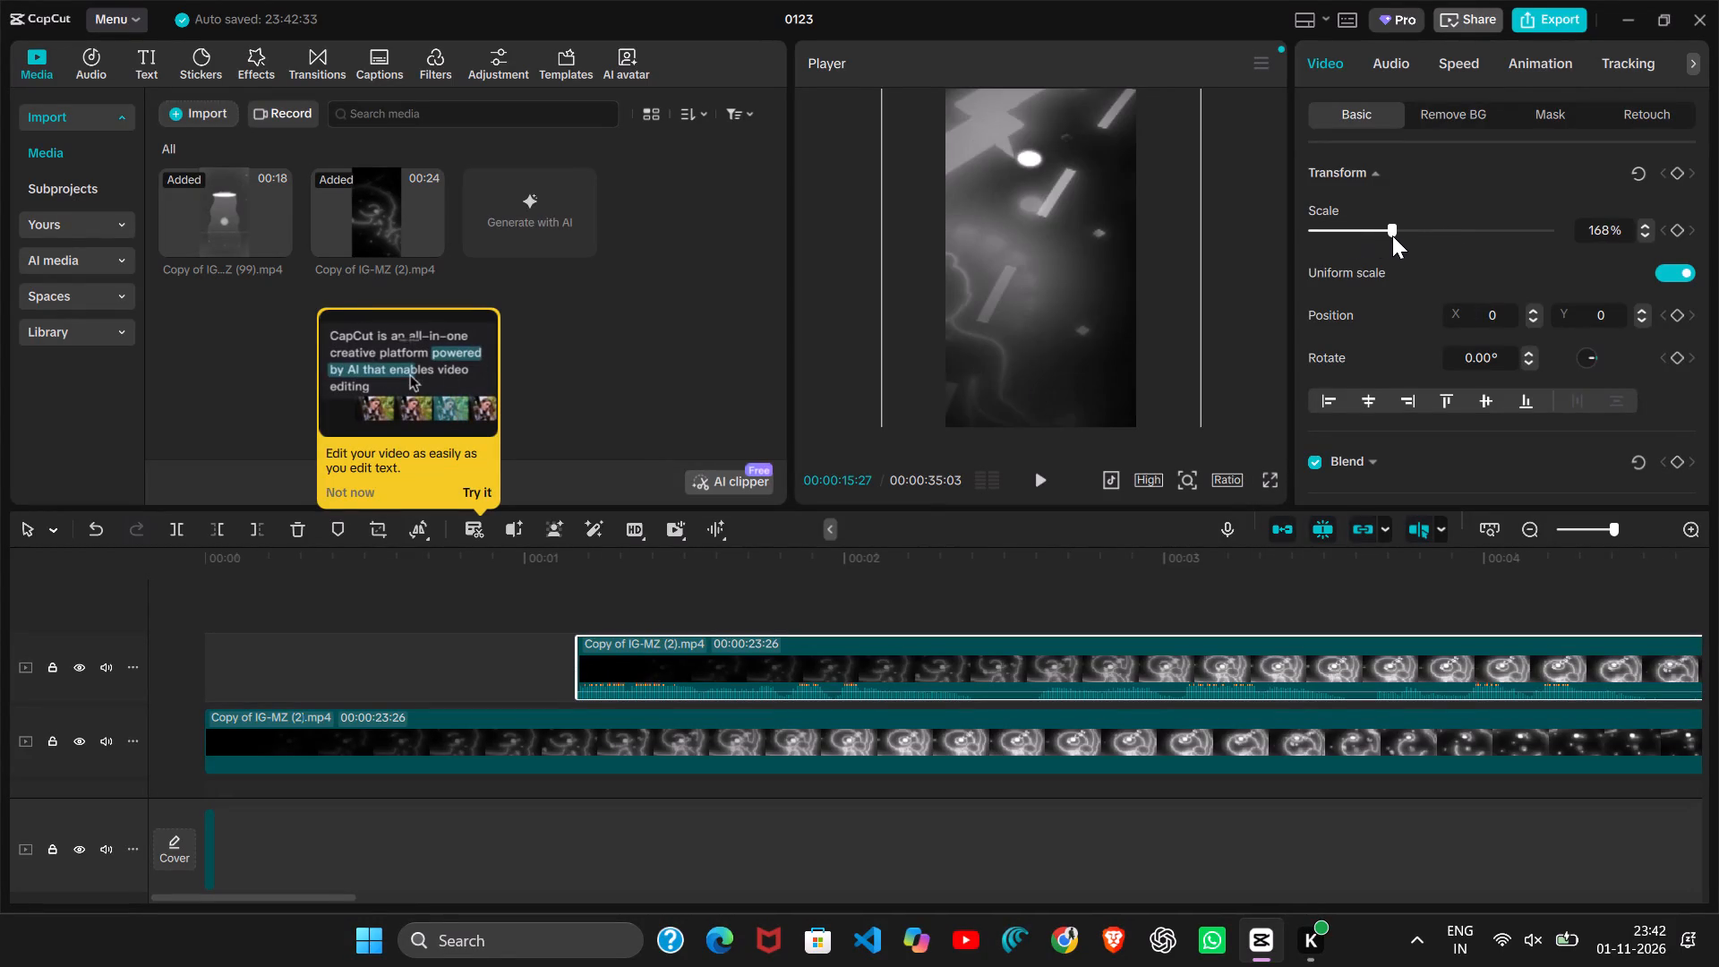
drag(1392, 235, 1358, 222)
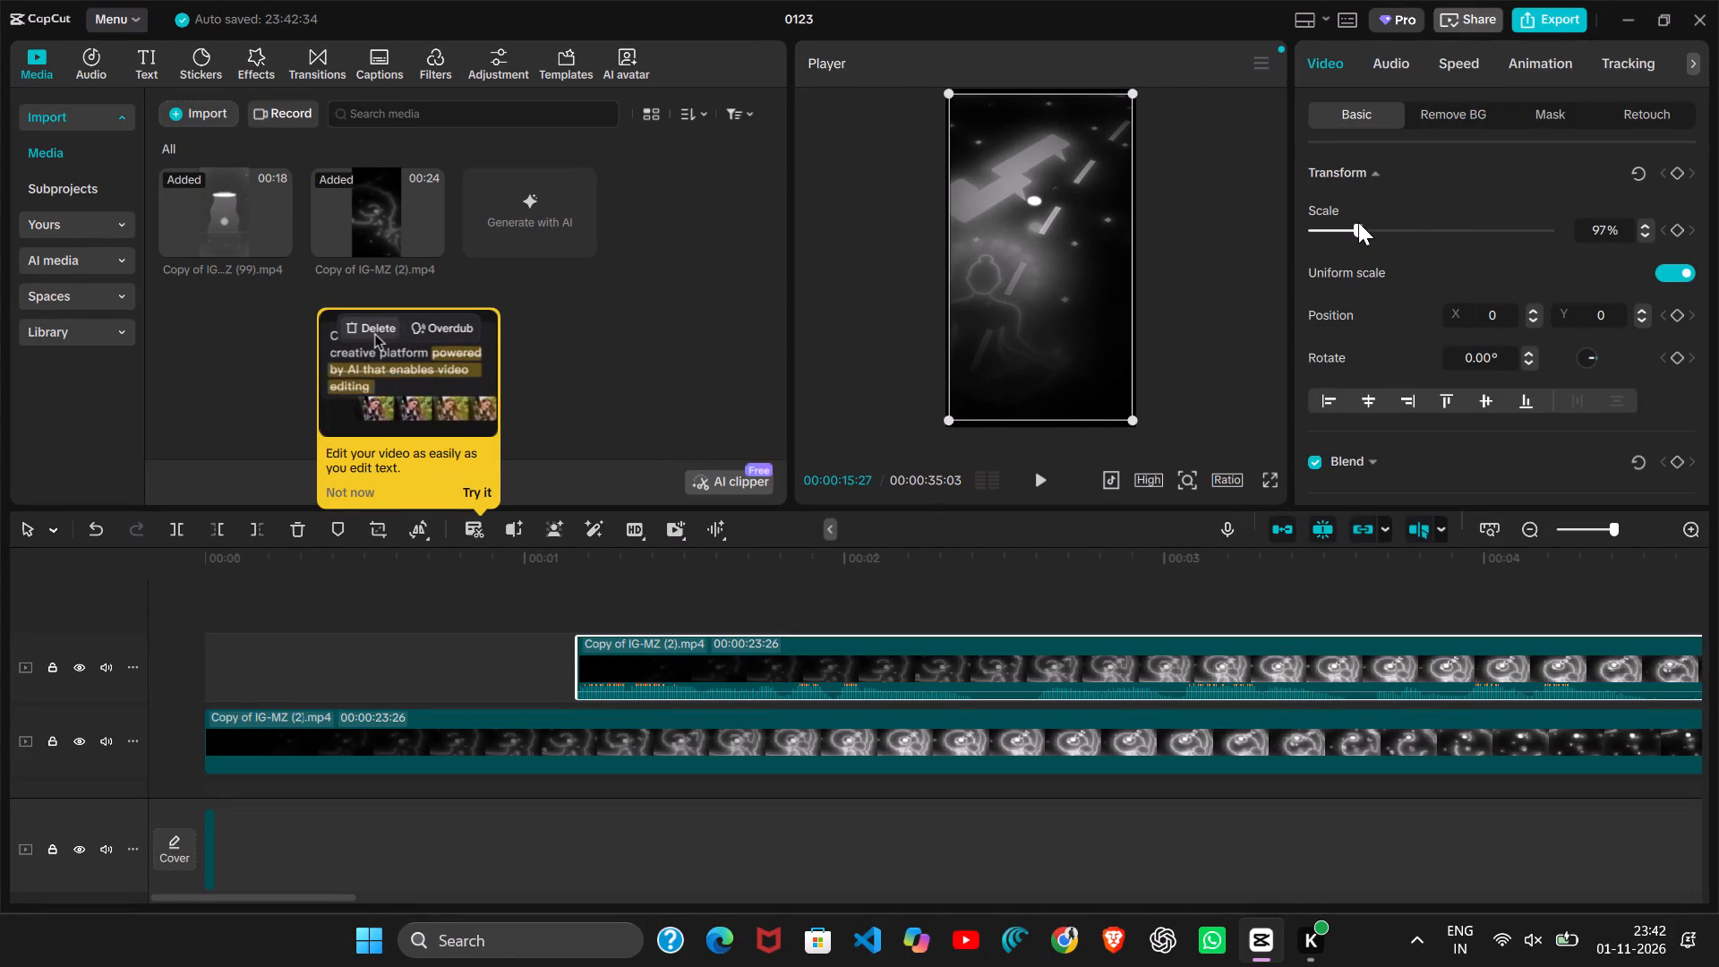
drag(1358, 222, 1347, 224)
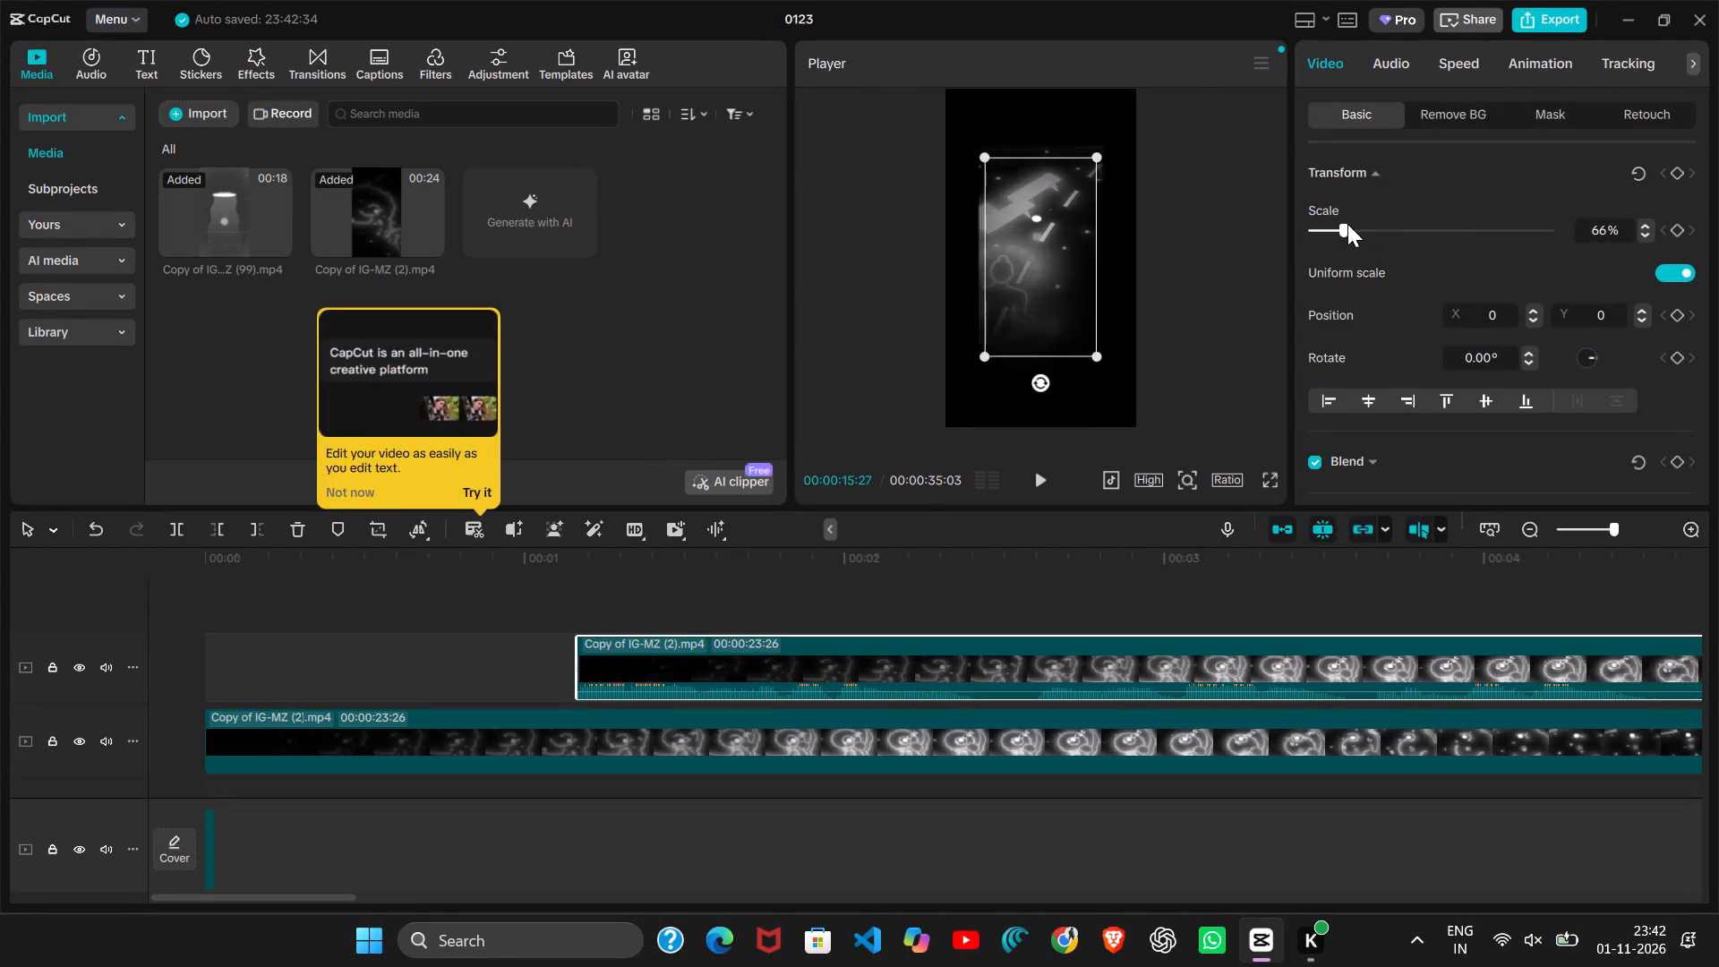
drag(1347, 224, 1450, 227)
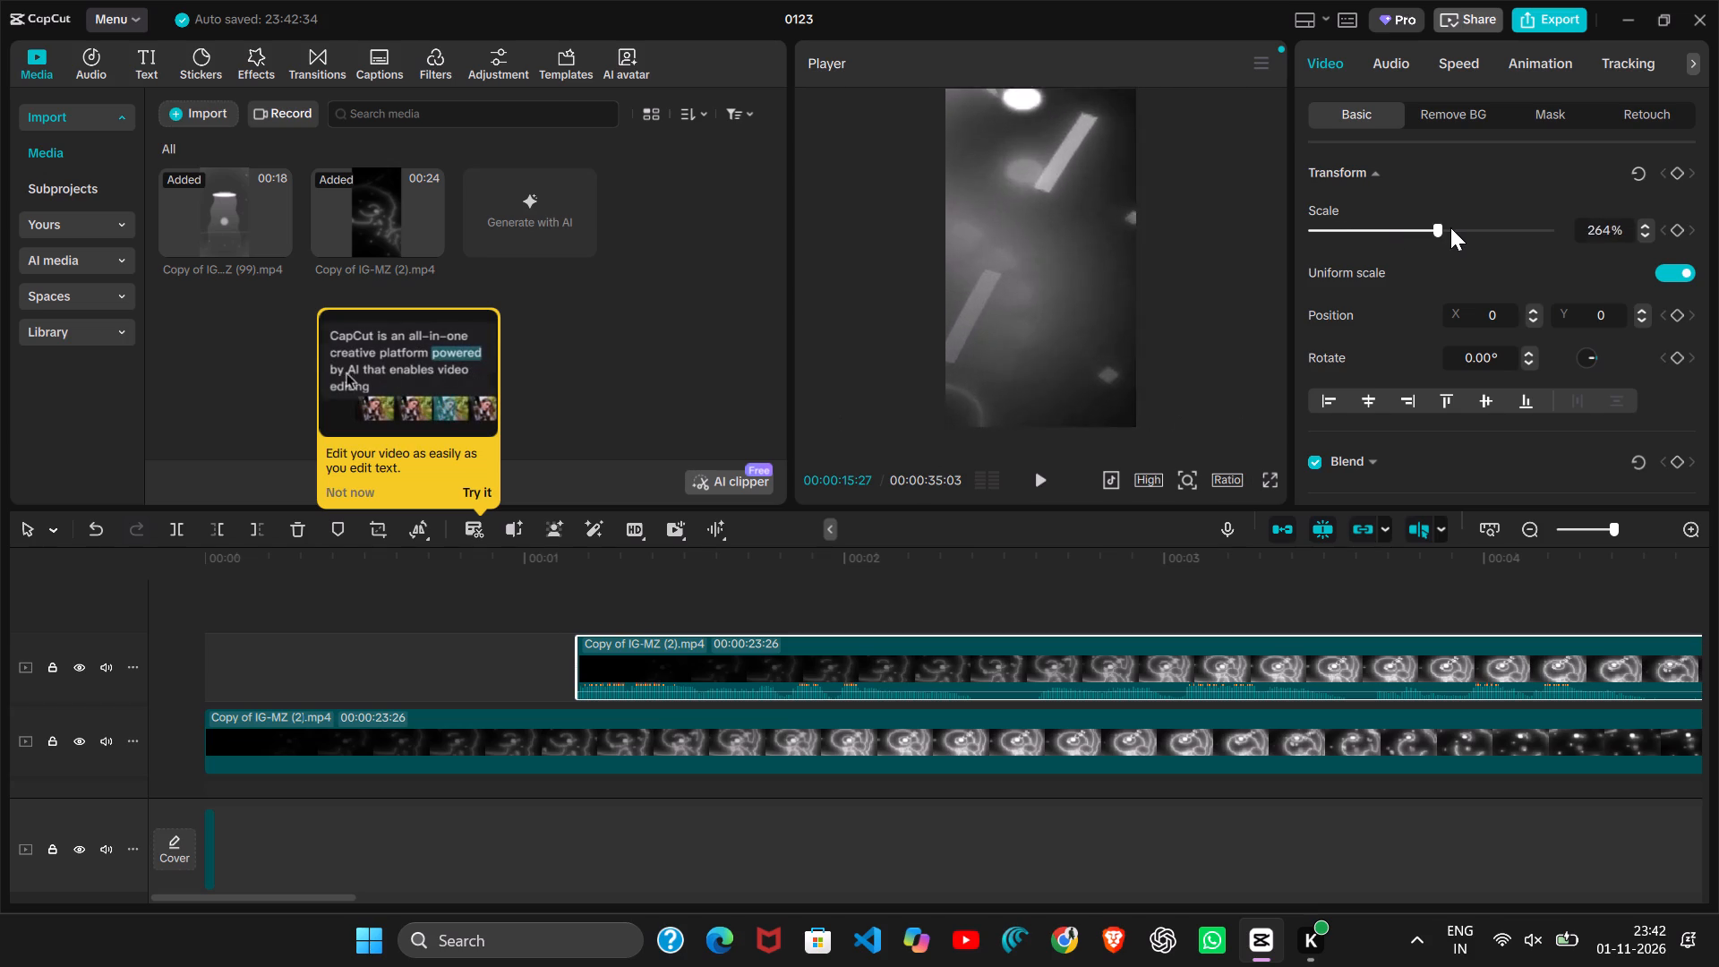
drag(1450, 227, 1343, 236)
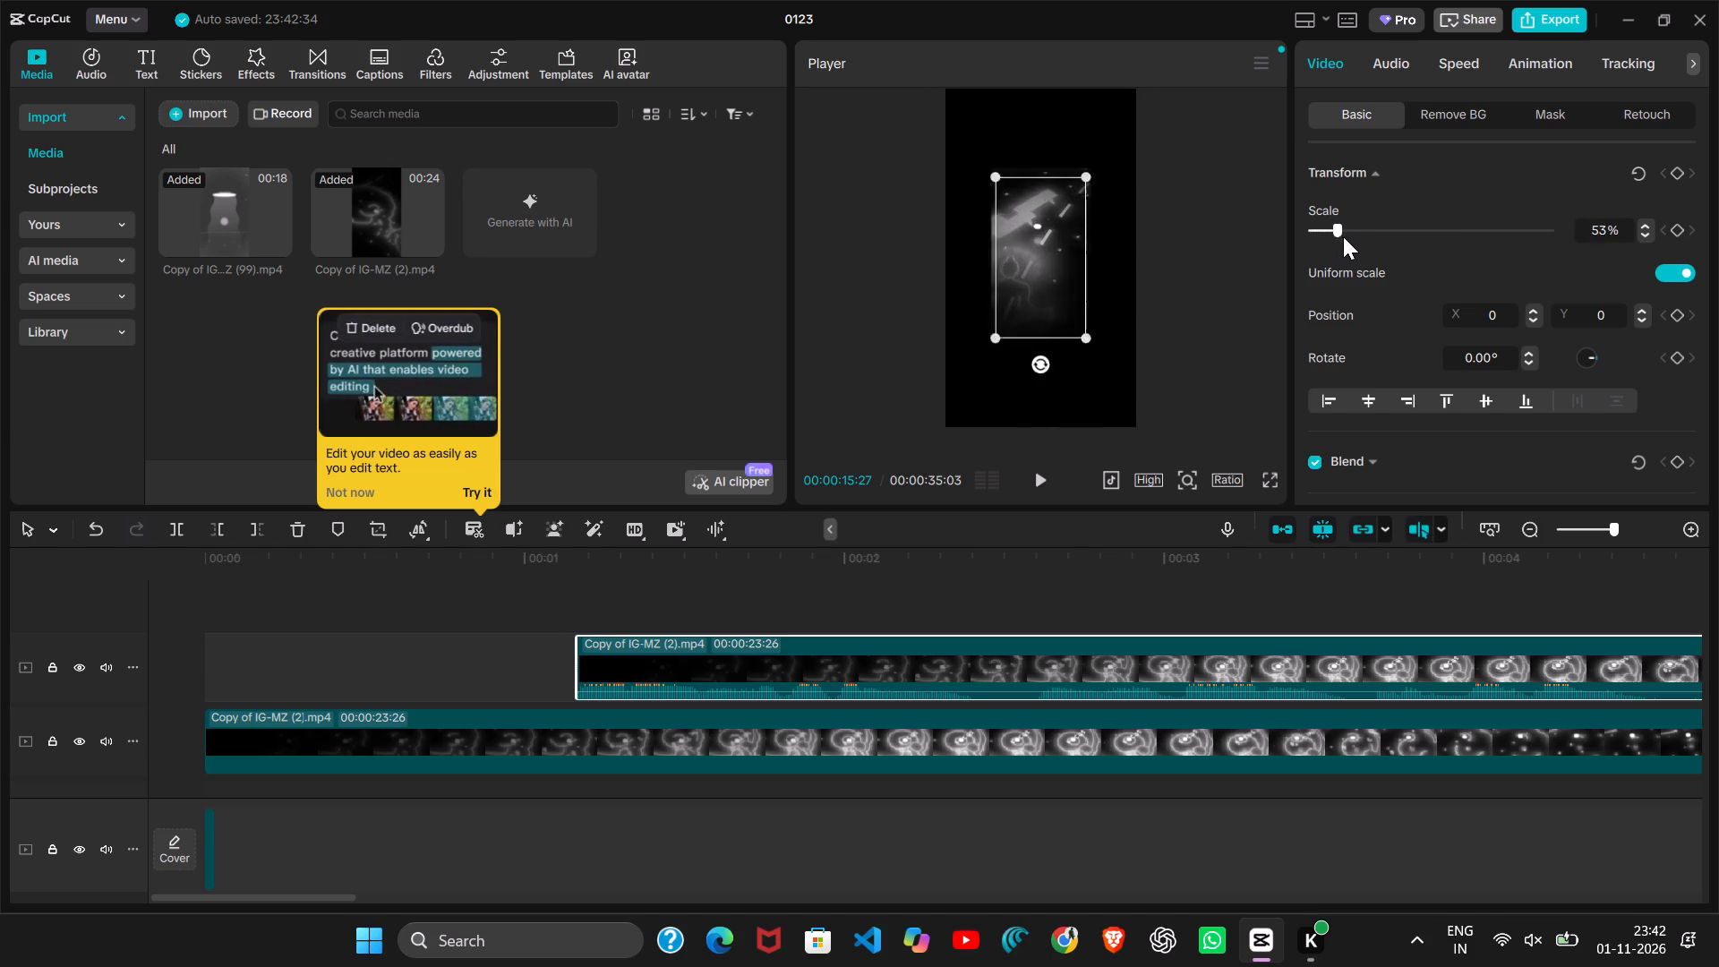
drag(1343, 236, 1349, 230)
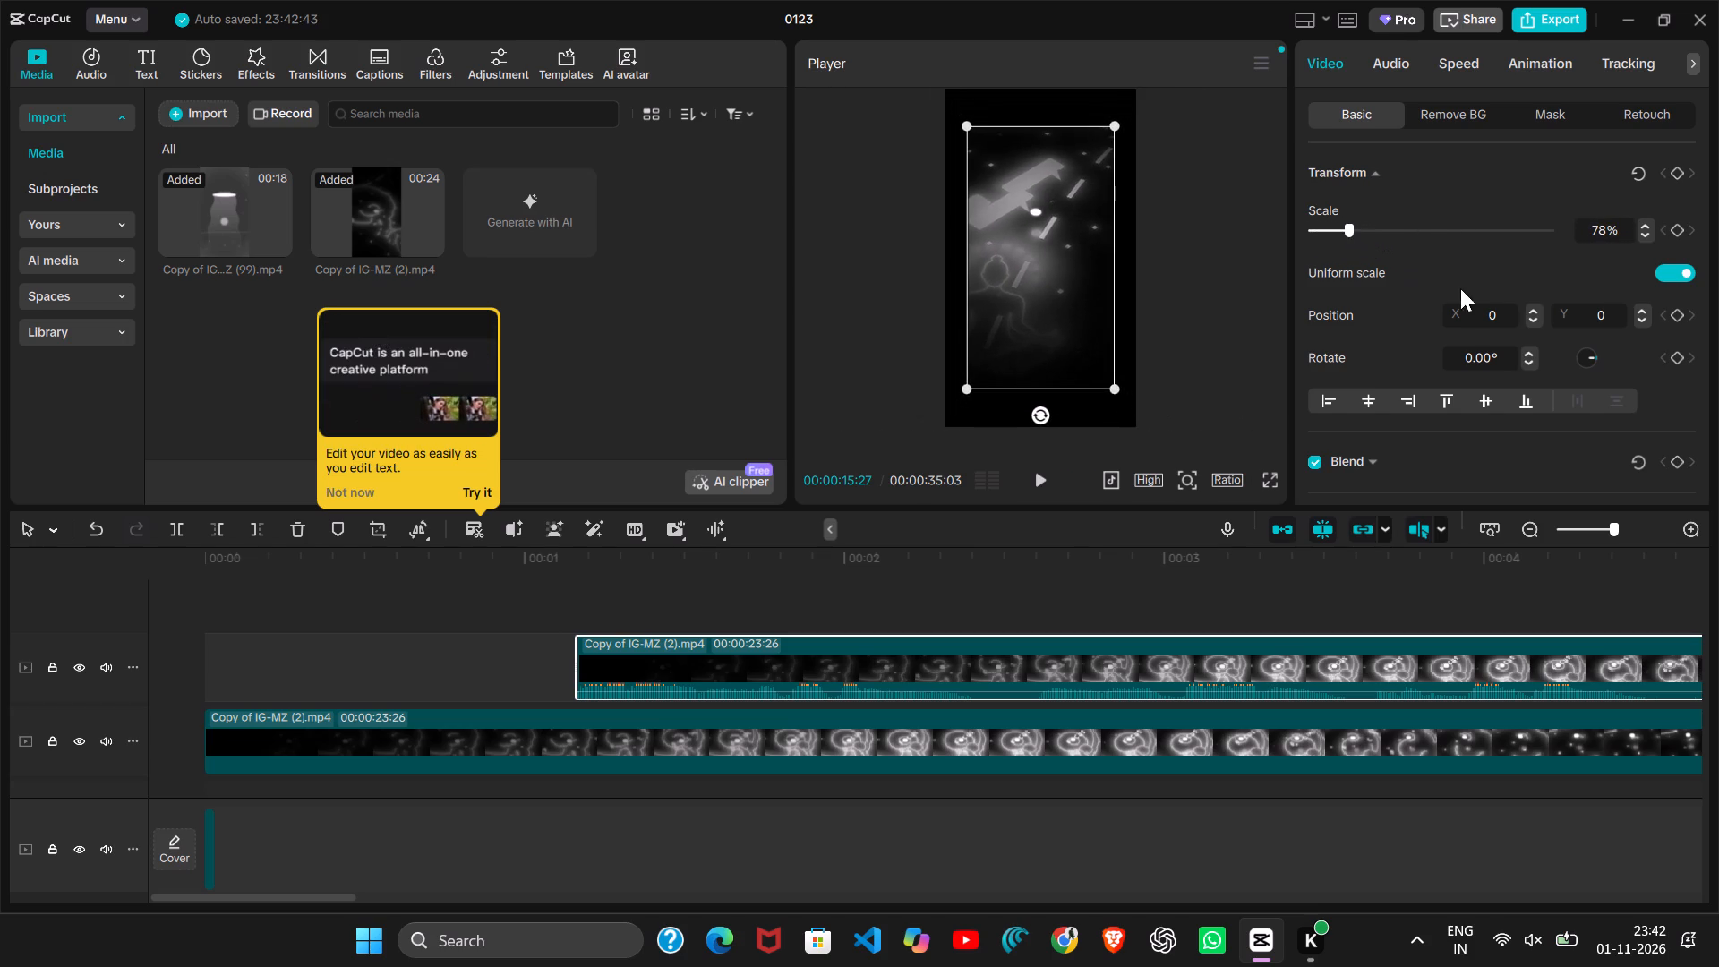
Set the top clip's position to X 7897 and Y 7877.
click(1492, 307)
key(BackSpace)
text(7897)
click(1600, 308)
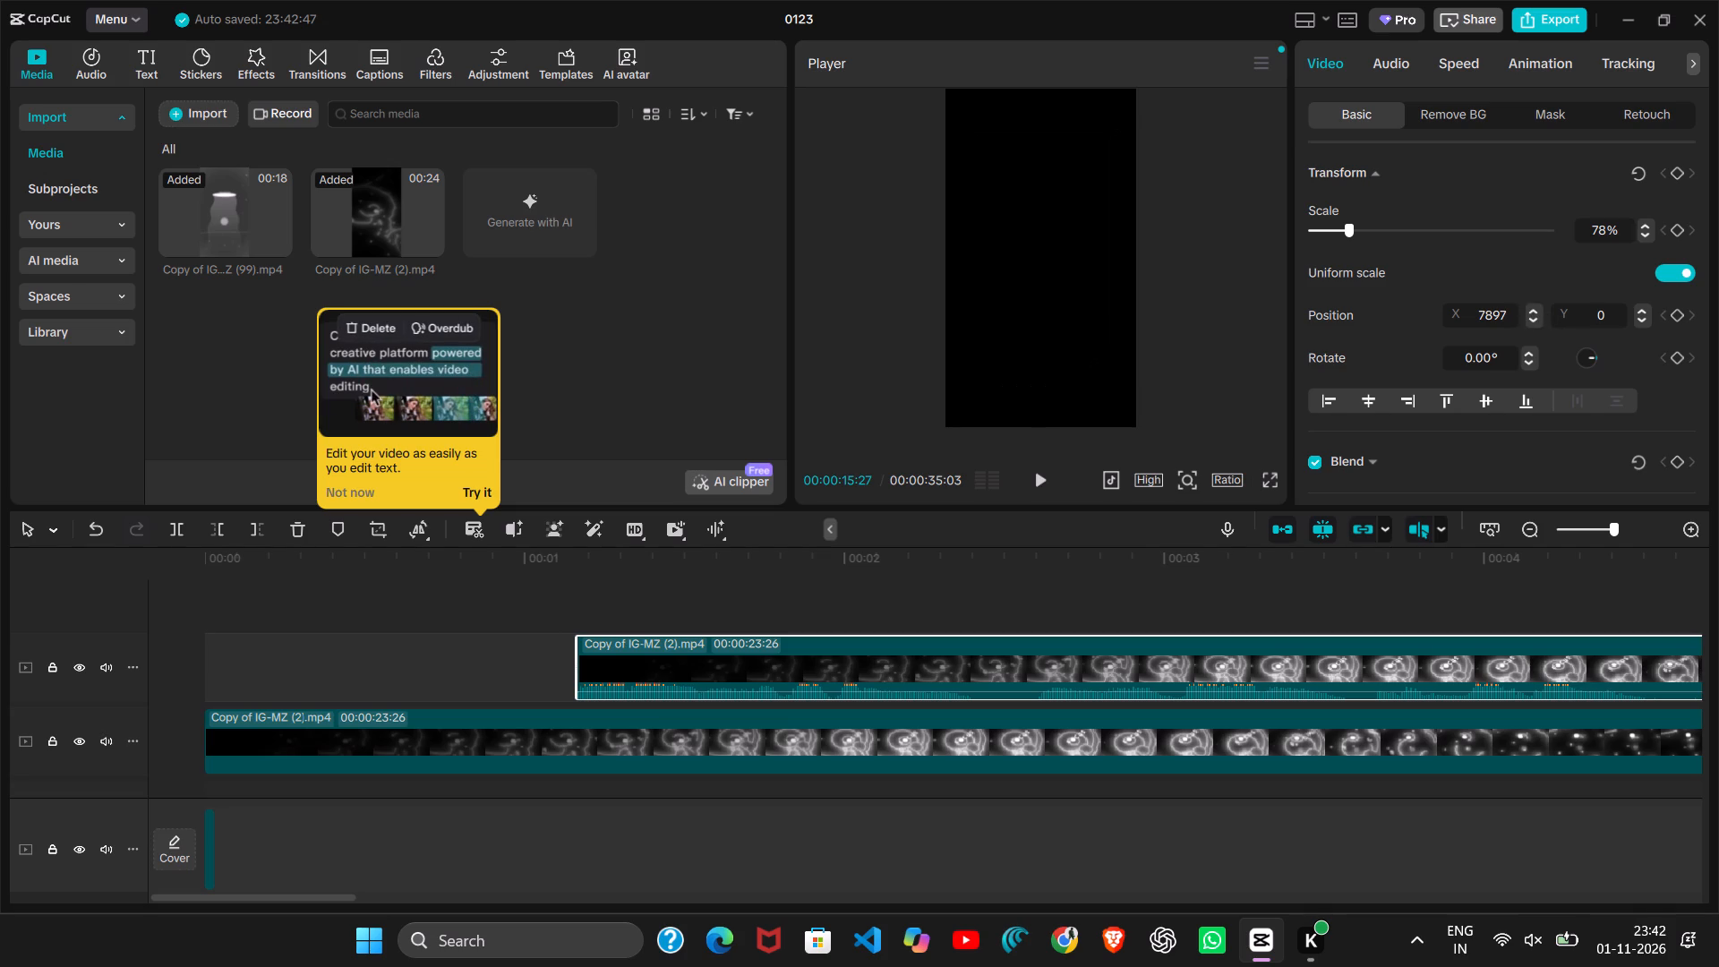
key(Right)
key(BackSpace)
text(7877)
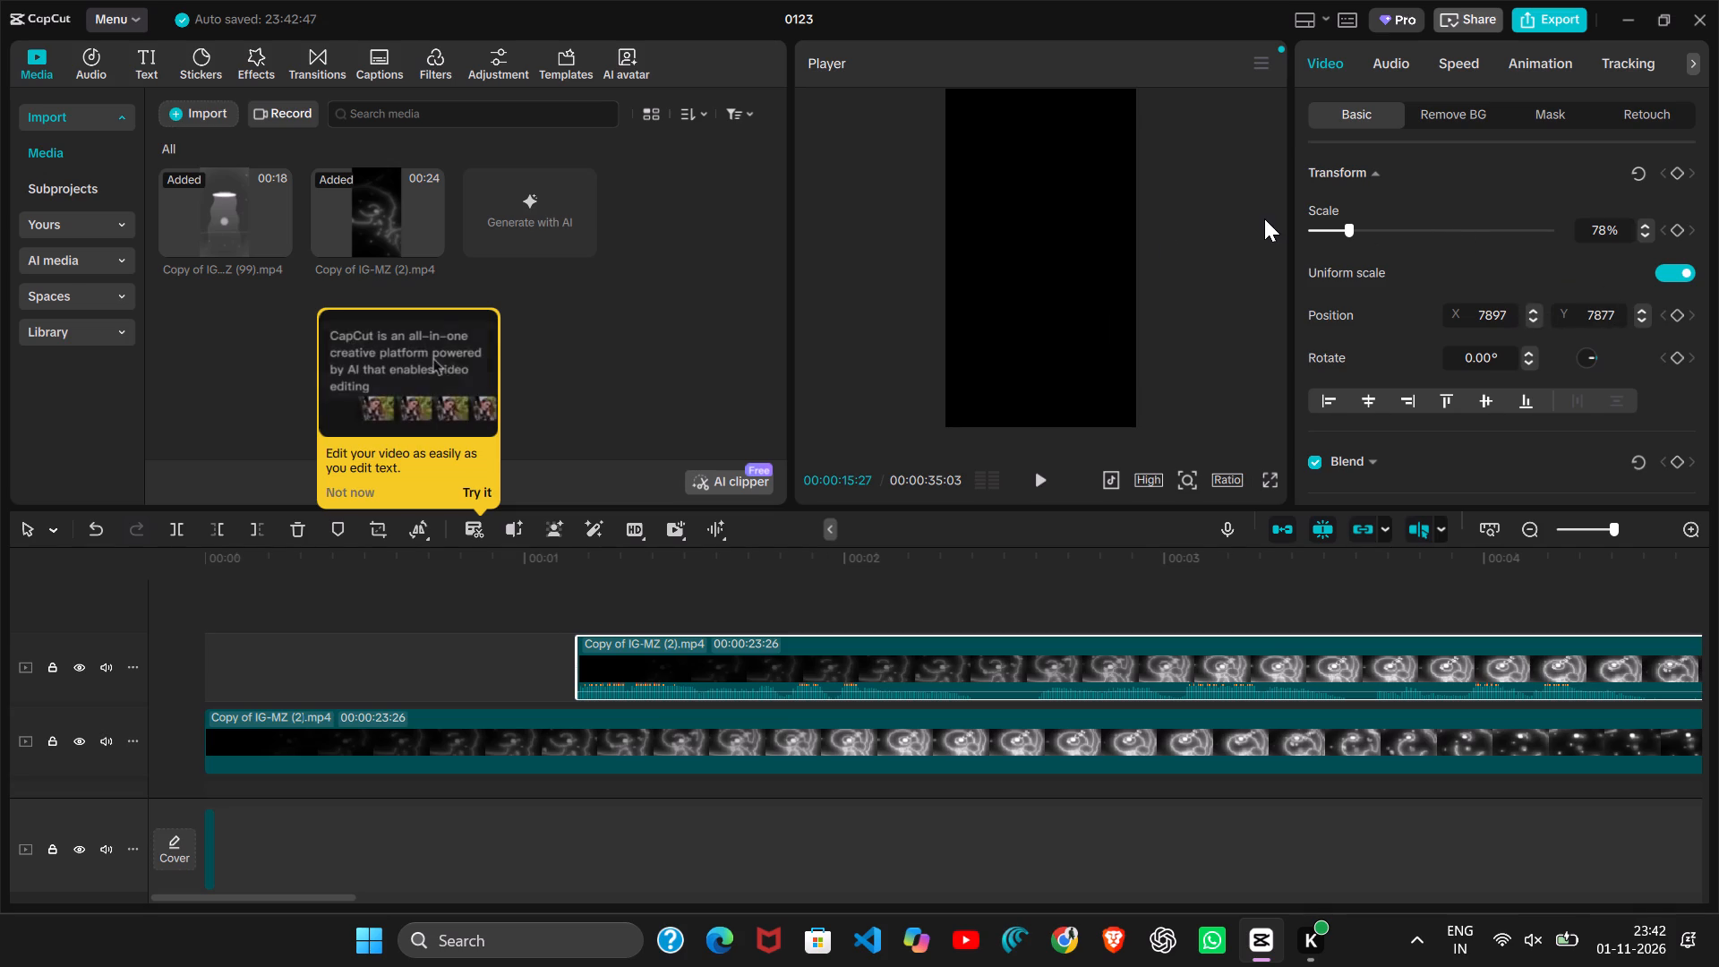
click(1159, 237)
Play the edit and examine the preview with the repositioned top clip.
click(650, 638)
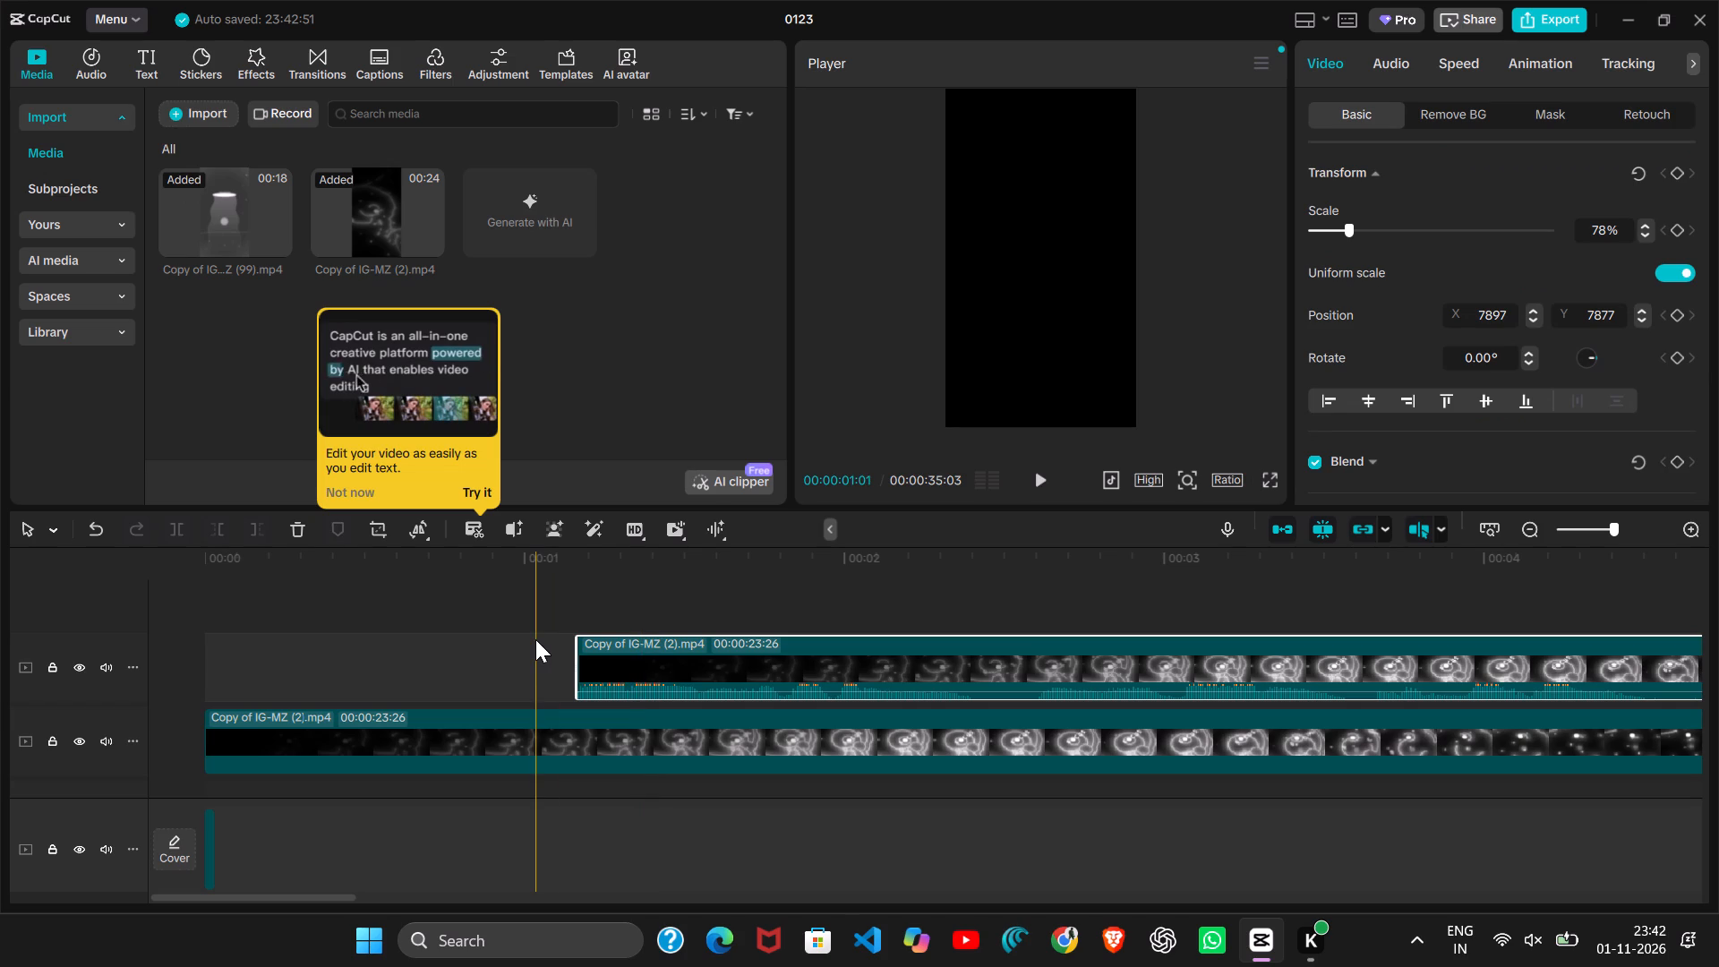
scroll(535, 639, right, 1)
click(696, 646)
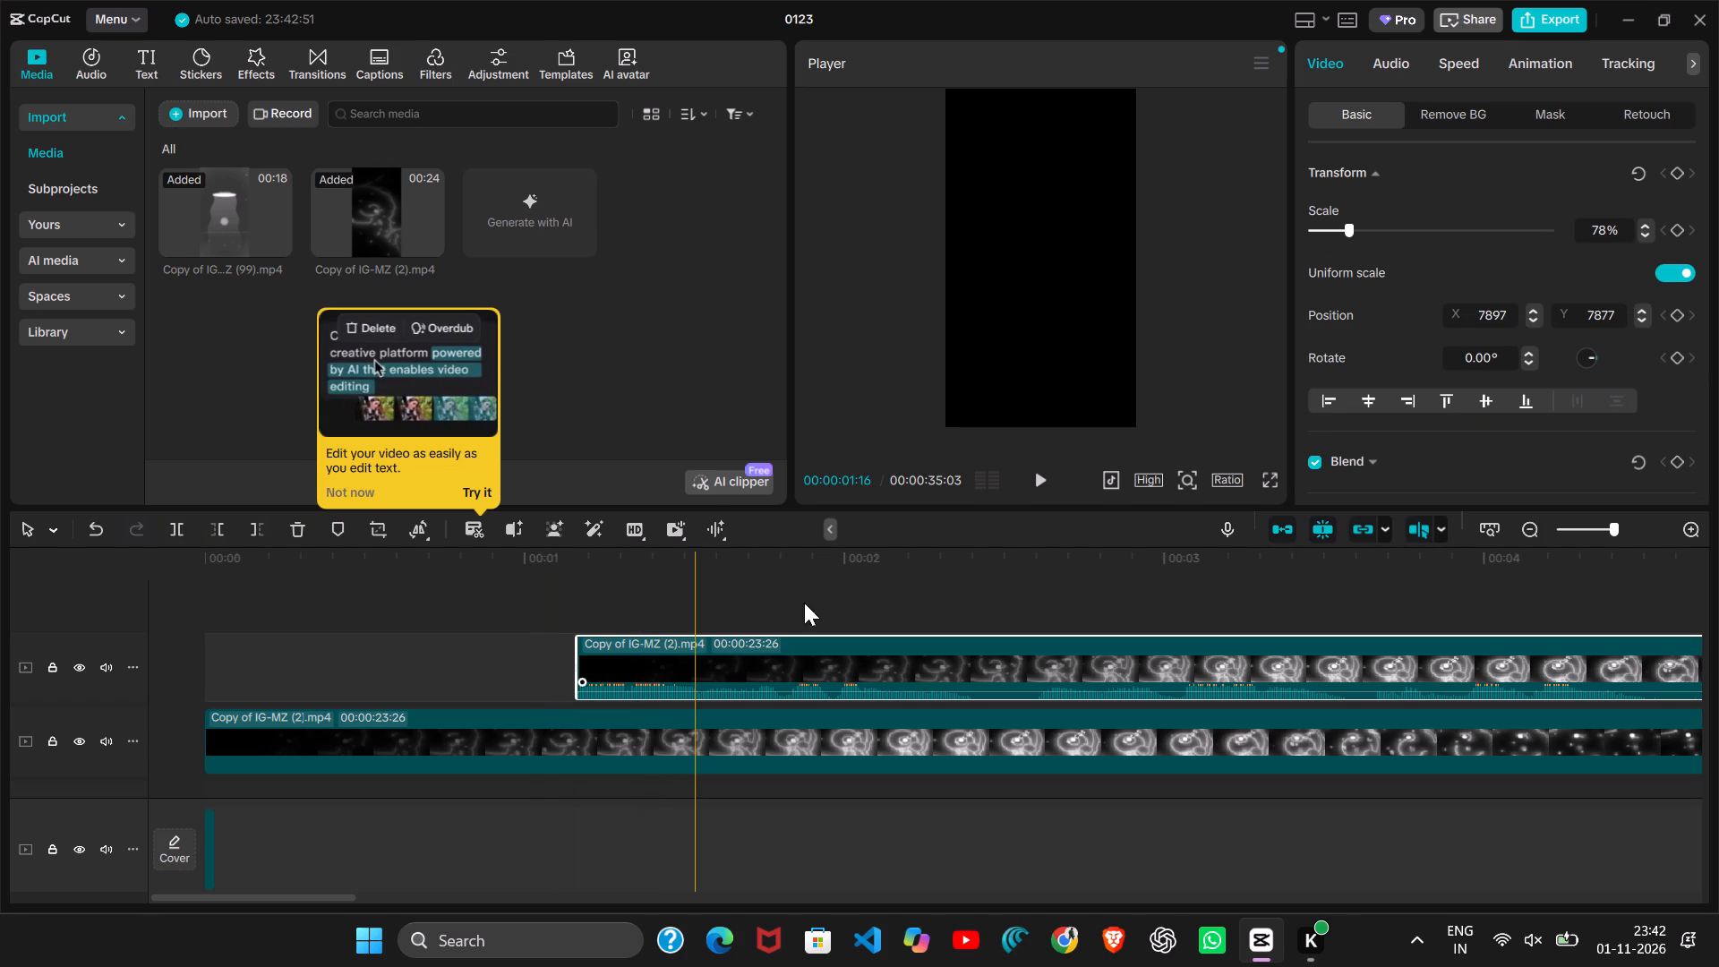
click(1044, 477)
scroll(1024, 533, left, 4)
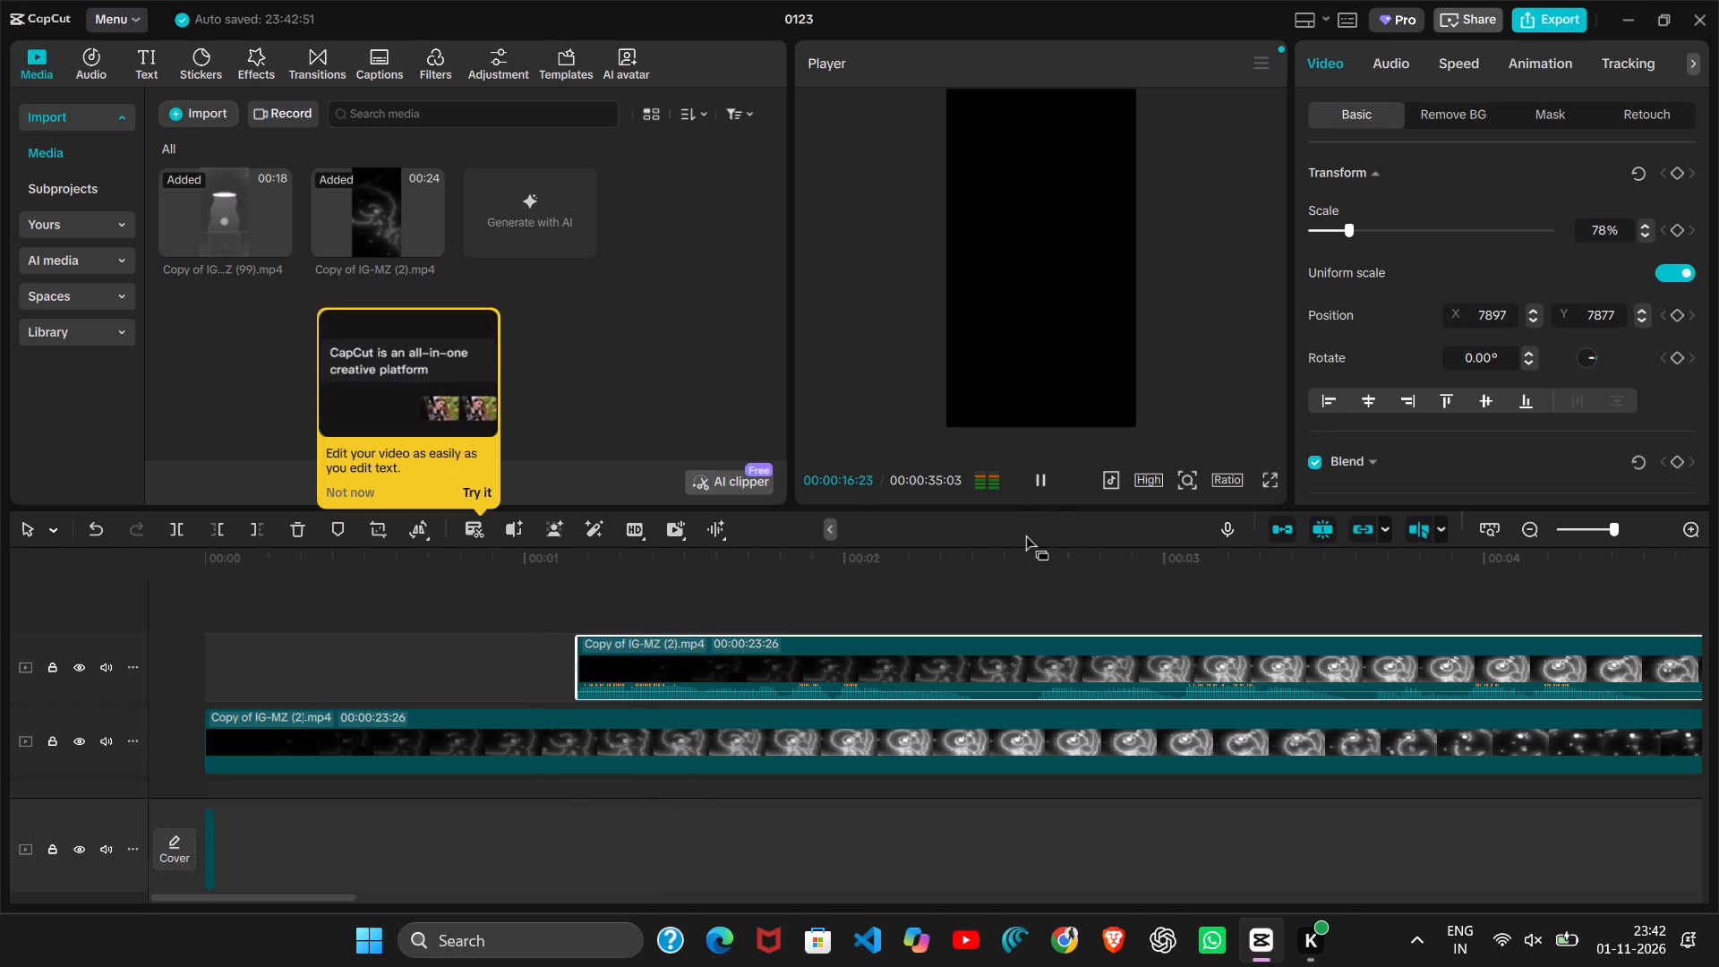
scroll(1024, 533, left, 1)
click(866, 657)
double_click(1042, 468)
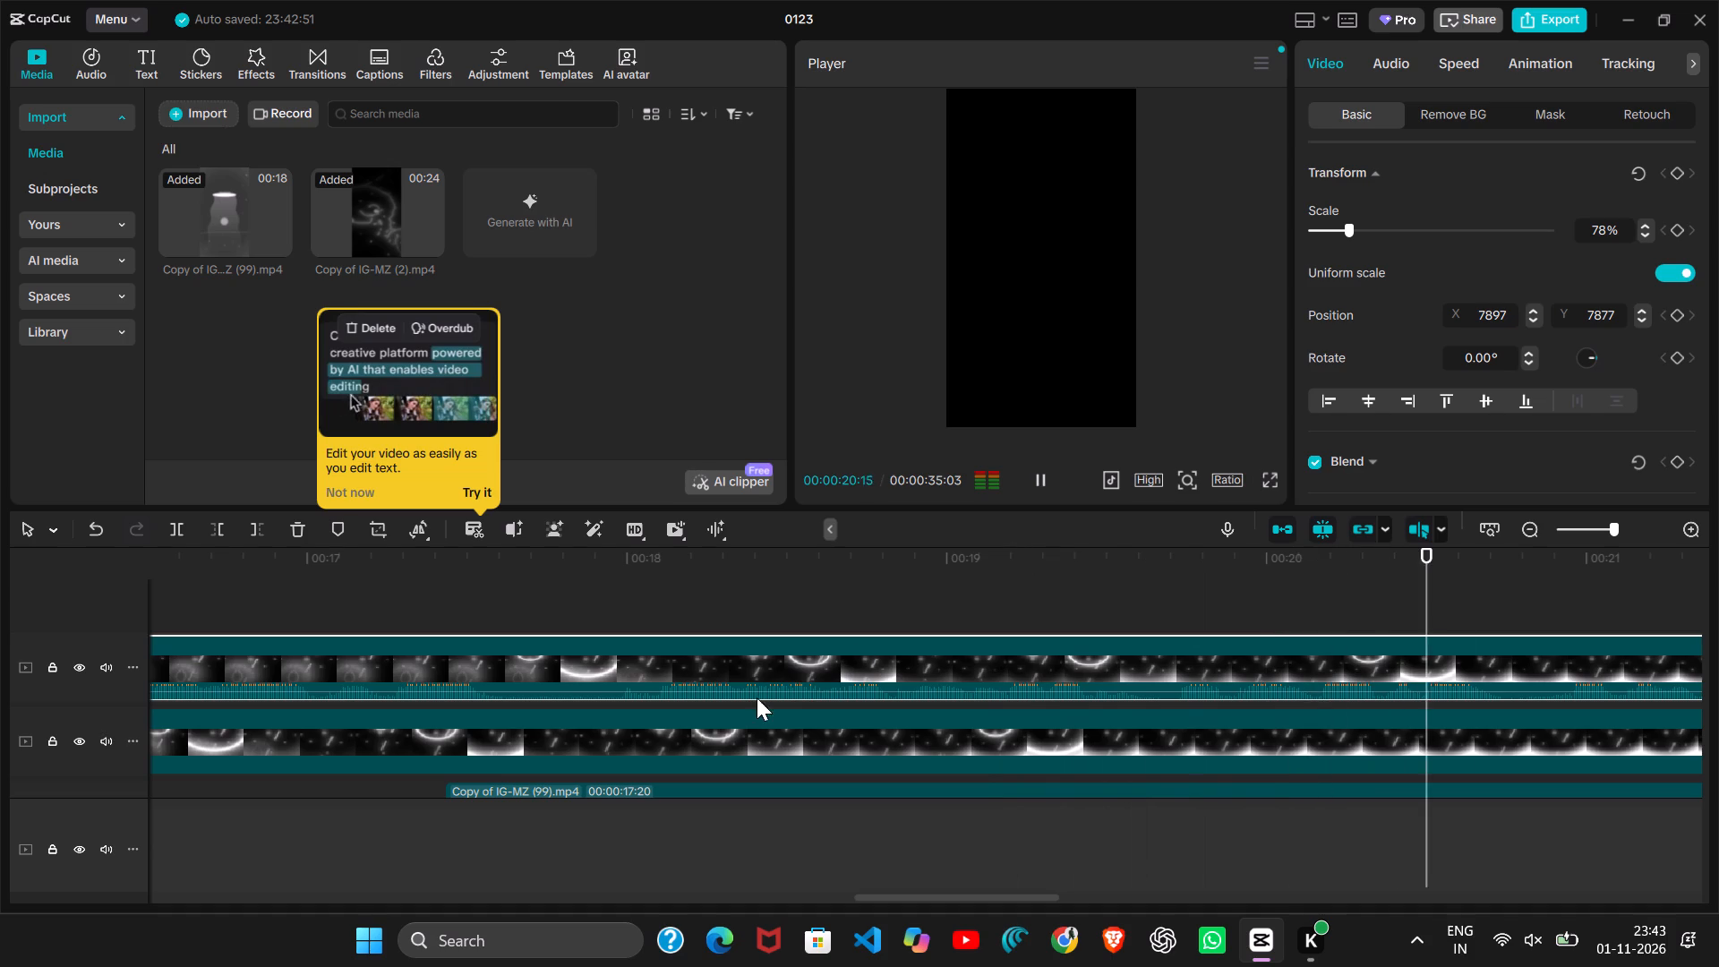
Move the top Copy of IG-MZ (2) clip slightly earlier so it starts at about 1 second.
click(745, 667)
scroll(745, 667, right, 6)
drag(885, 640, 851, 645)
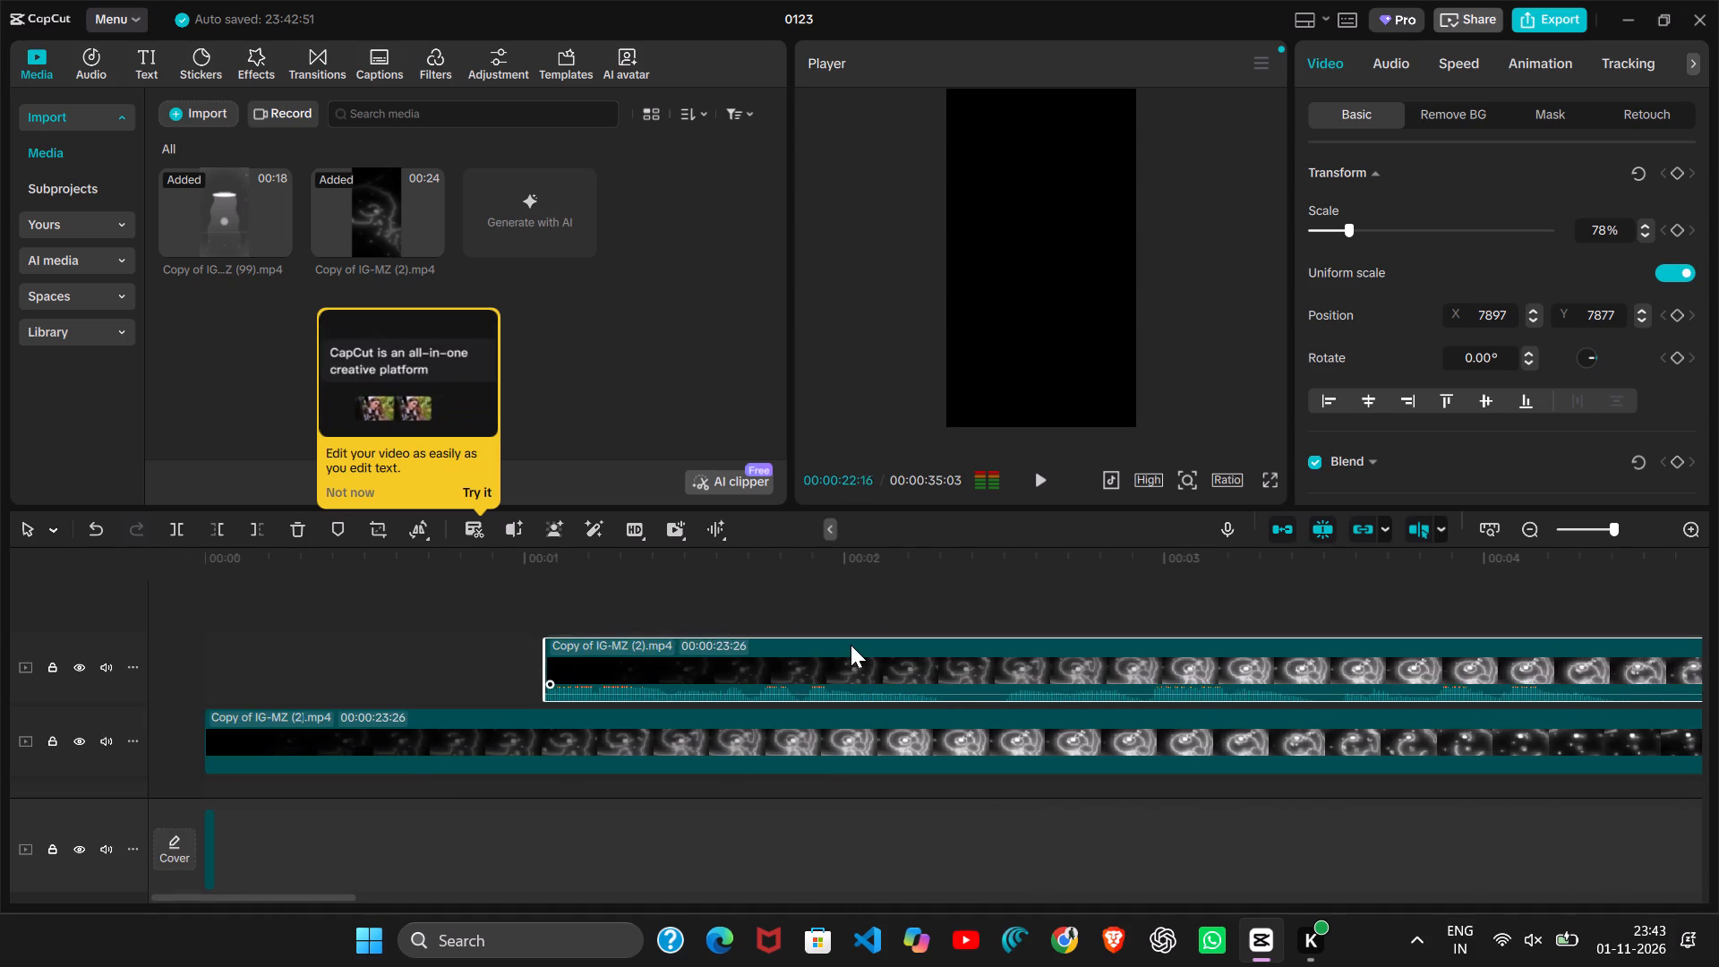
click(611, 637)
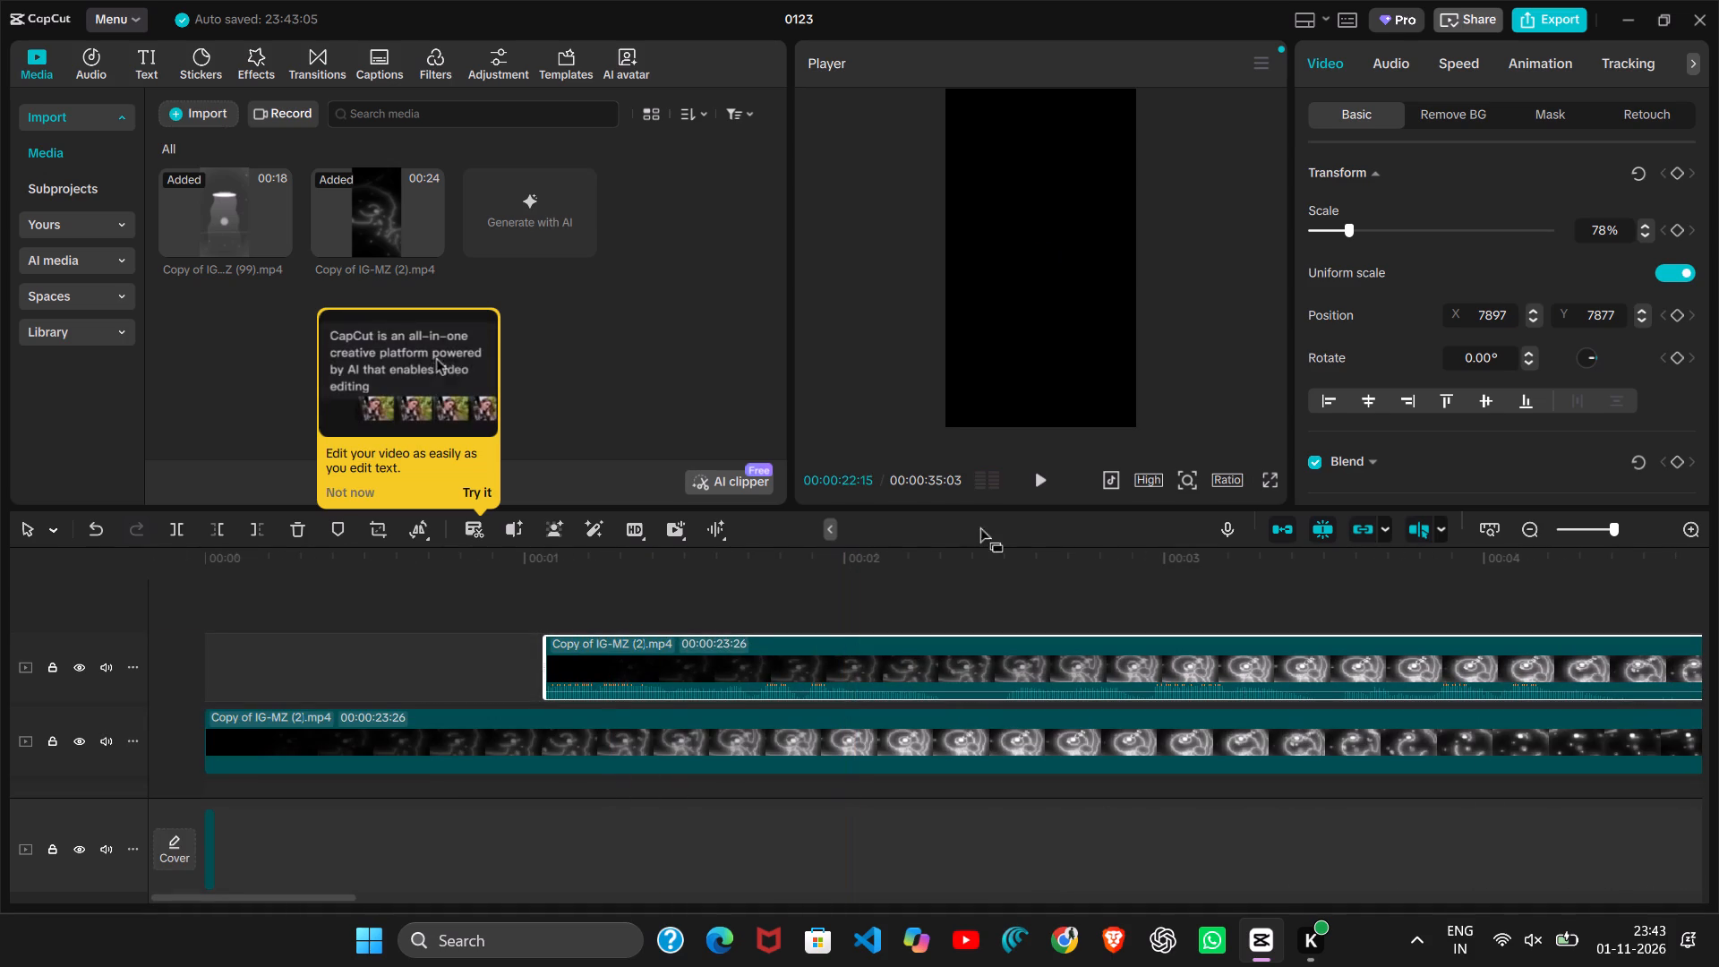
Resume playback from about 22.5 seconds, check the end of the layered clips, and pause at about 24.4 seconds.
click(1038, 470)
click(1039, 481)
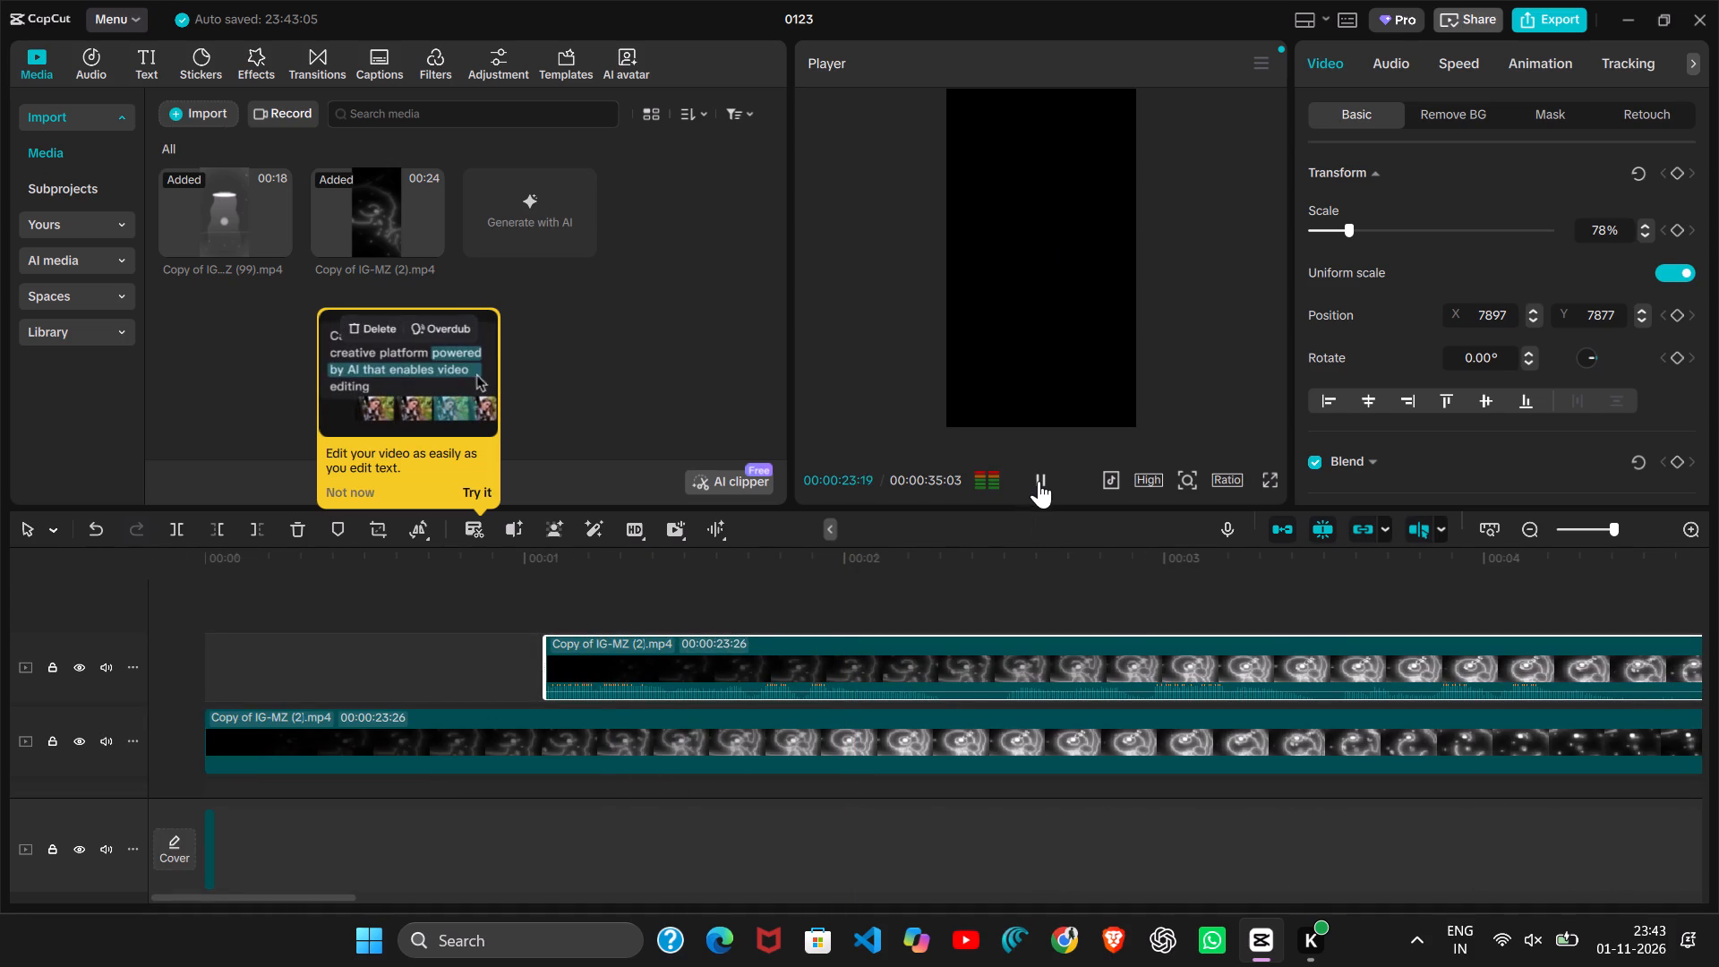
scroll(475, 599, right, 10)
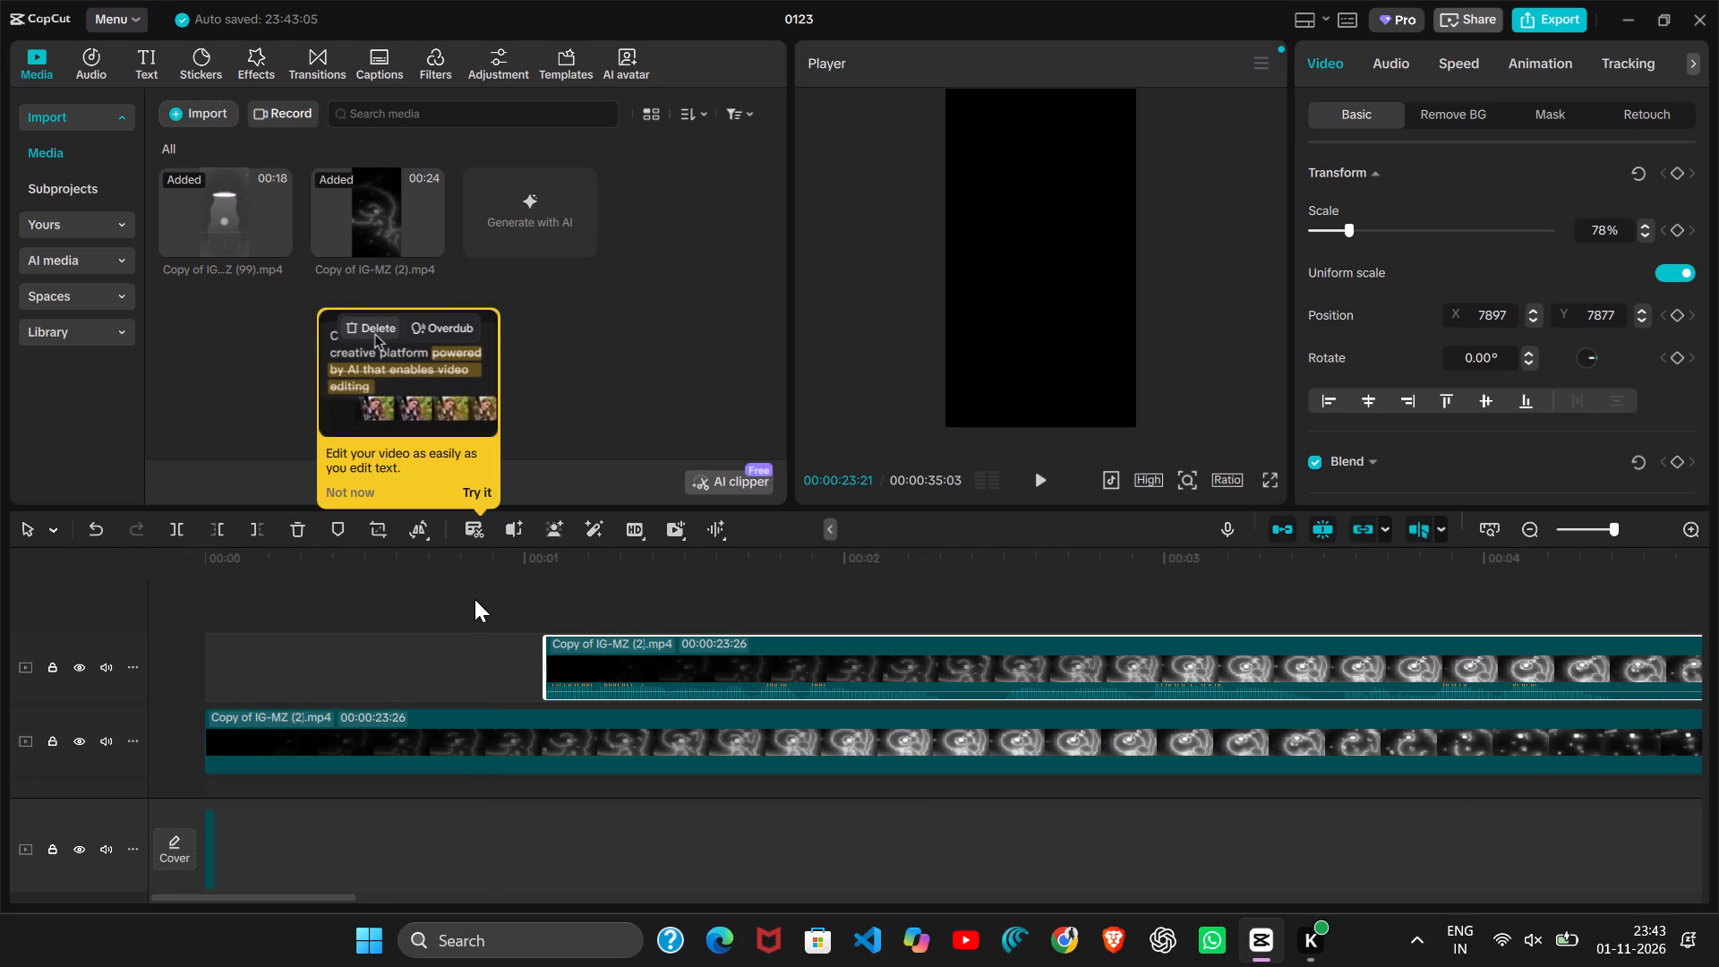
click(656, 646)
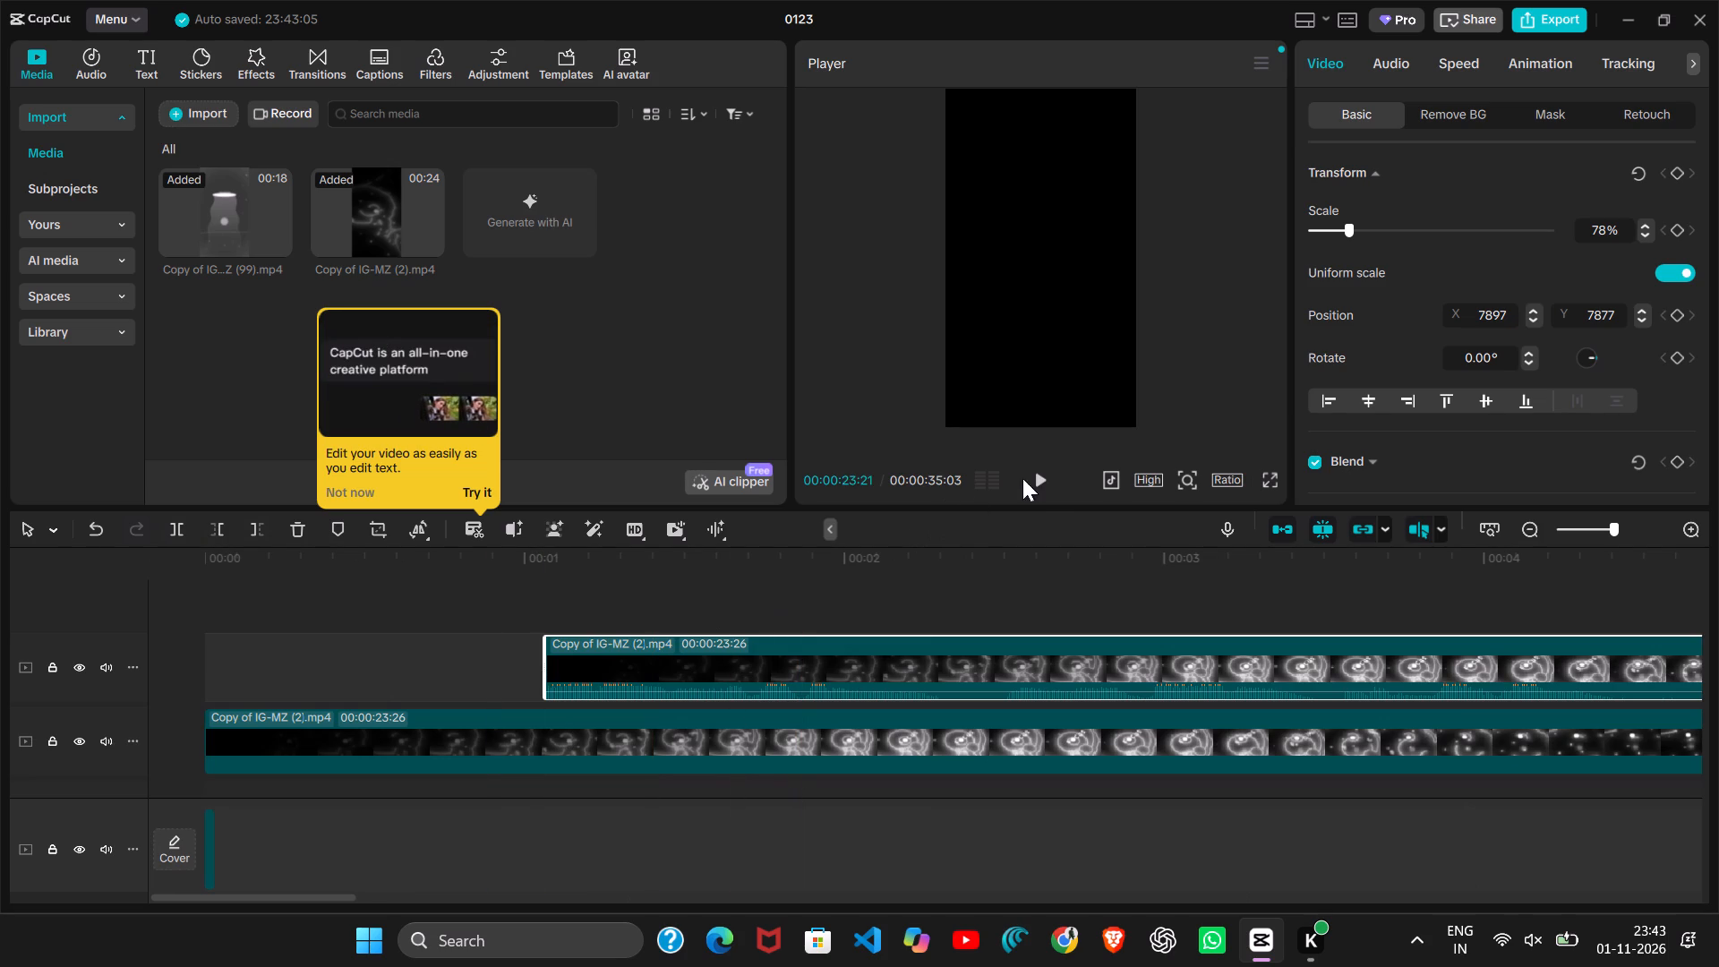
click(1052, 478)
click(1052, 478)
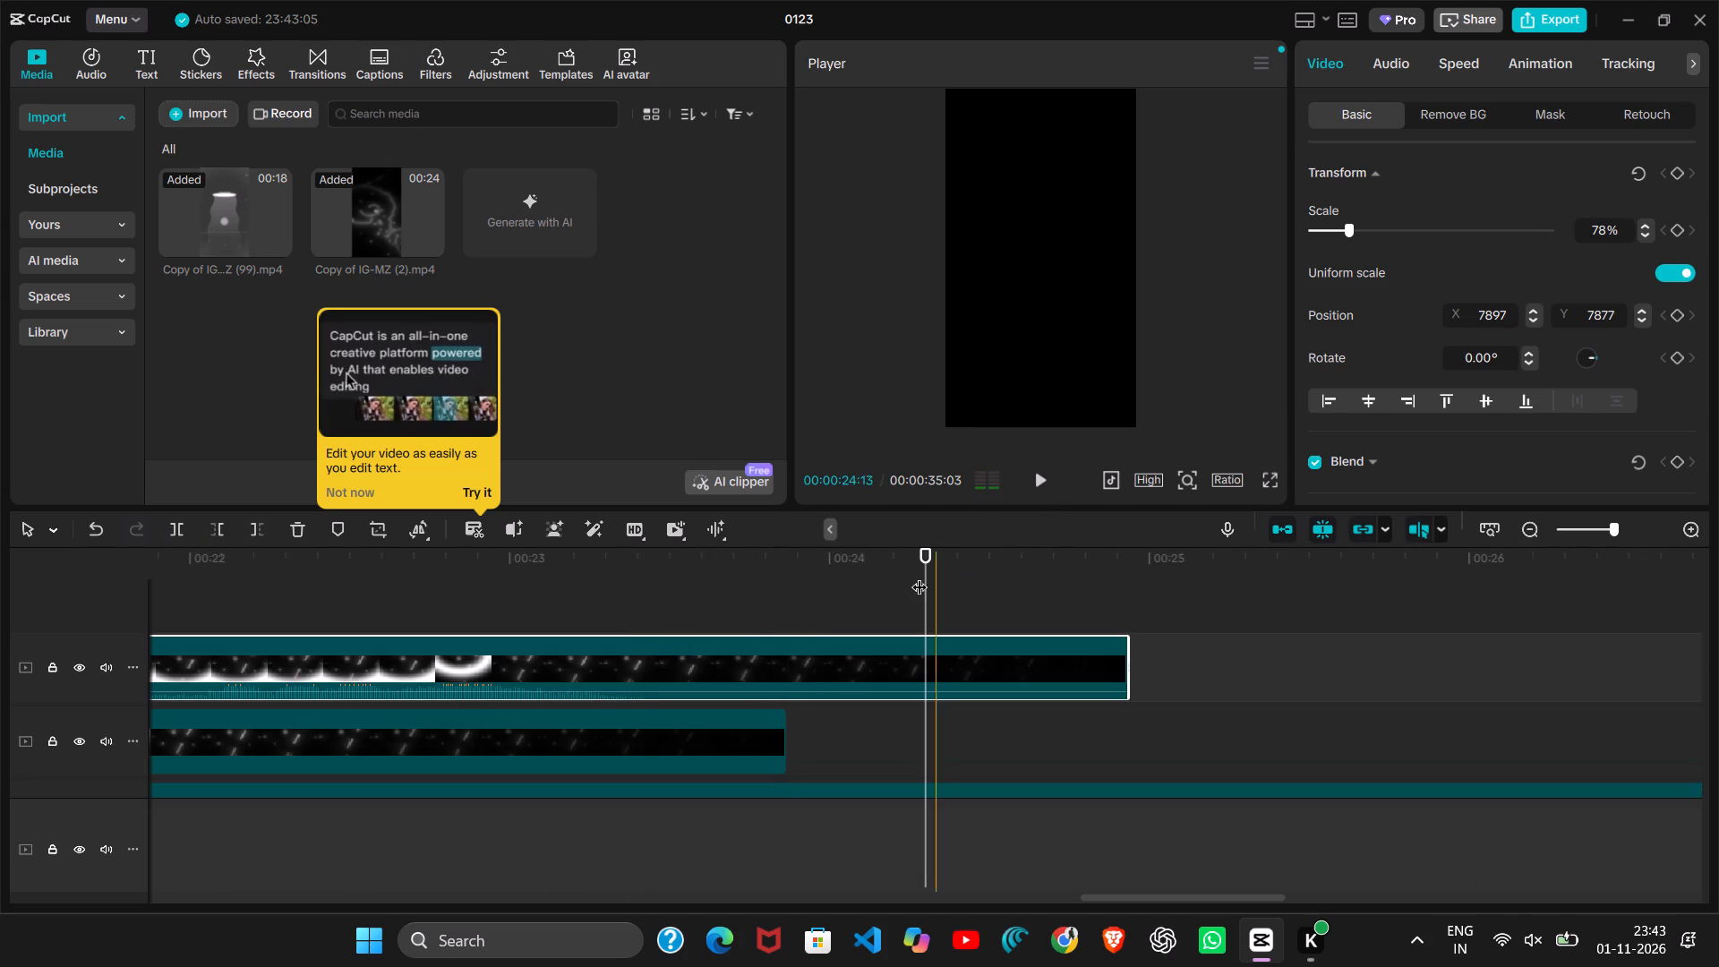
Move the top Copy of IG-MZ (2) clip to the start of the timeline, aligned with the clip below it.
scroll(780, 579, right, 6)
click(883, 639)
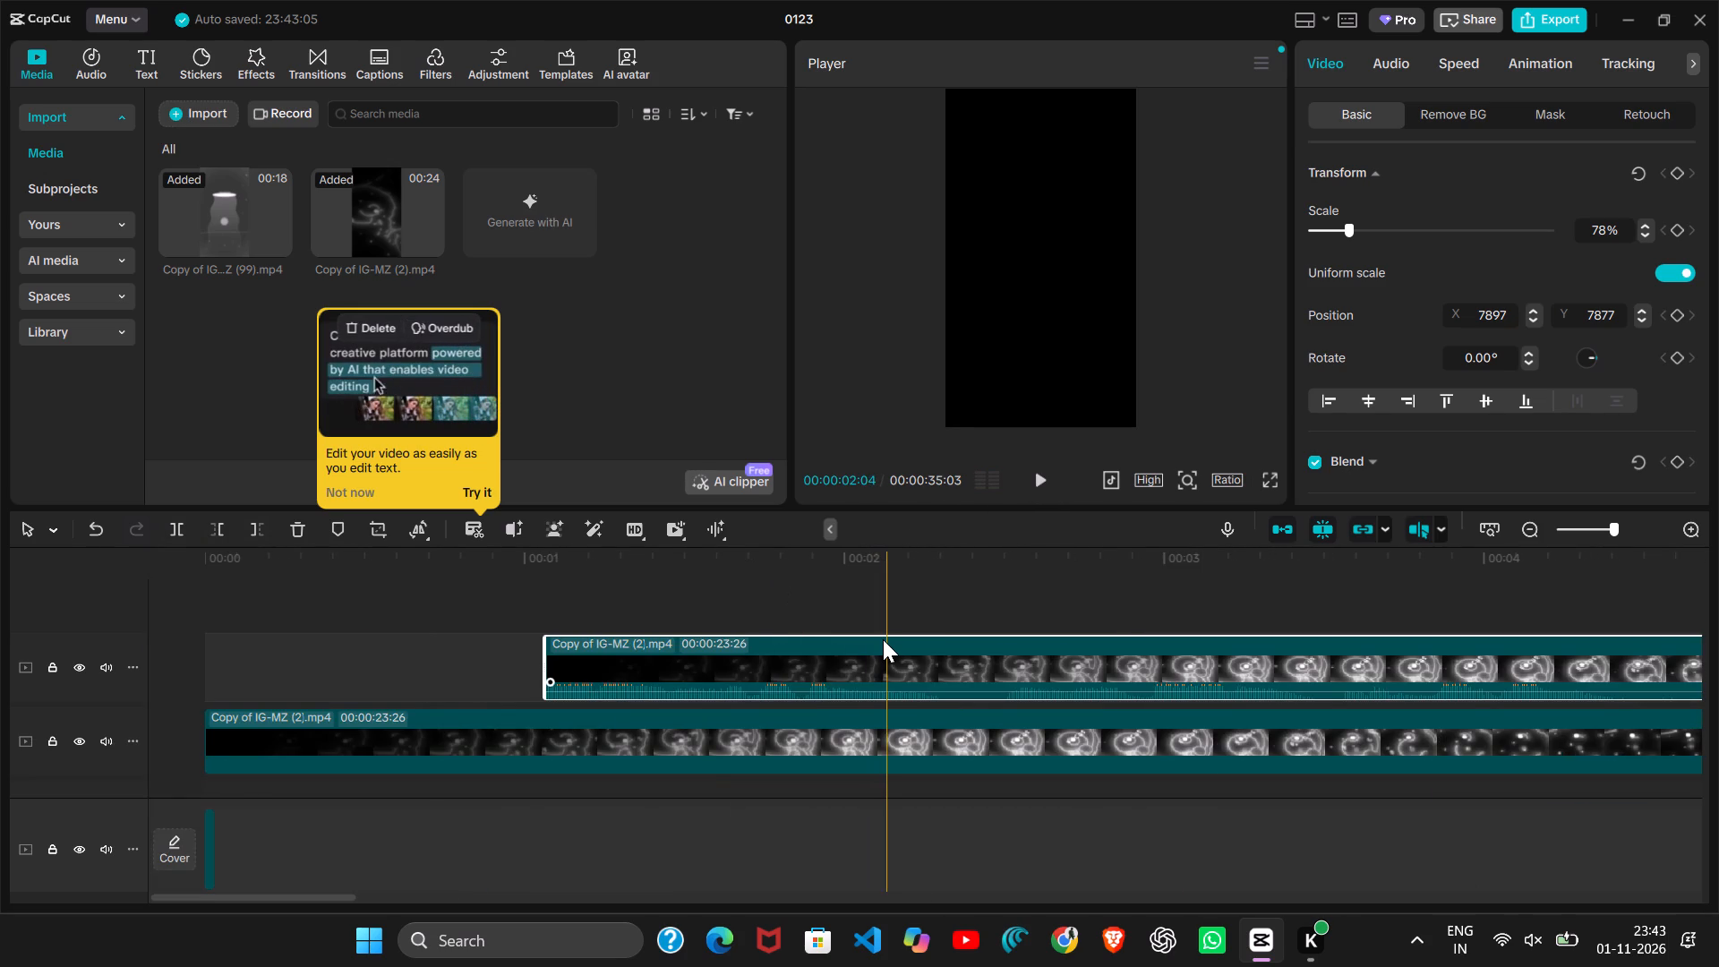
drag(499, 751, 590, 757)
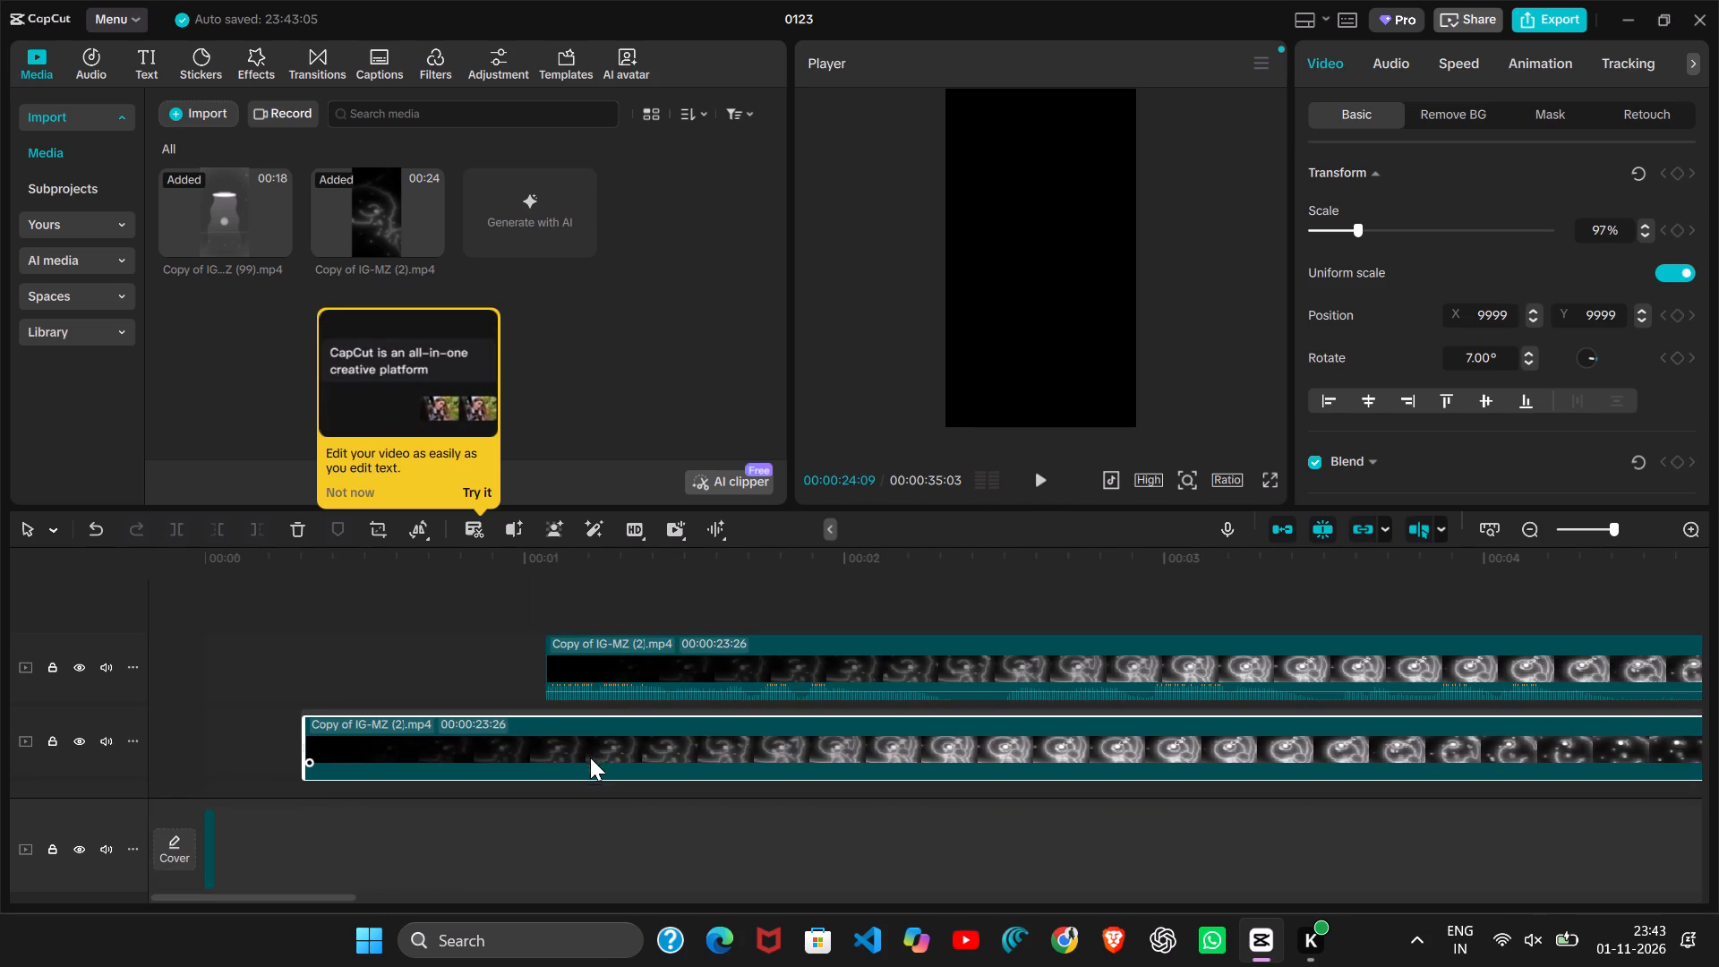
drag(590, 757, 467, 737)
drag(630, 673, 304, 674)
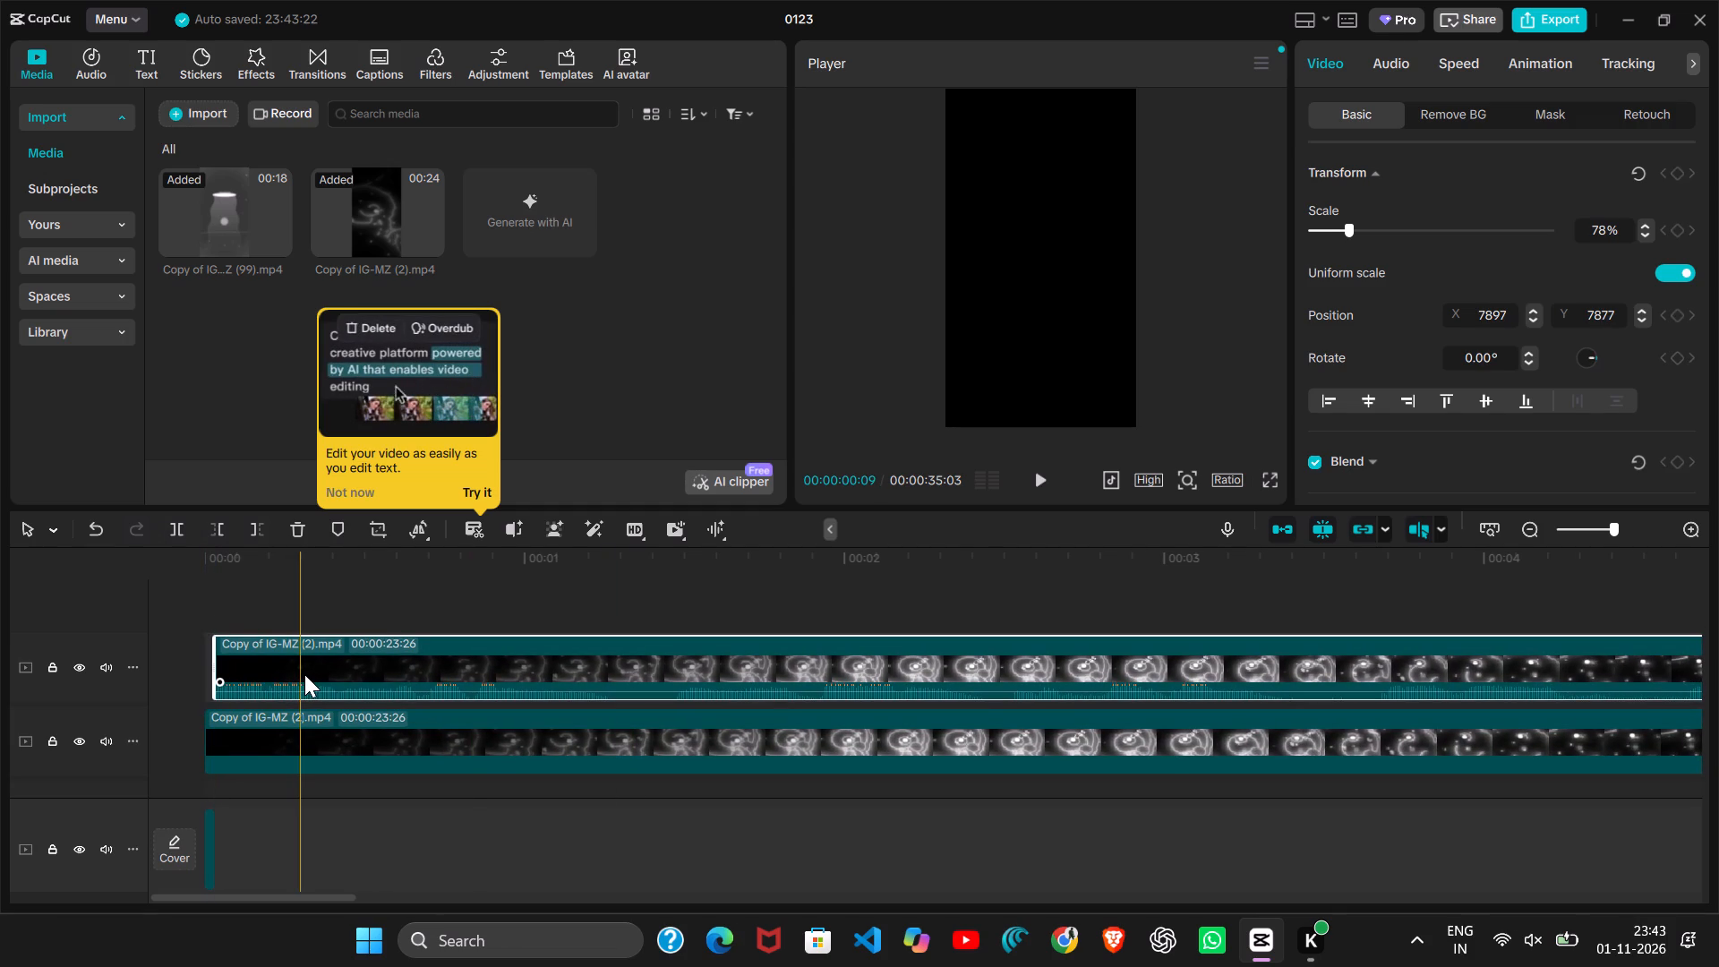
click(304, 674)
drag(304, 674, 260, 676)
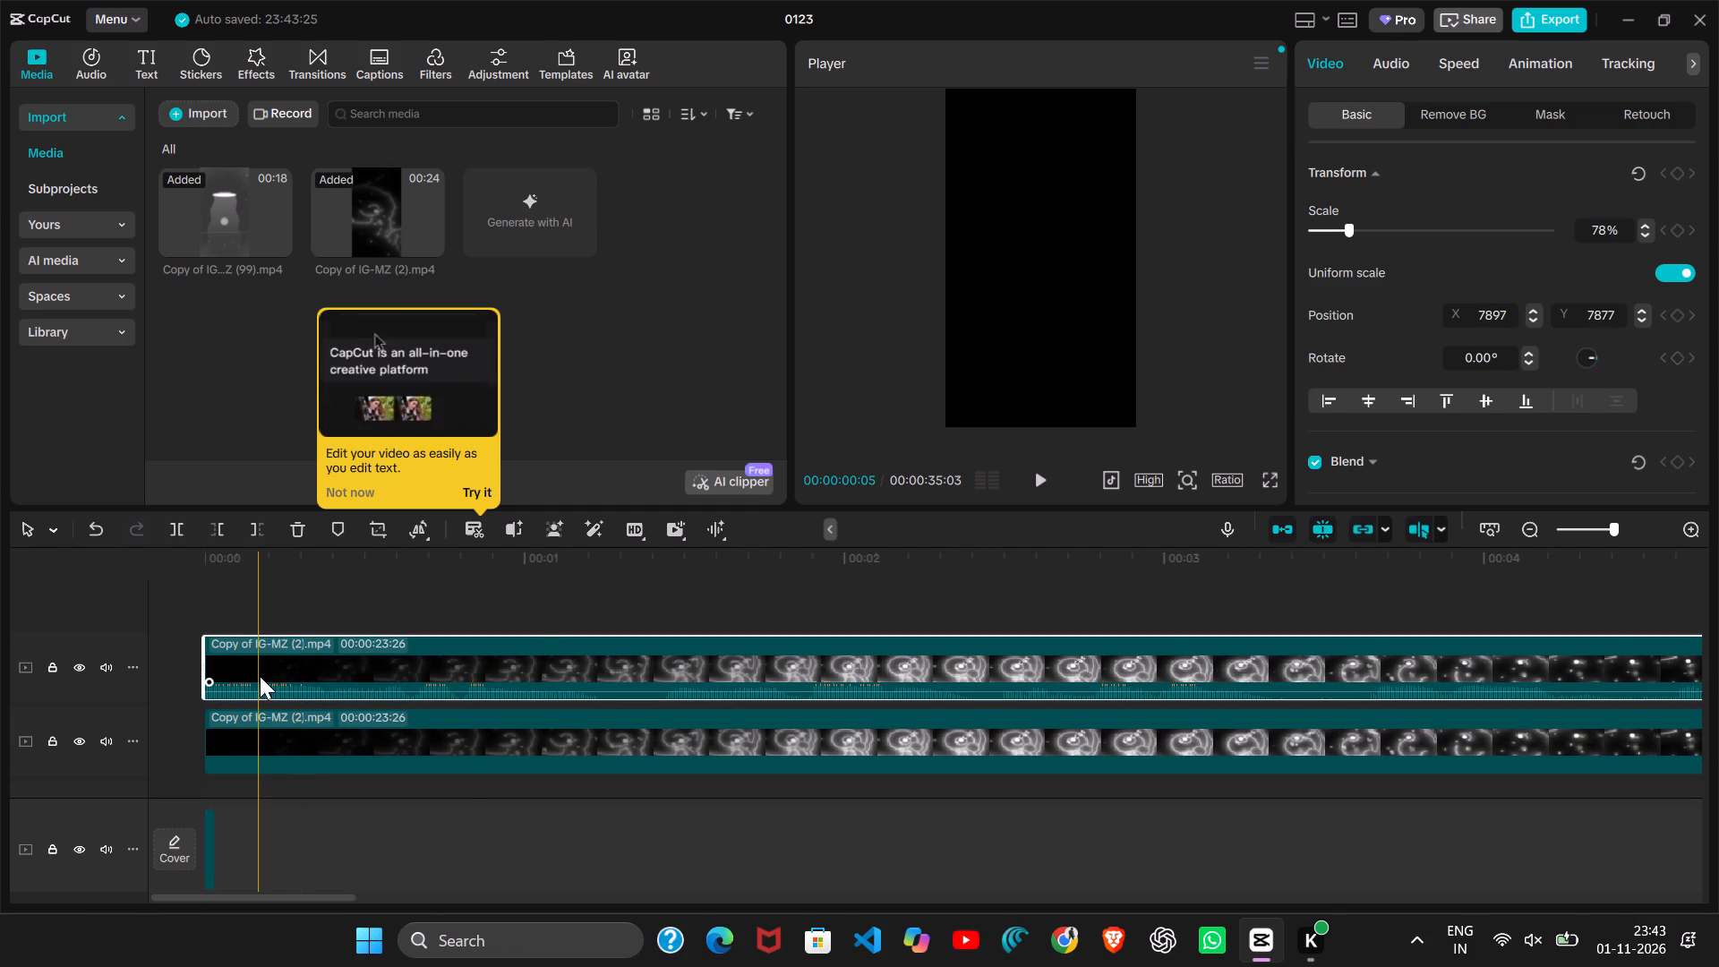
Add the Copy of IG-MZ (99) clip on a new layer above the others, starting at 0 seconds.
click(1040, 466)
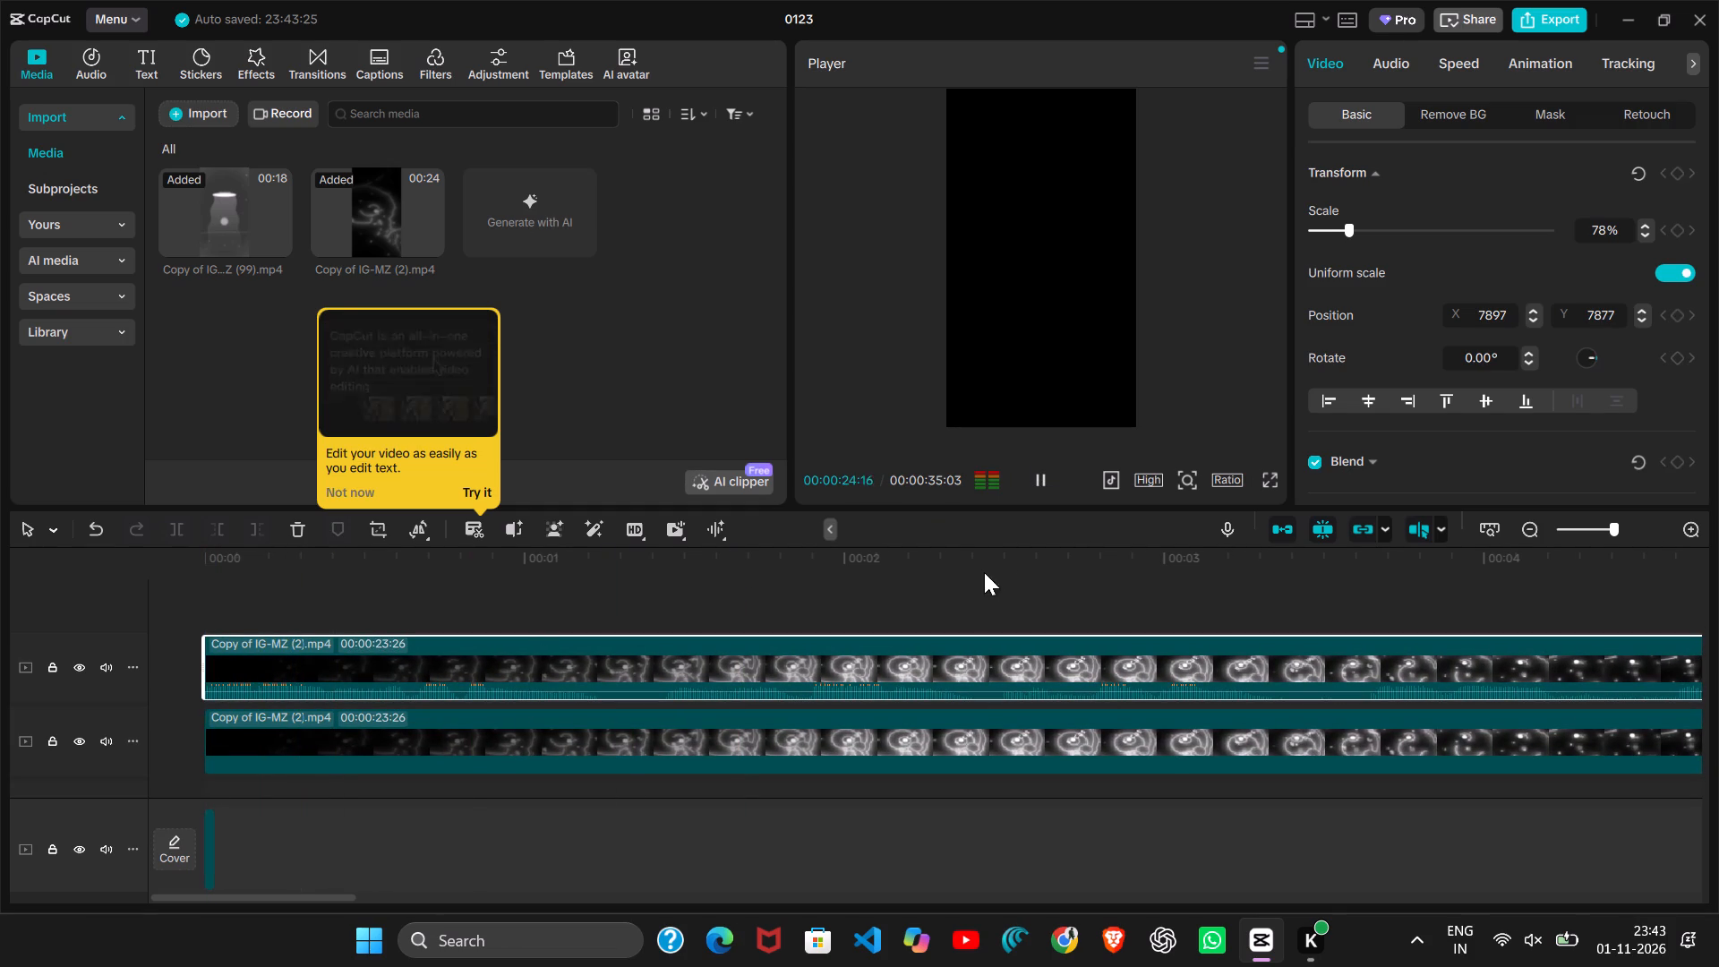
scroll(962, 590, up, 4)
drag(214, 243, 454, 457)
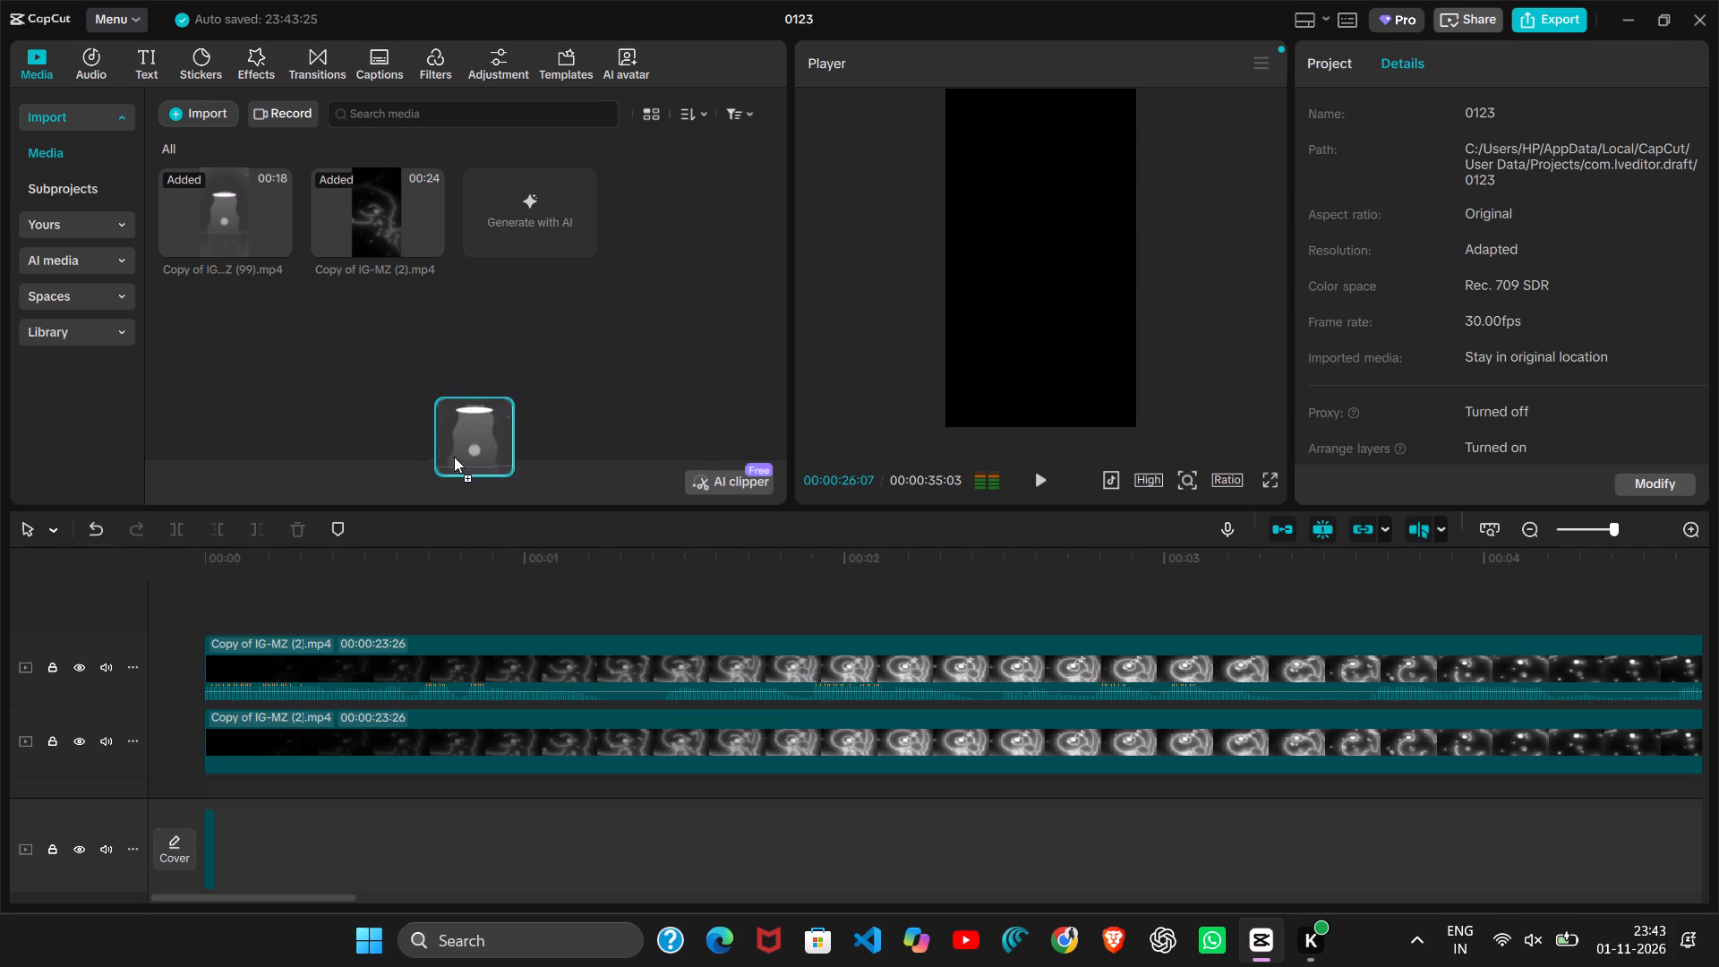
drag(454, 457, 206, 591)
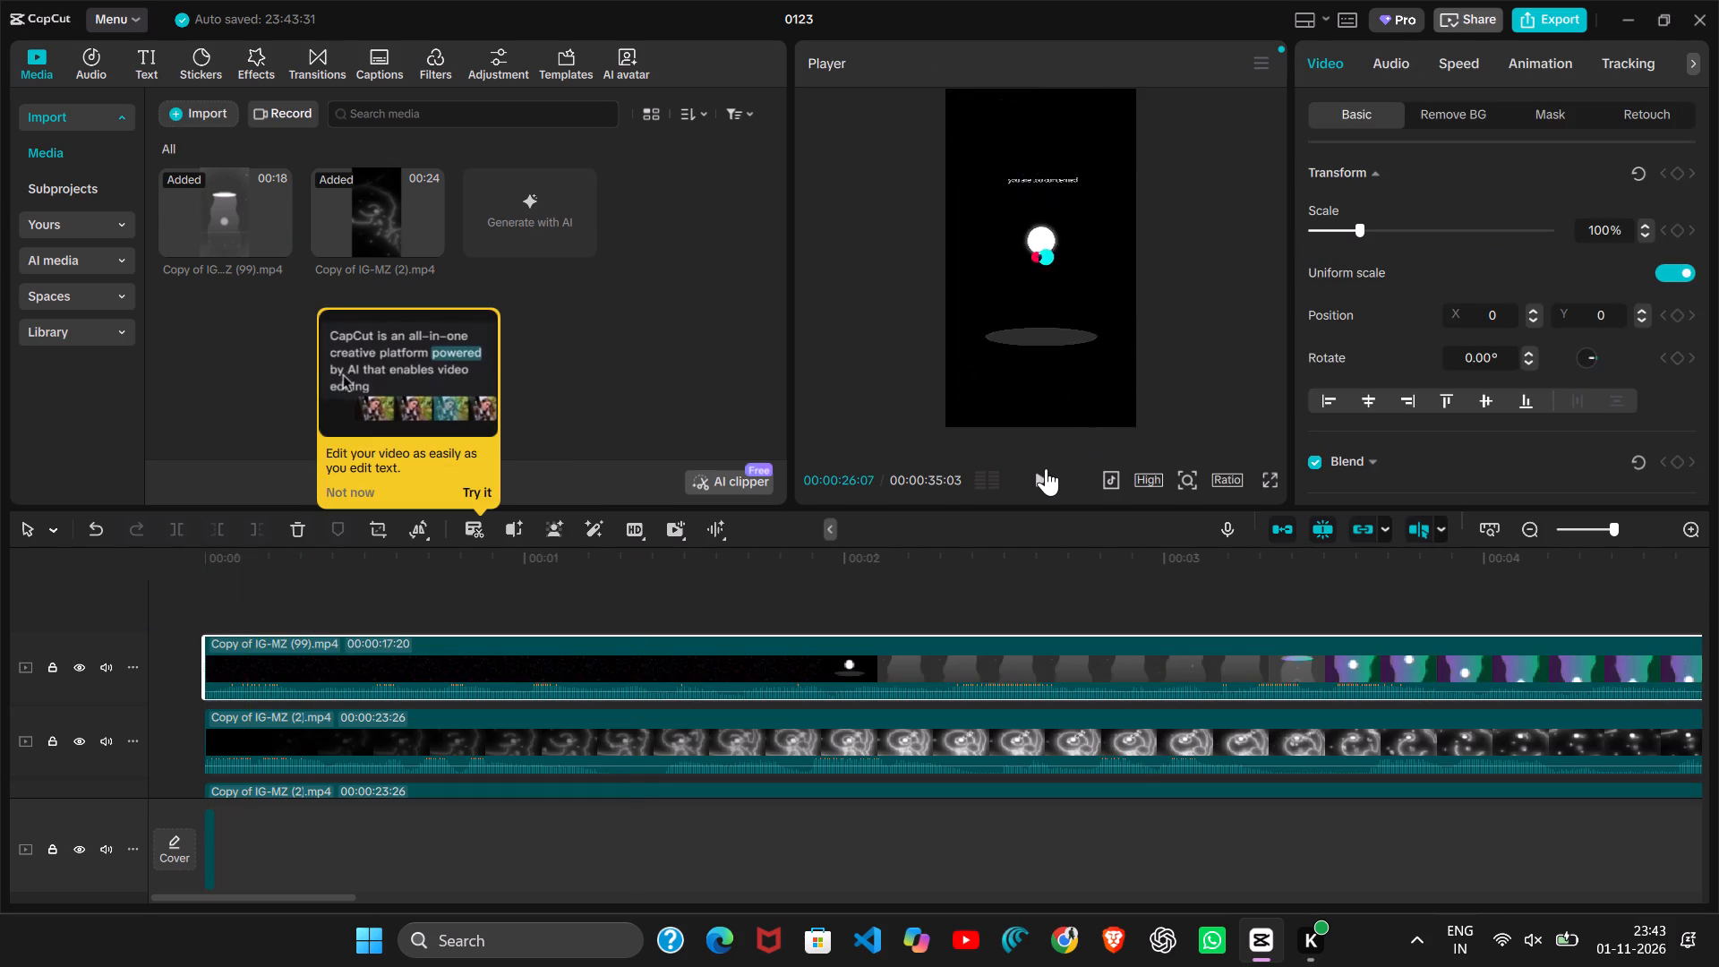
Play the edit from about 26 seconds to the end and look through the stacked tracks.
click(1046, 468)
drag(807, 703, 911, 667)
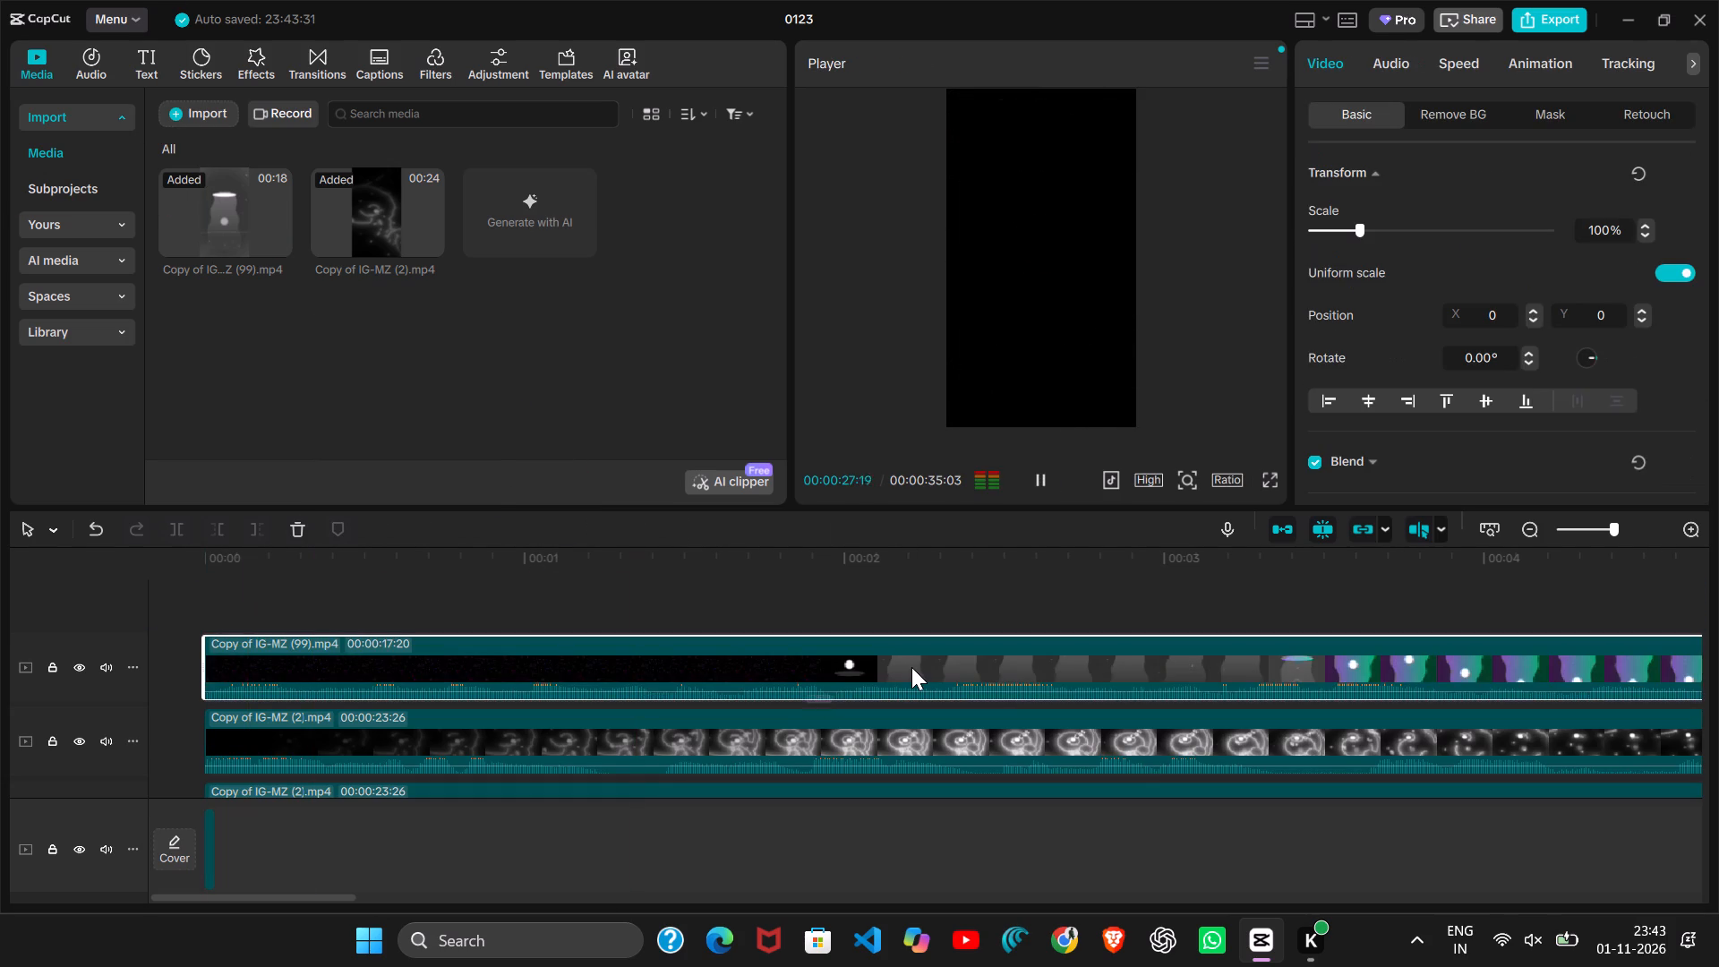
click(911, 667)
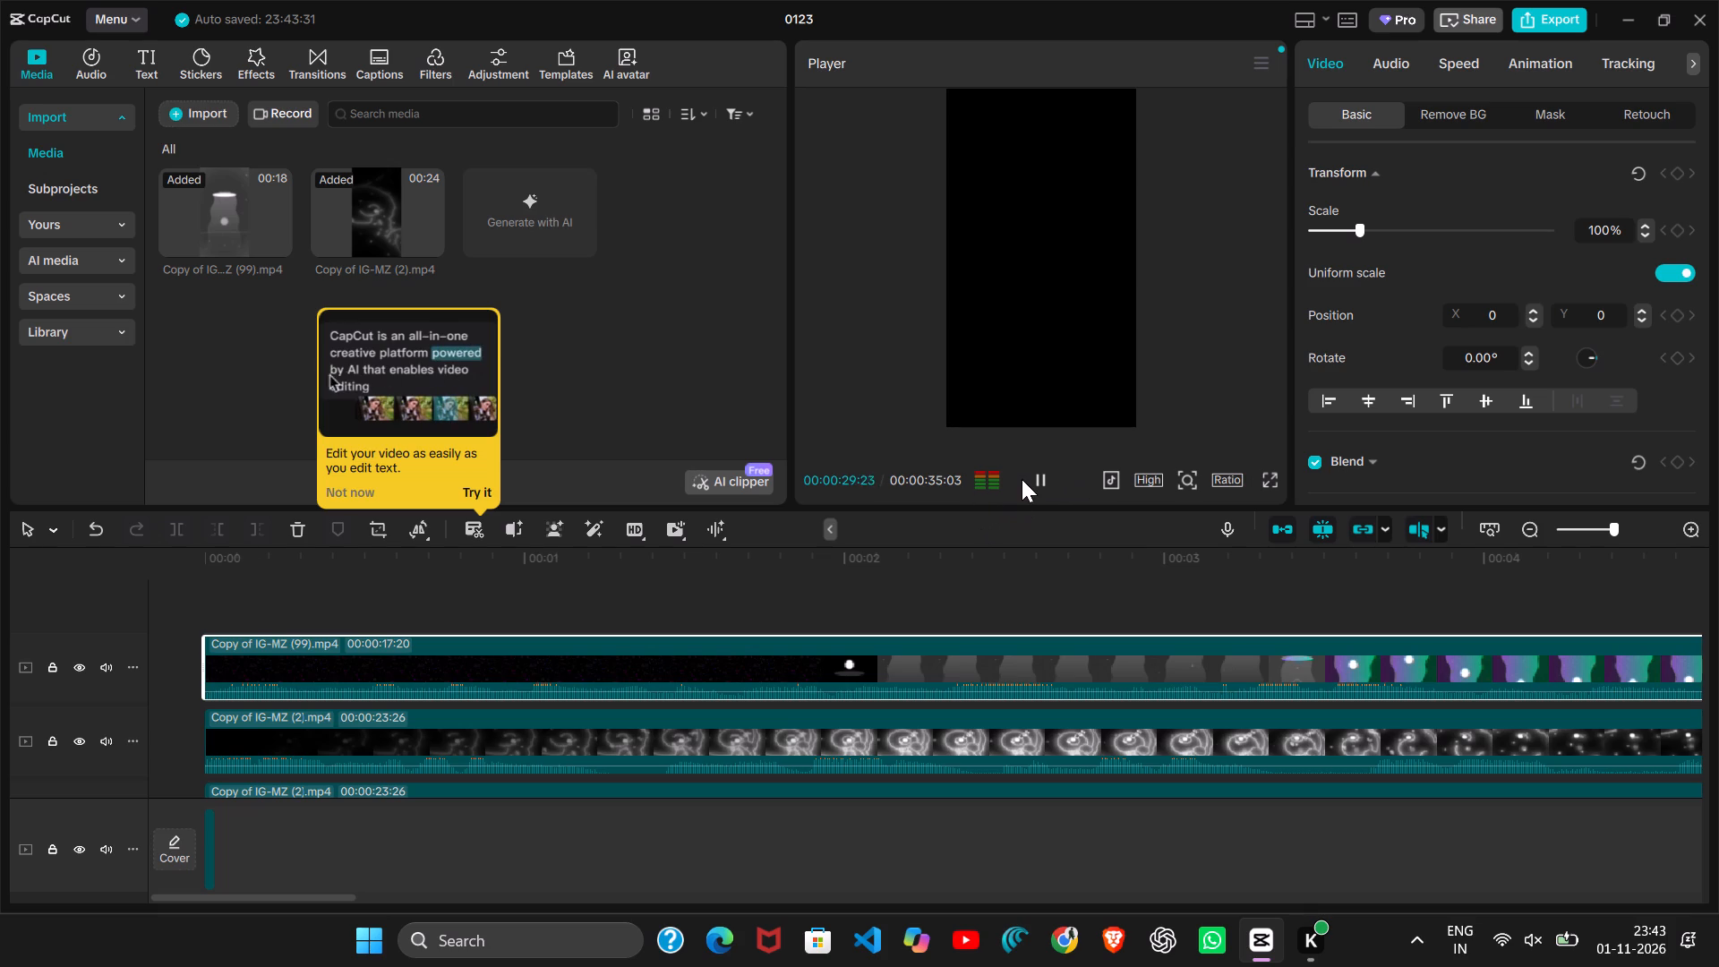
click(1022, 479)
click(1036, 479)
click(1036, 479)
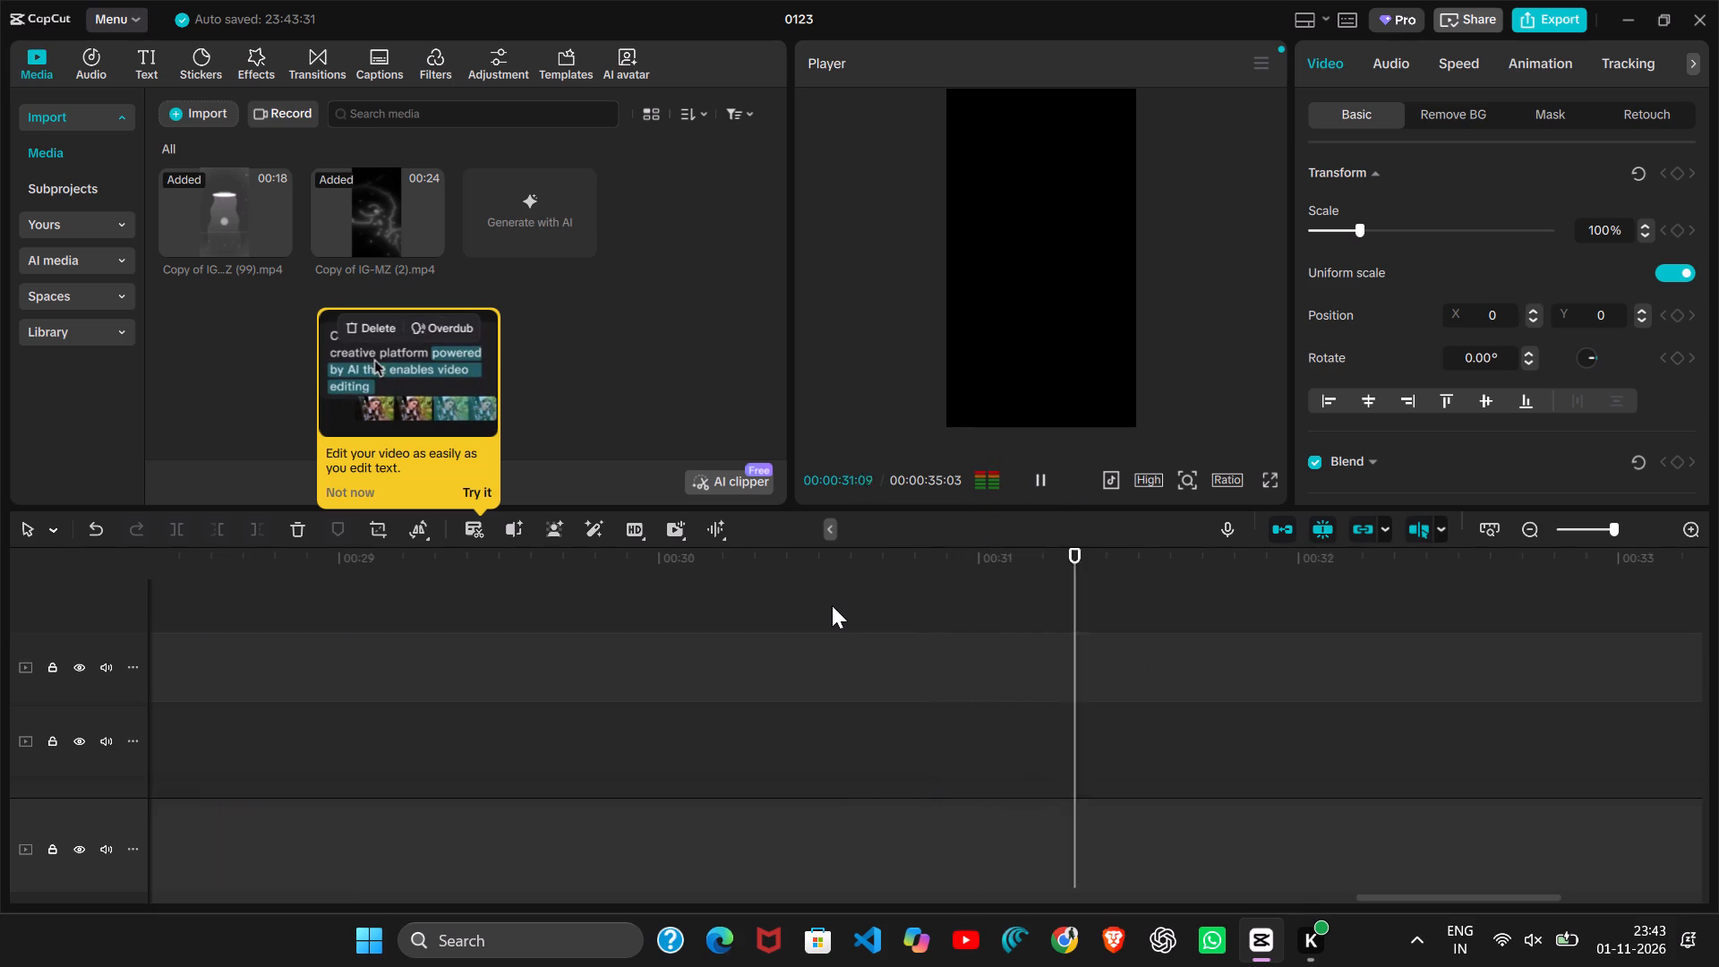
scroll(832, 605, down, 4)
scroll(832, 605, up, 4)
scroll(723, 672, down, 2)
scroll(723, 672, up, 1)
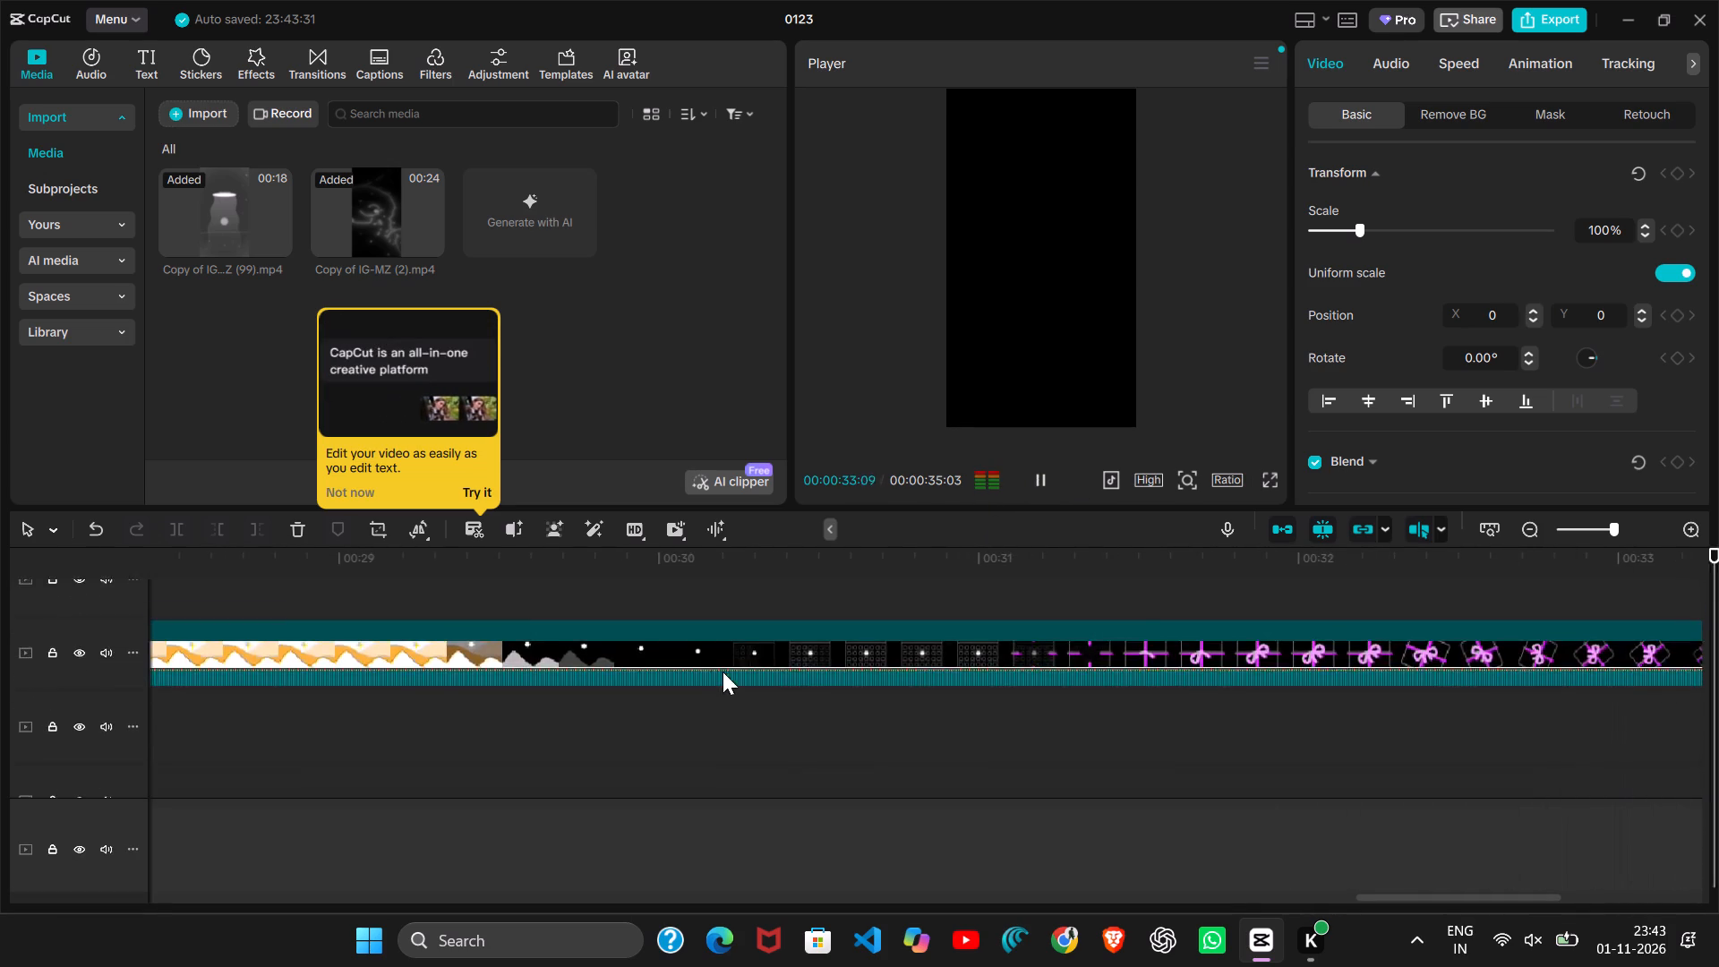
scroll(723, 672, up, 1)
scroll(689, 706, down, 1)
scroll(689, 706, up, 4)
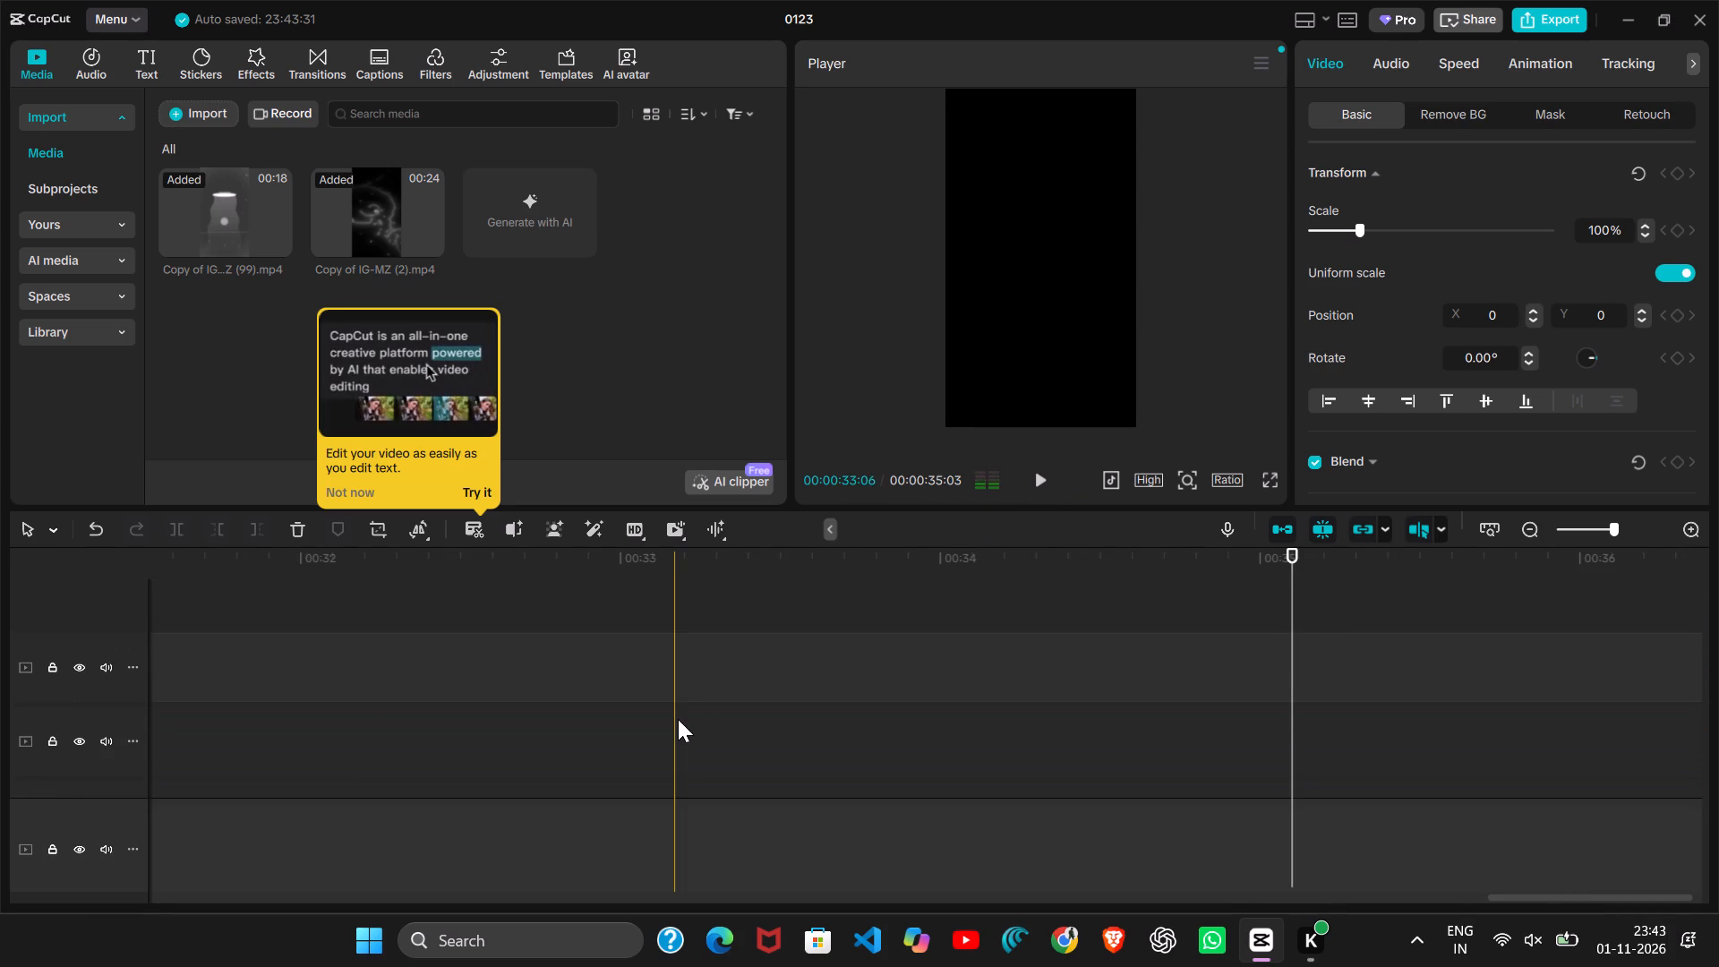
scroll(678, 719, up, 1)
scroll(529, 749, right, 7)
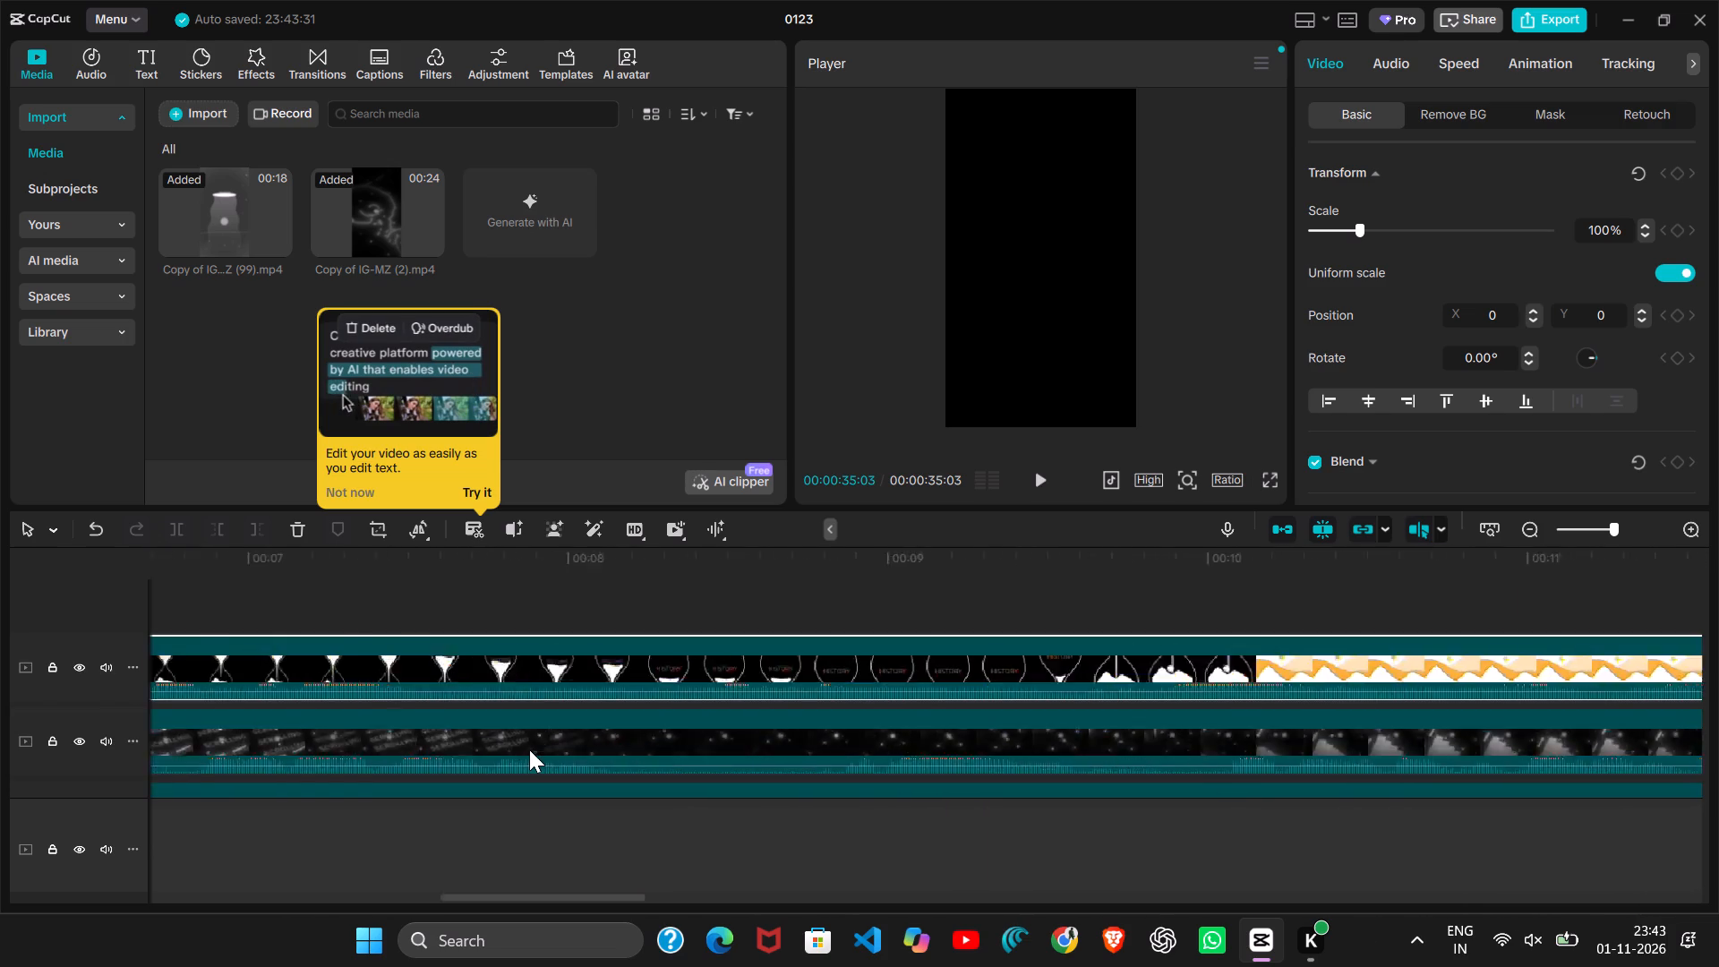
scroll(529, 749, right, 2)
Play the edit from the beginning, examine the Copy of IG-MZ (99) clip in the preview, and pause at about 8.5 seconds.
click(529, 678)
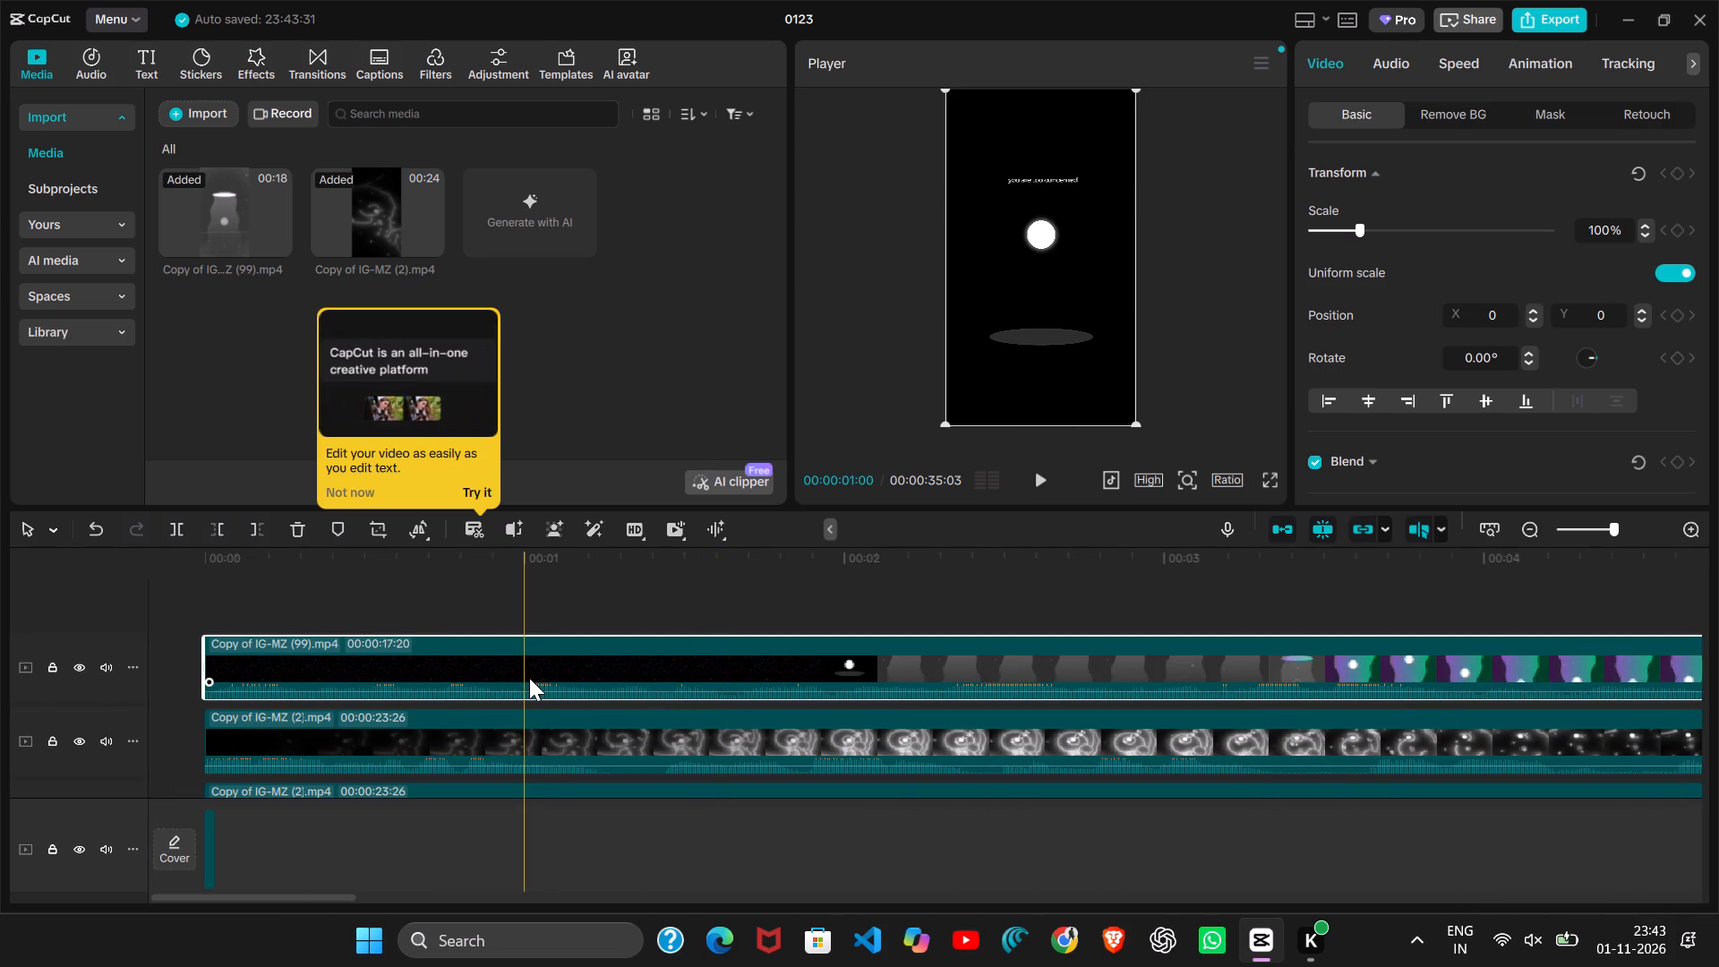
click(298, 656)
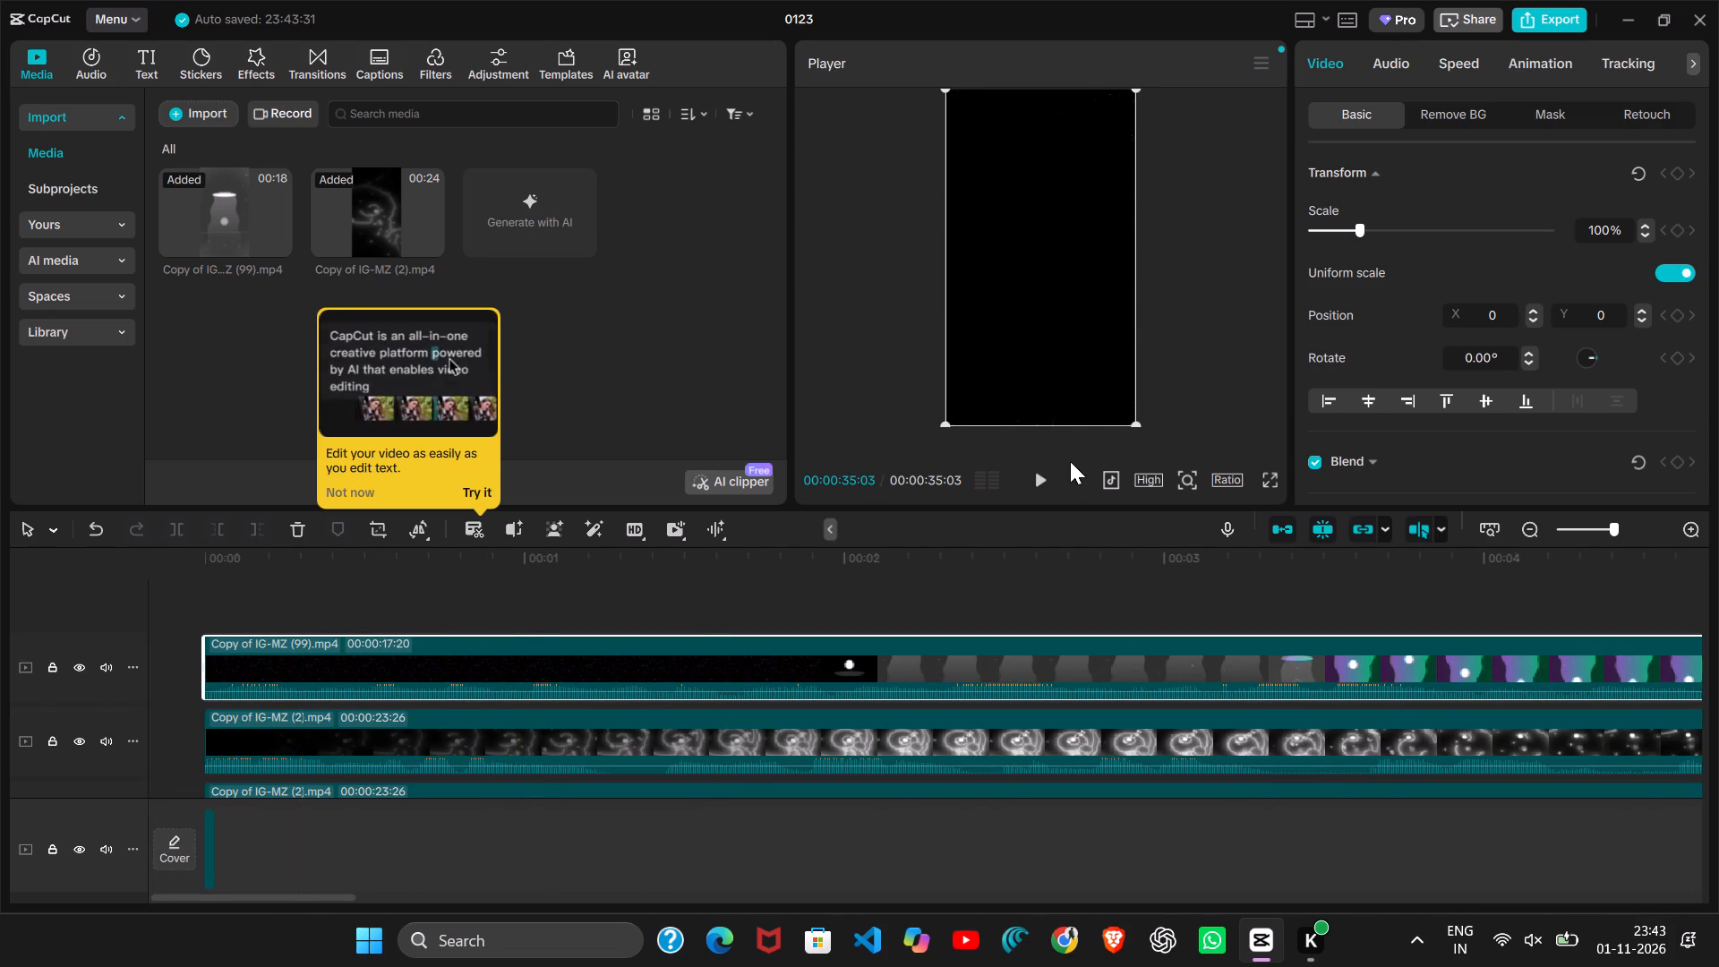
click(1040, 472)
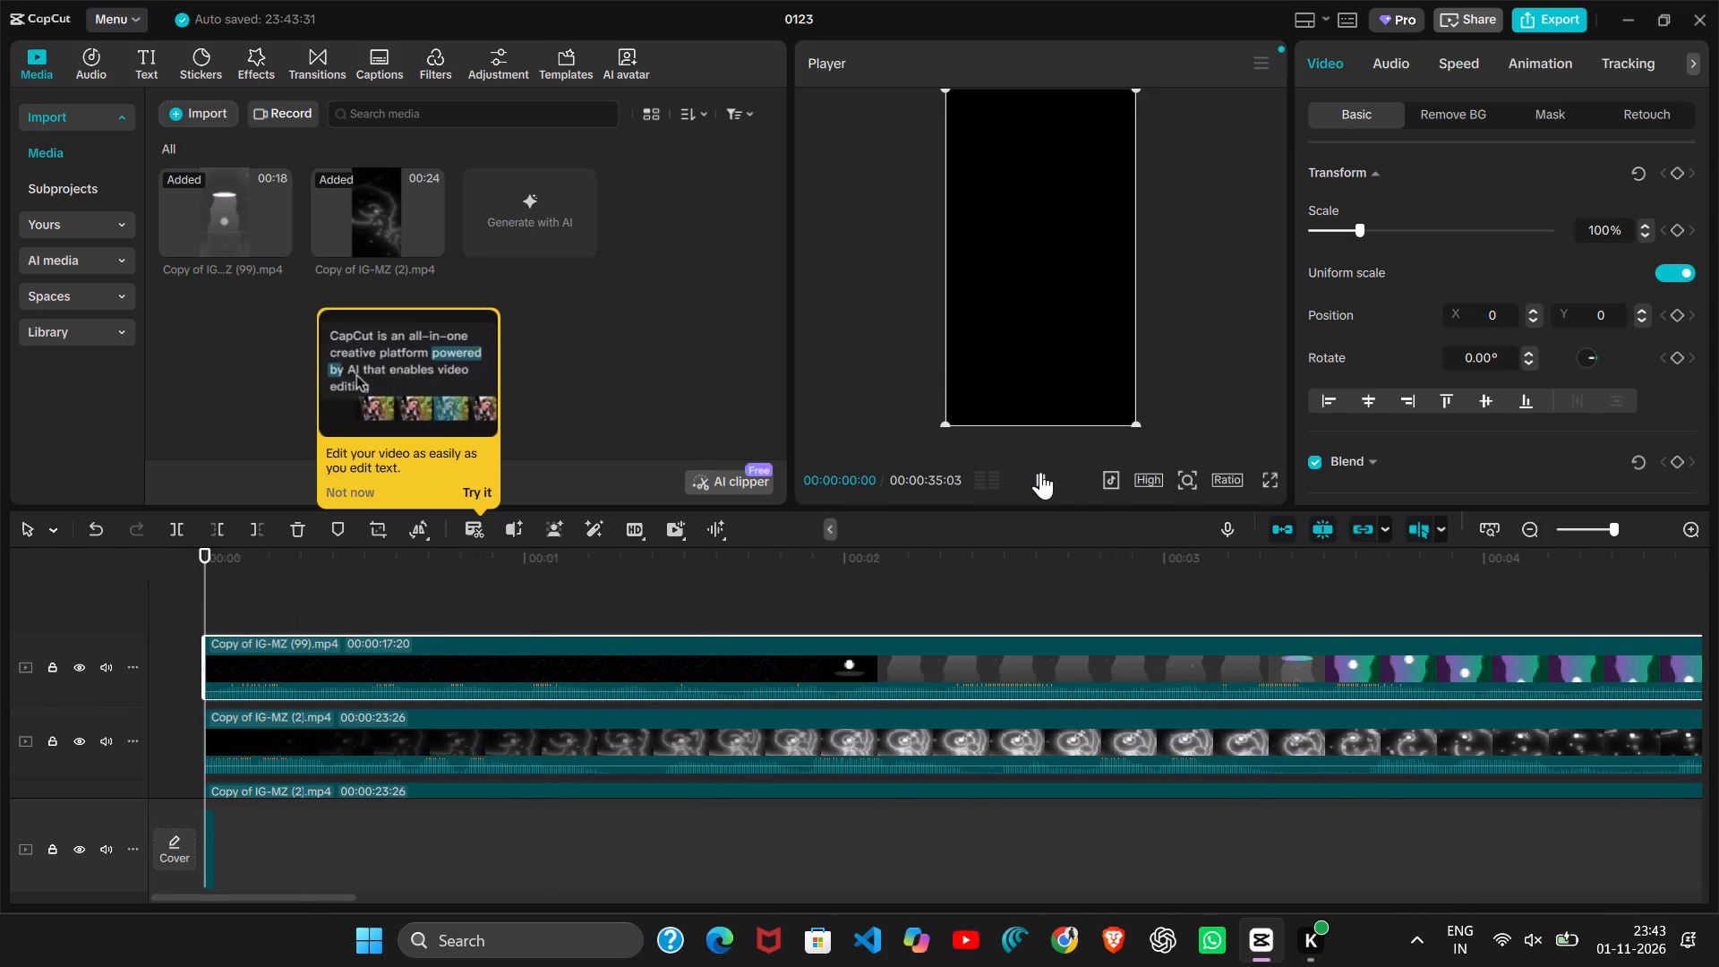
click(1040, 472)
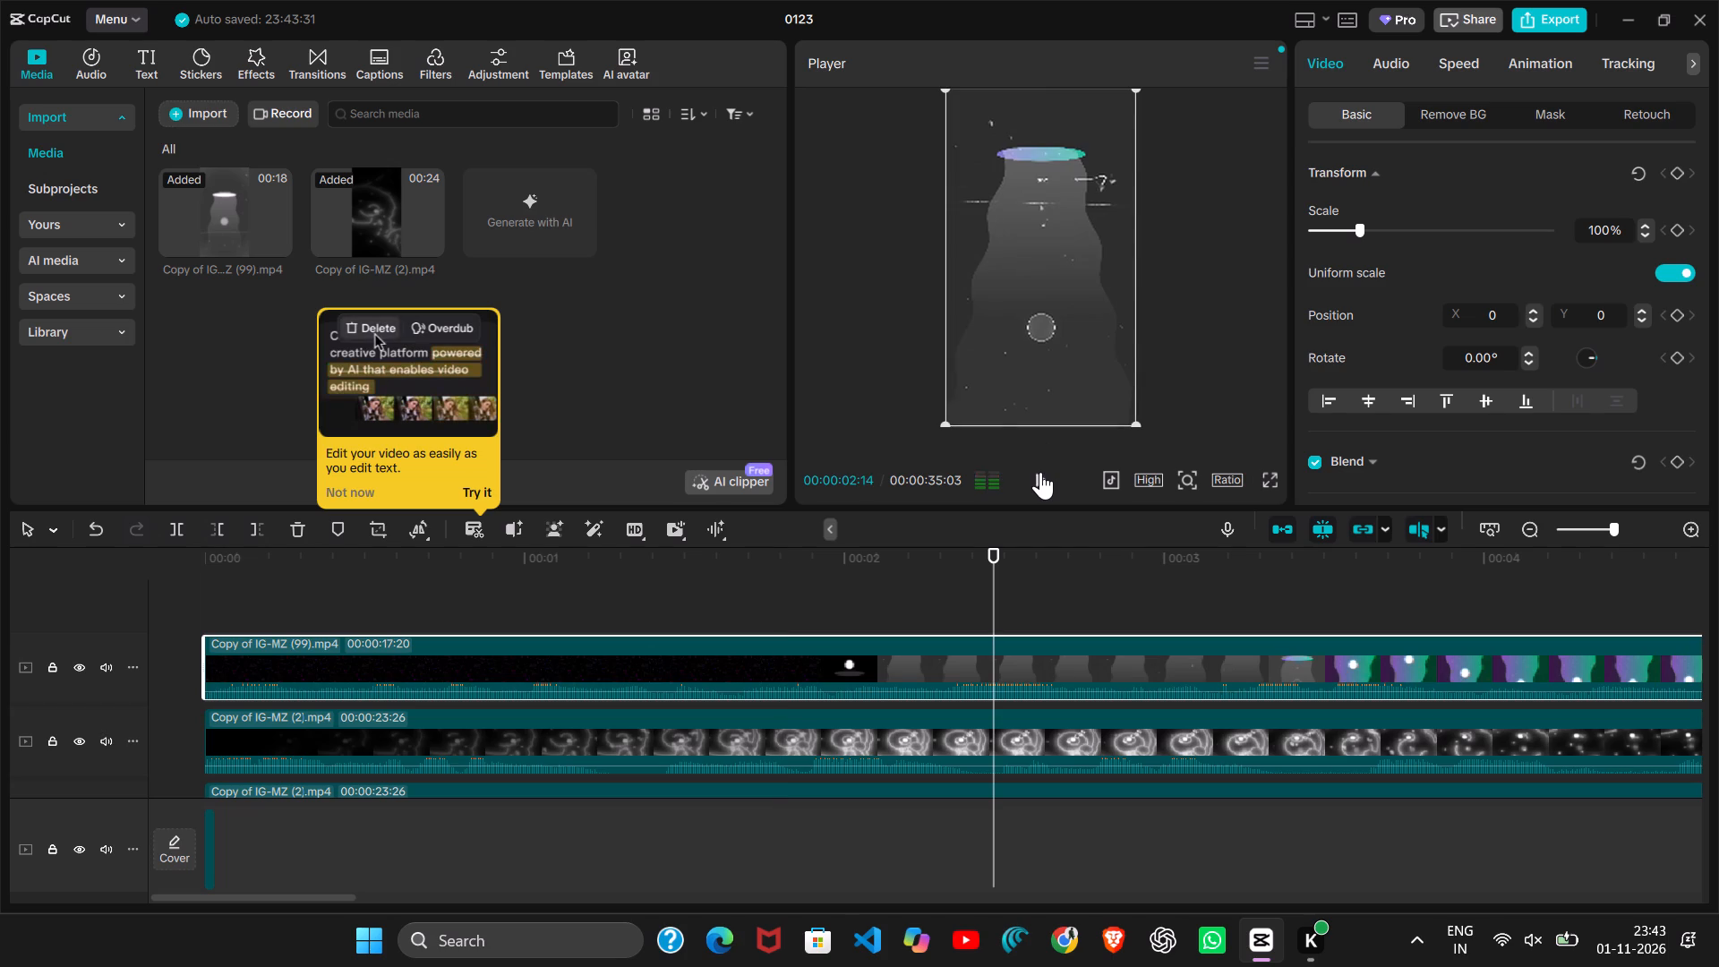
click(1040, 472)
click(1040, 472)
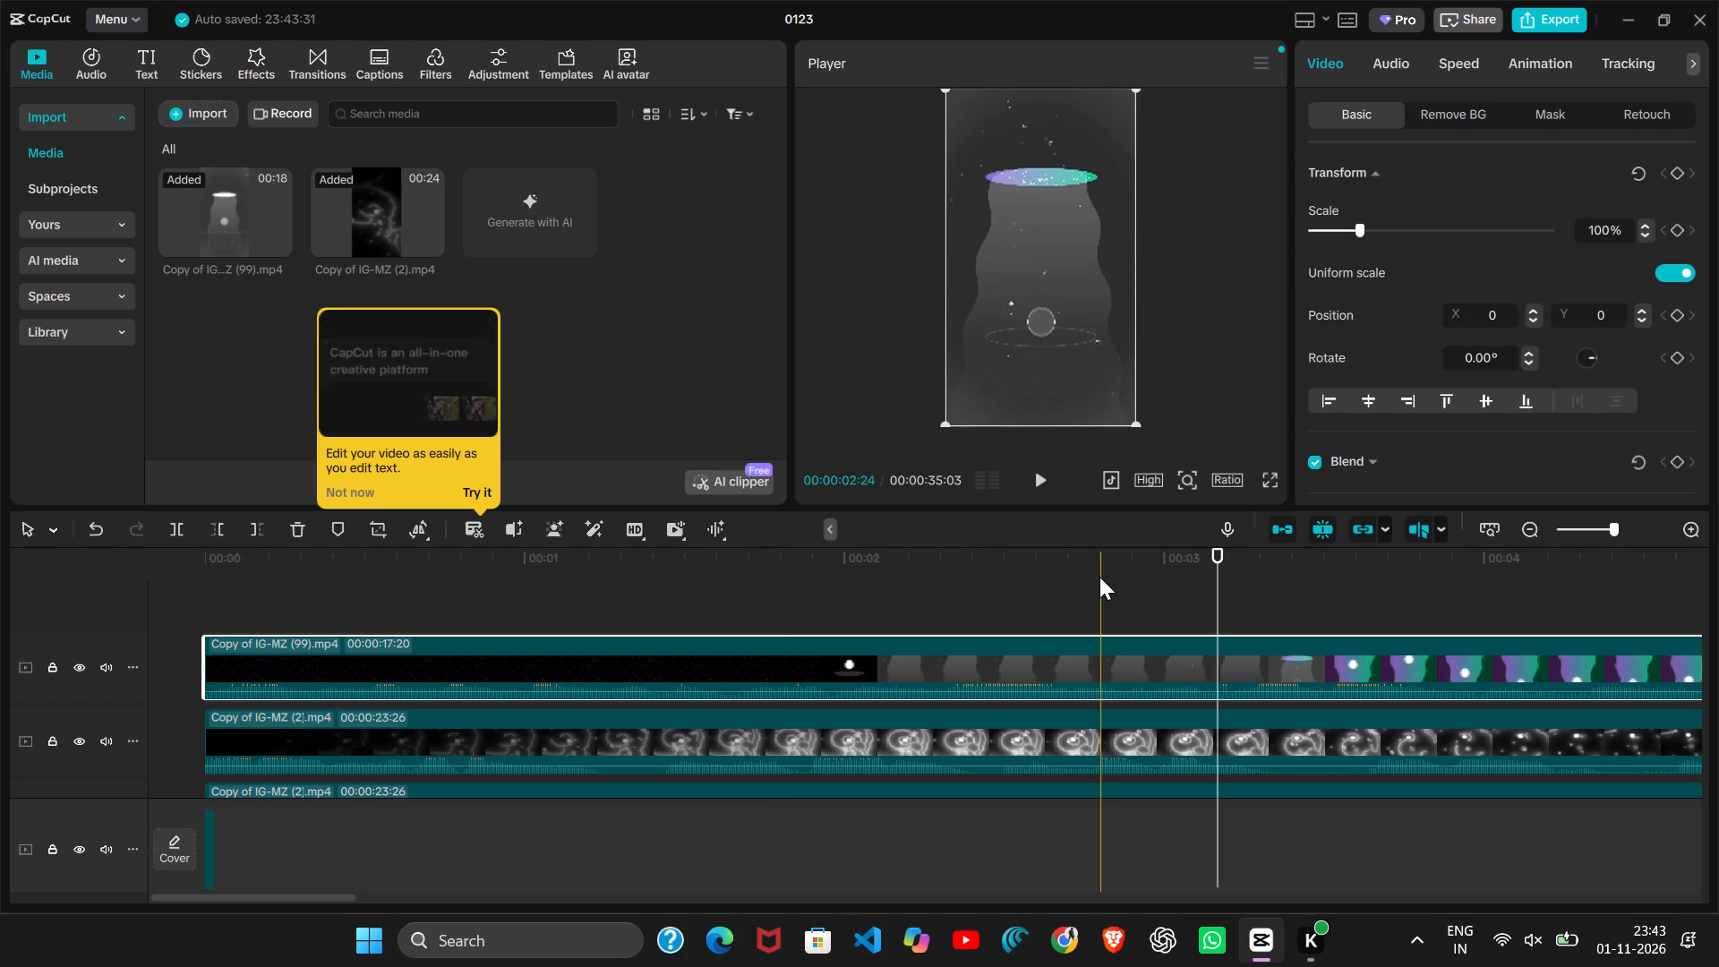
scroll(1099, 577, left, 2)
click(1044, 470)
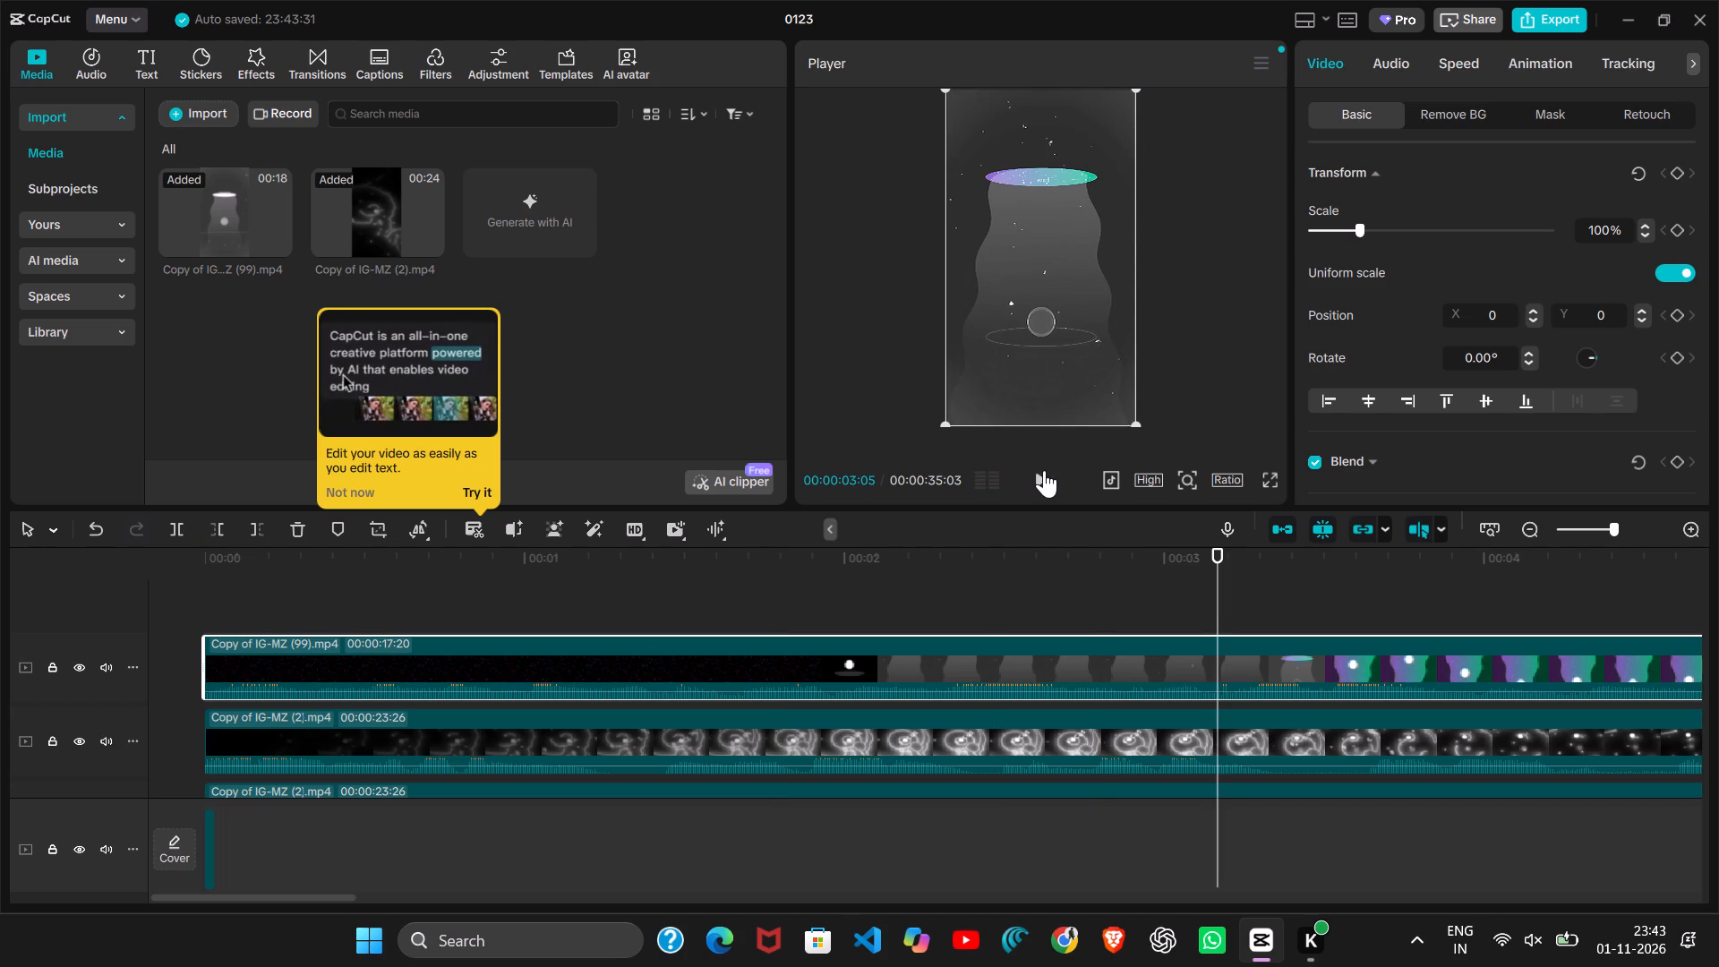
scroll(663, 662, right, 9)
click(631, 659)
scroll(468, 676, right, 20)
scroll(468, 676, right, 15)
click(235, 658)
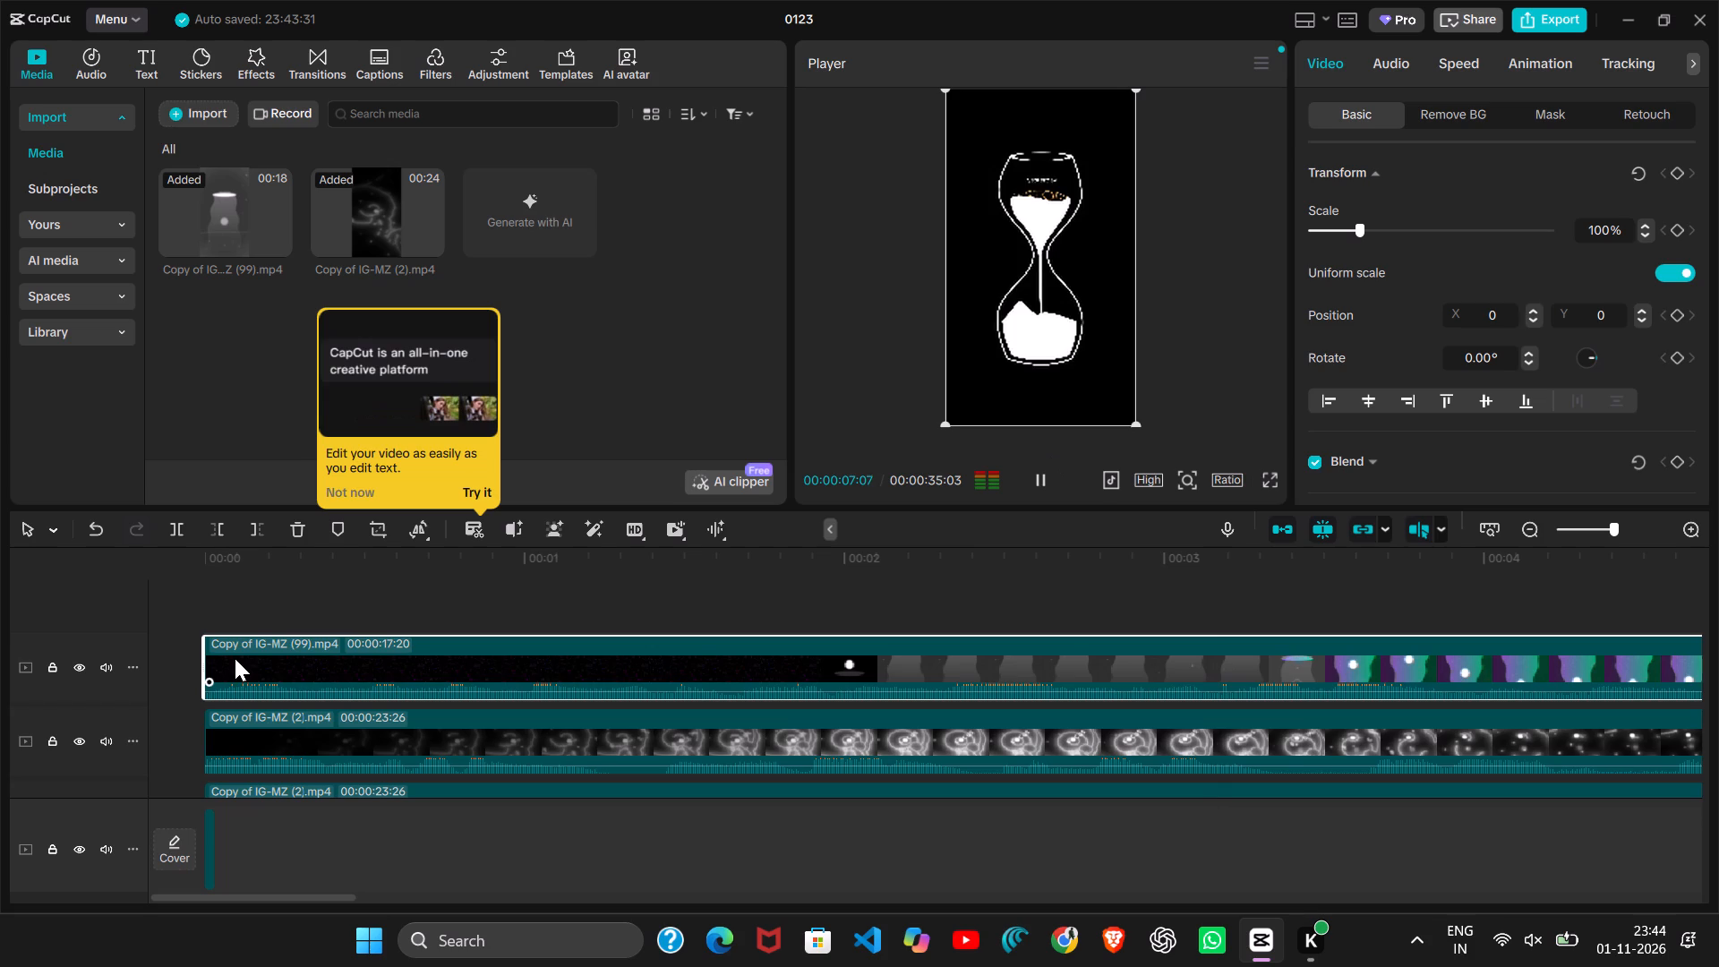
click(1053, 472)
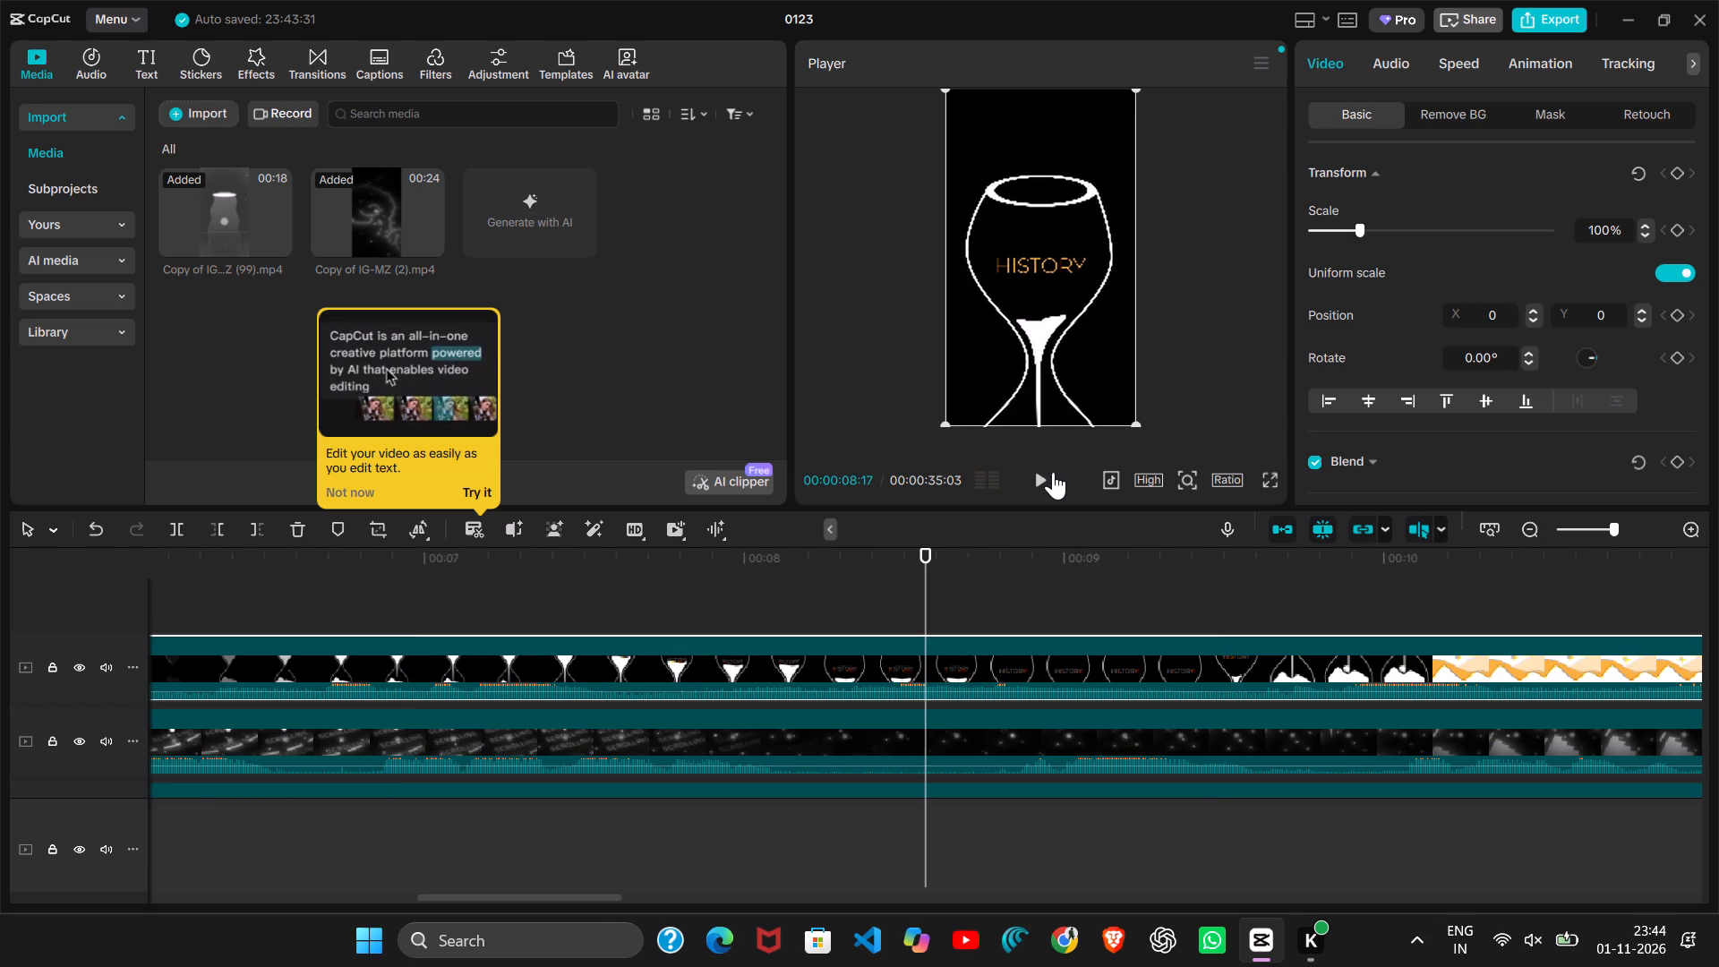
Return to the opening of the timeline, replay its first frames, and pause at 00:00:00:18.
scroll(680, 588, right, 4)
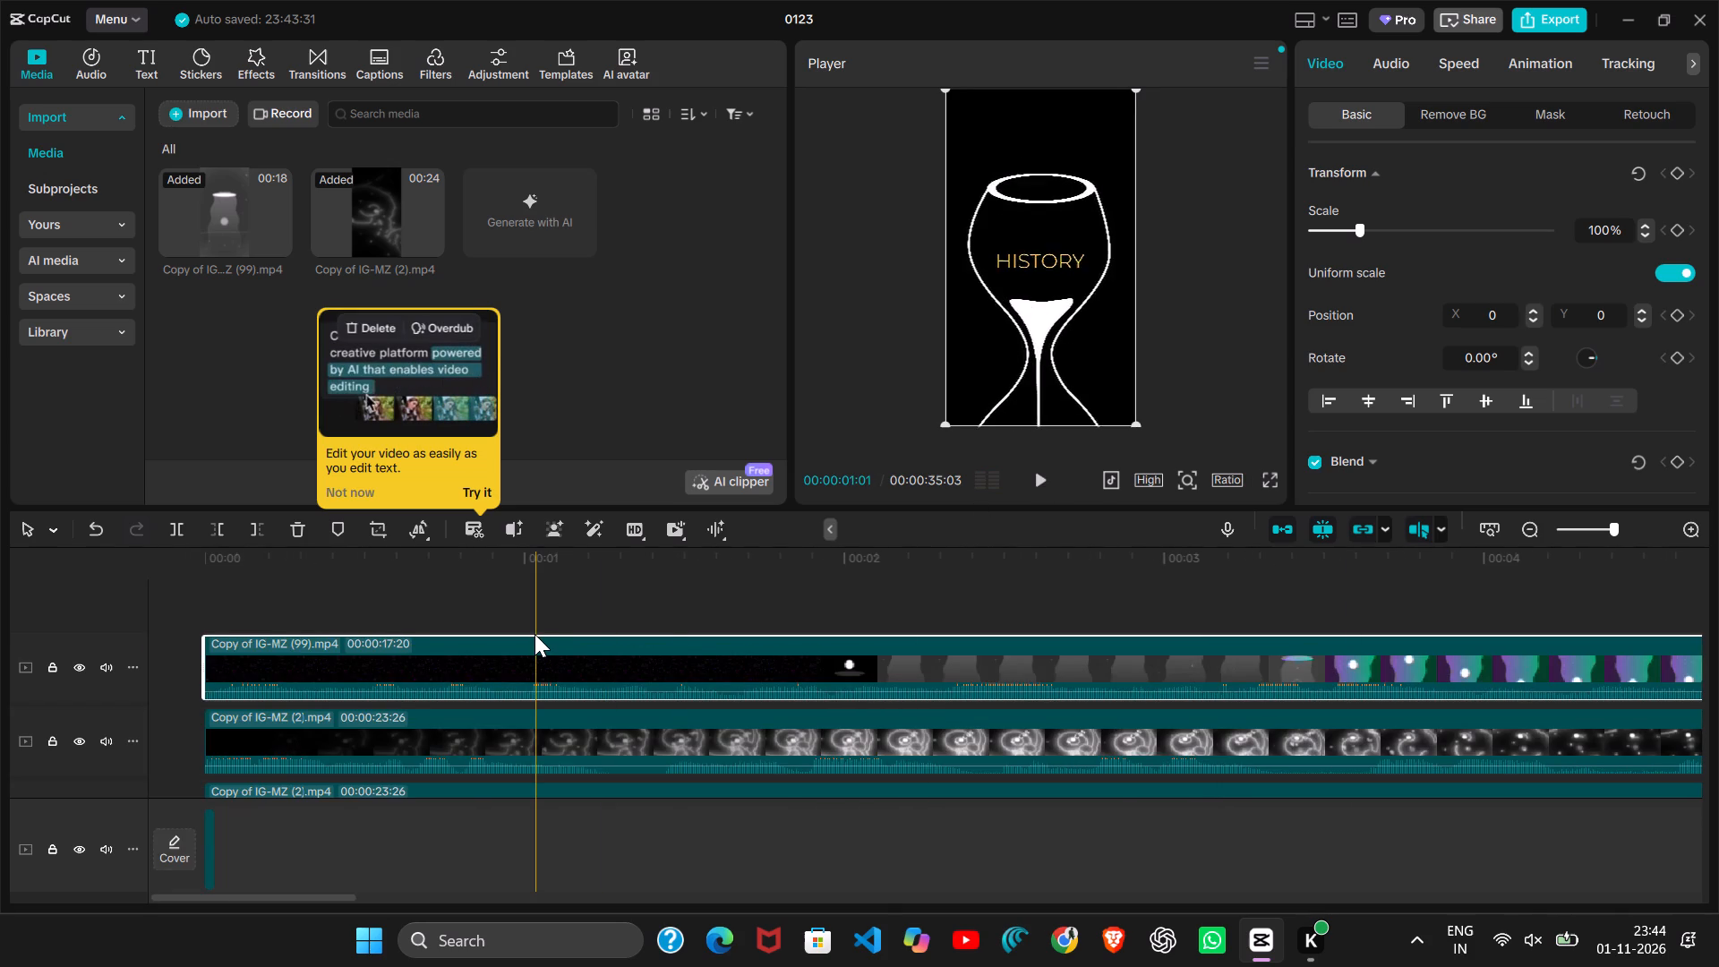
click(535, 634)
click(1039, 478)
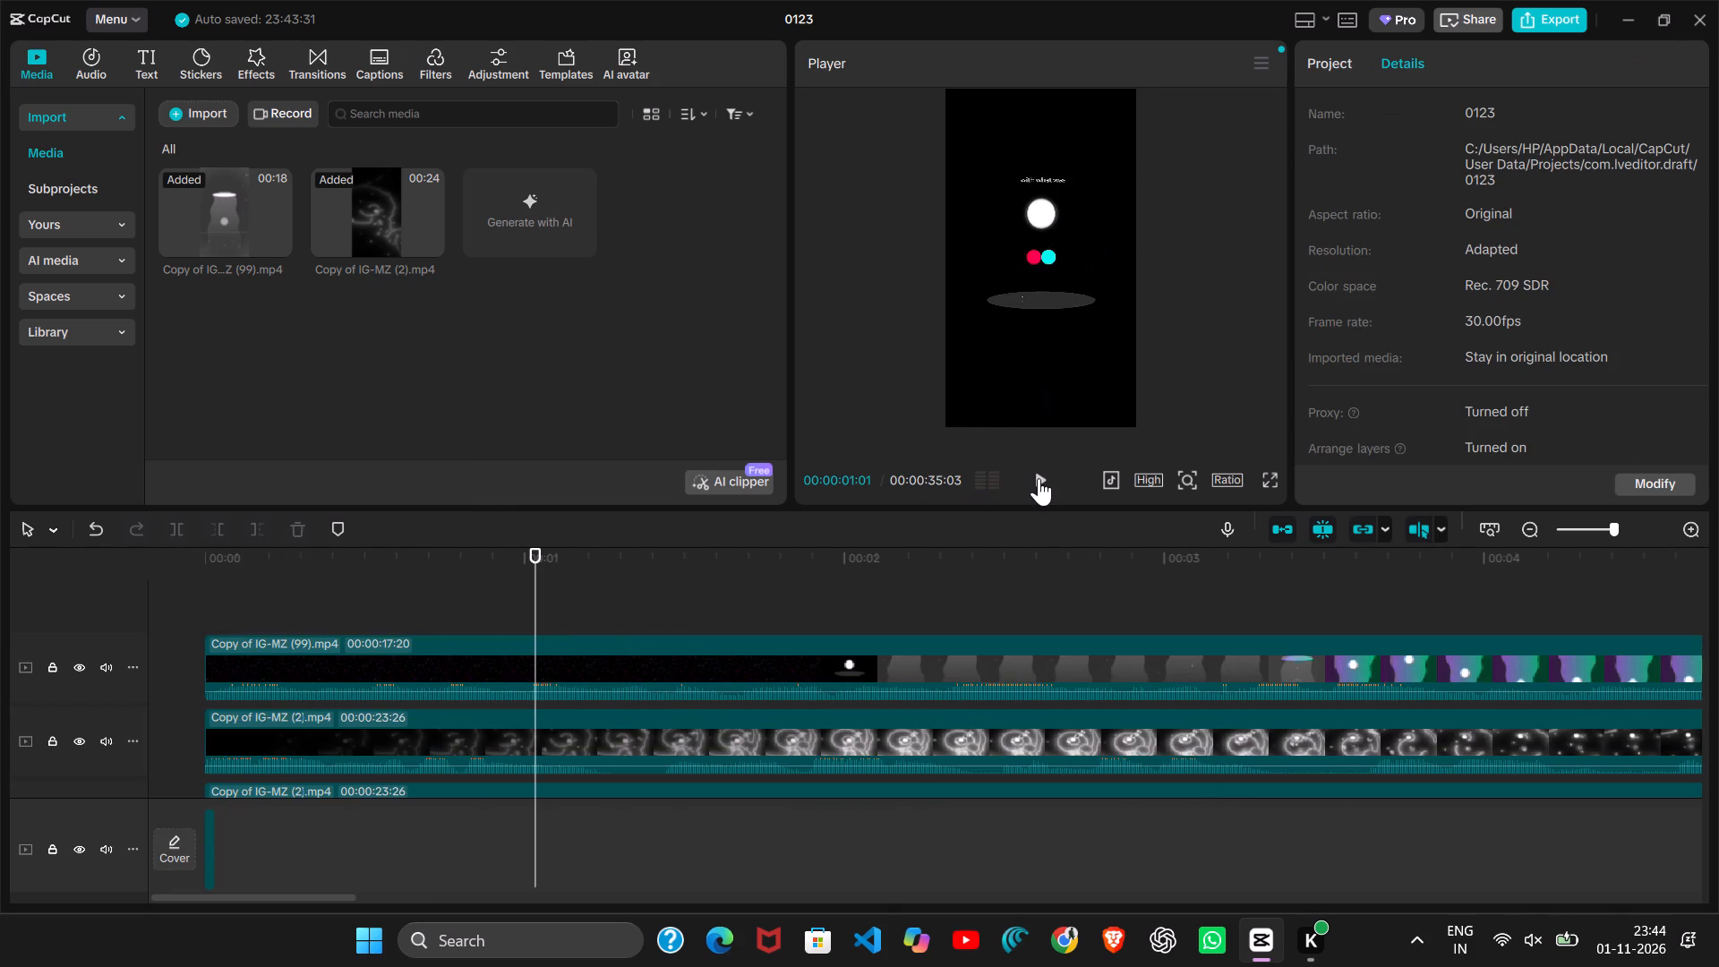
drag(1016, 578, 1015, 578)
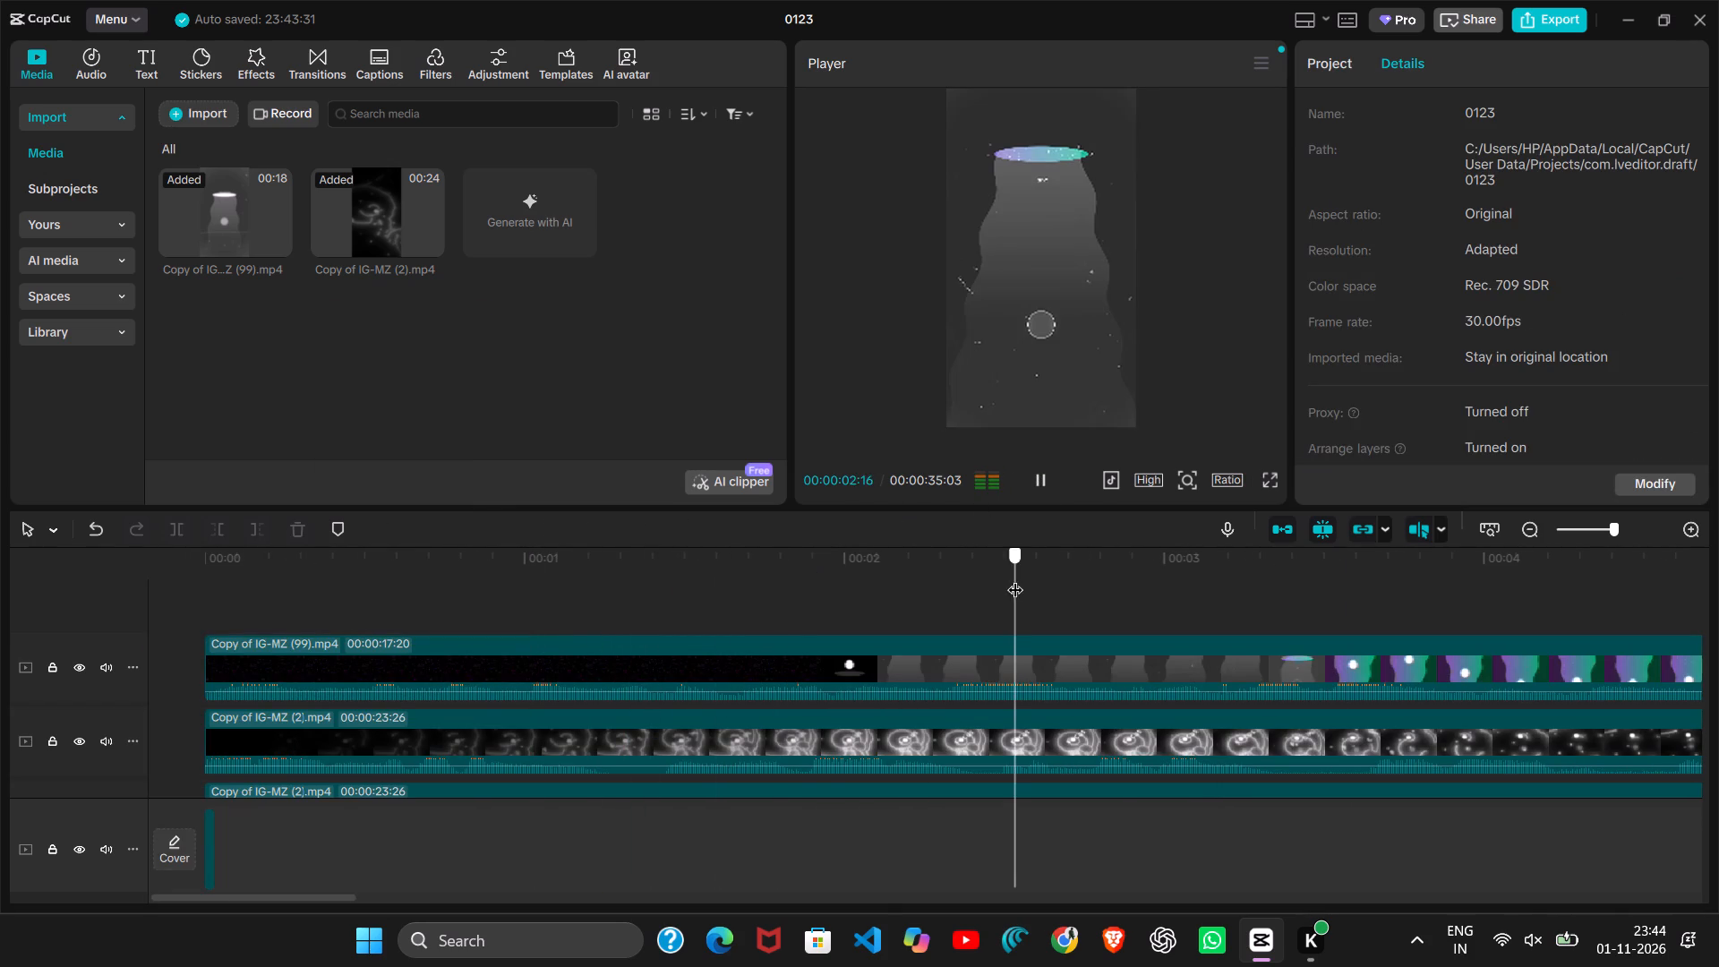
drag(1015, 578, 304, 598)
drag(304, 598, 241, 592)
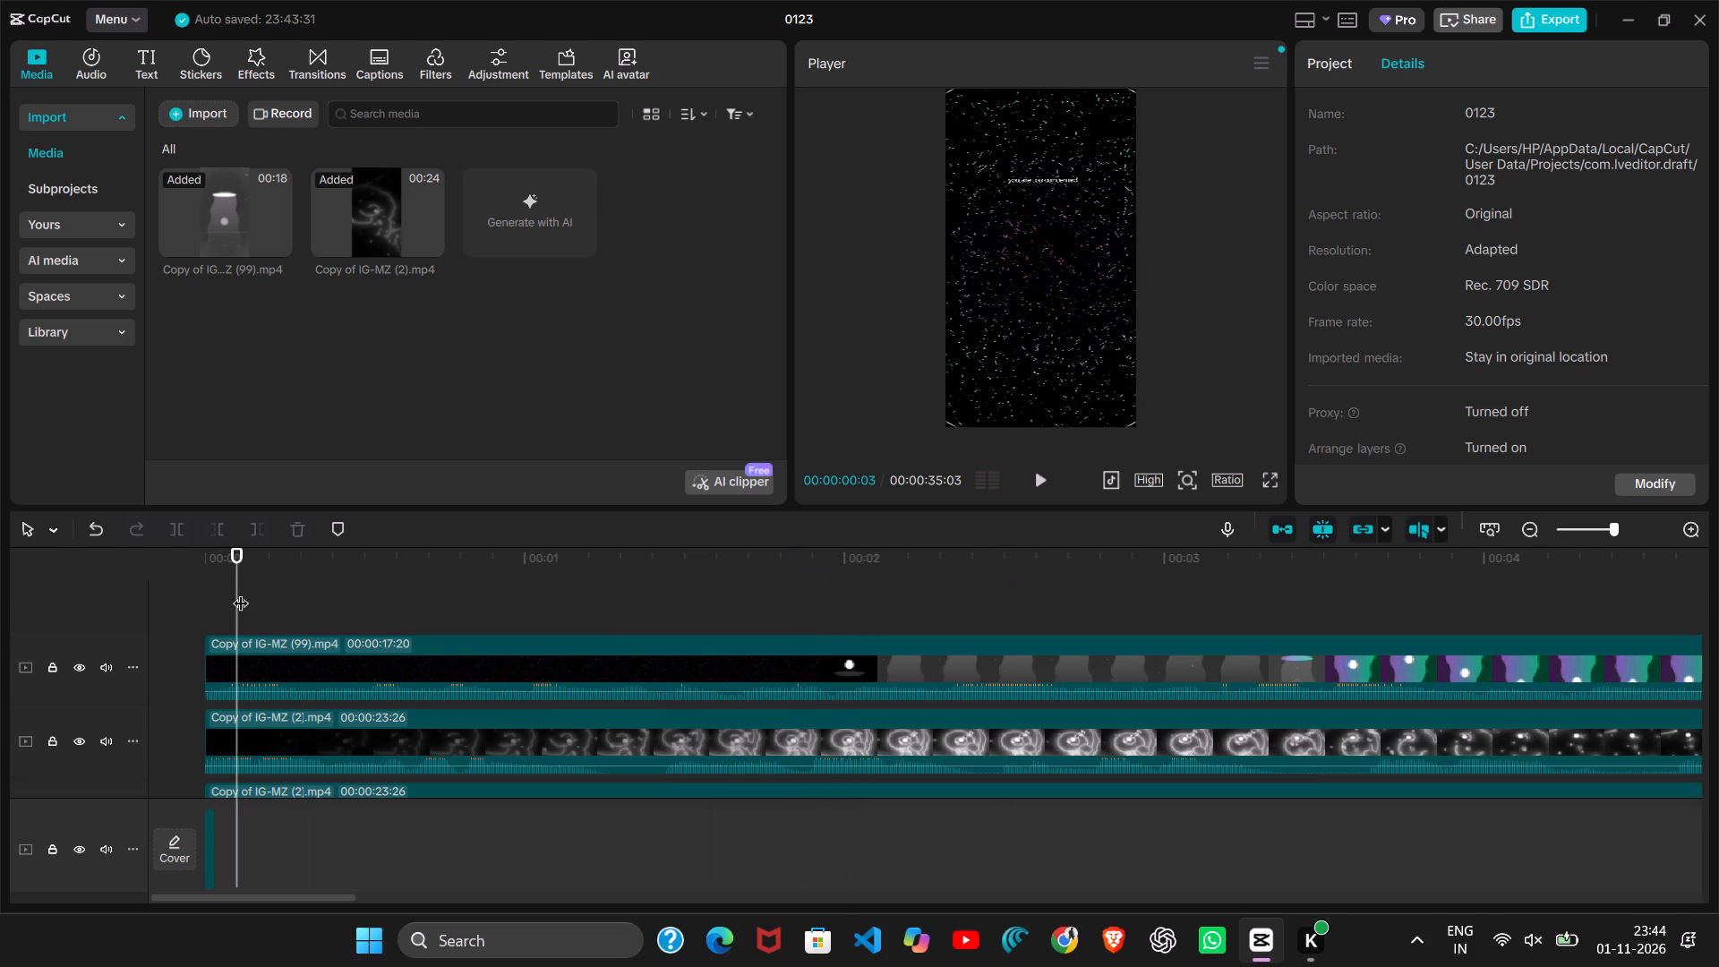
click(241, 592)
drag(241, 592, 218, 592)
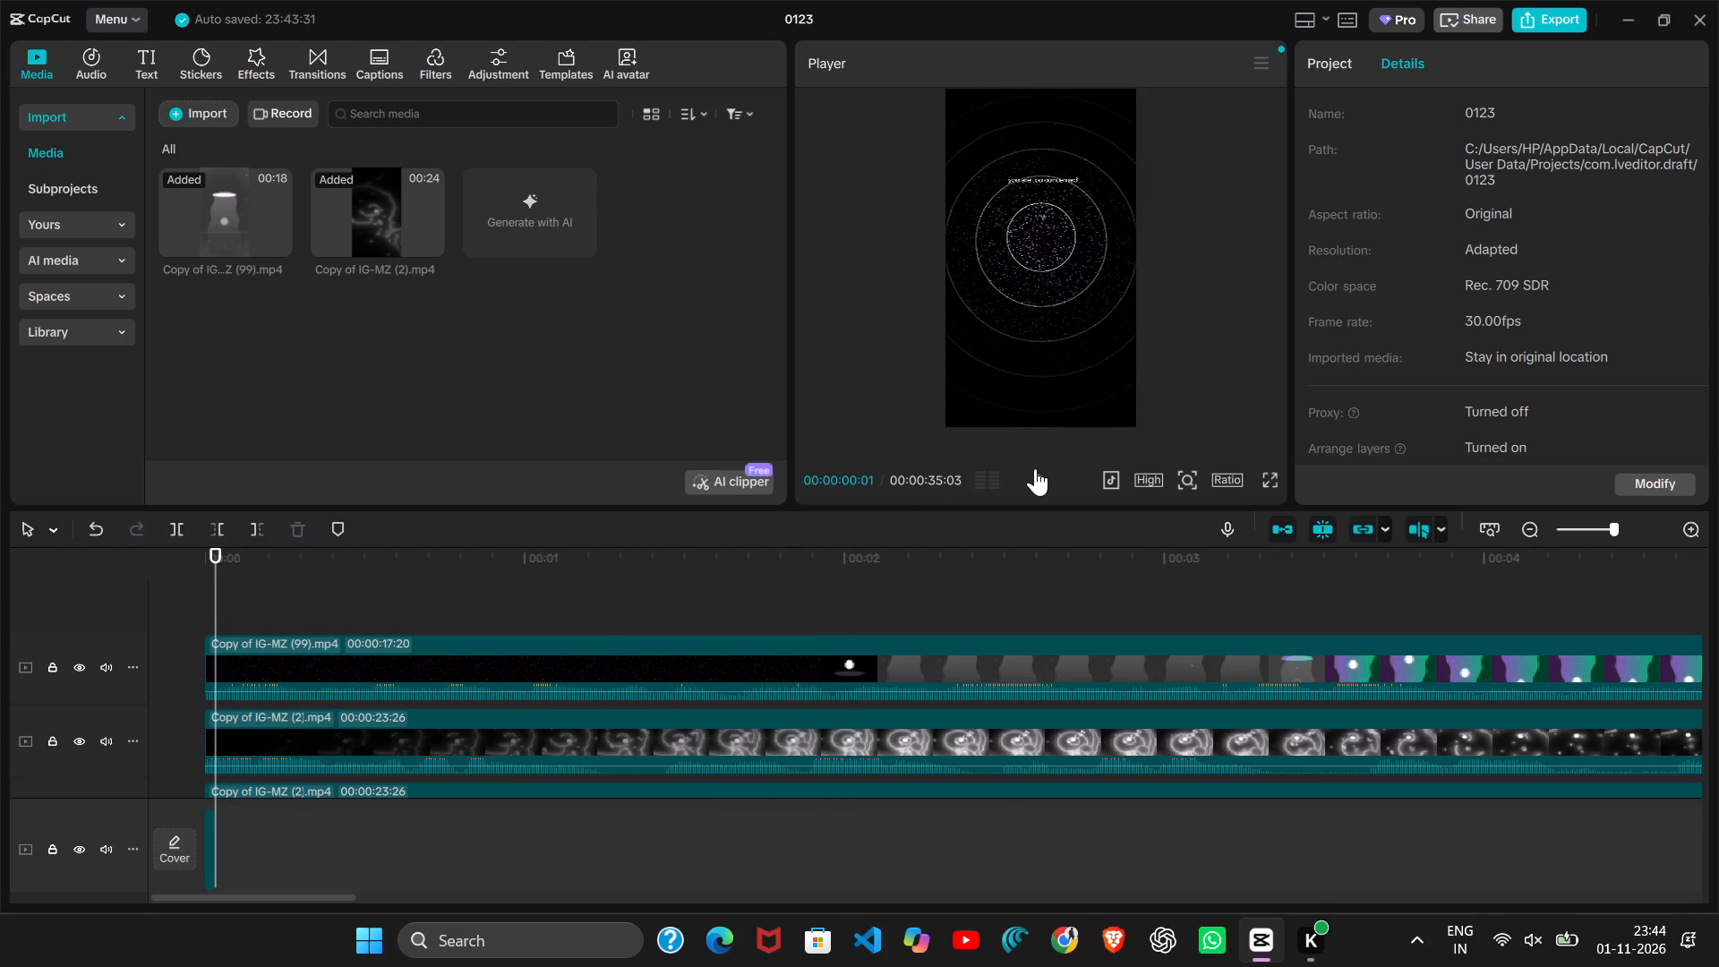
click(1035, 468)
click(1035, 468)
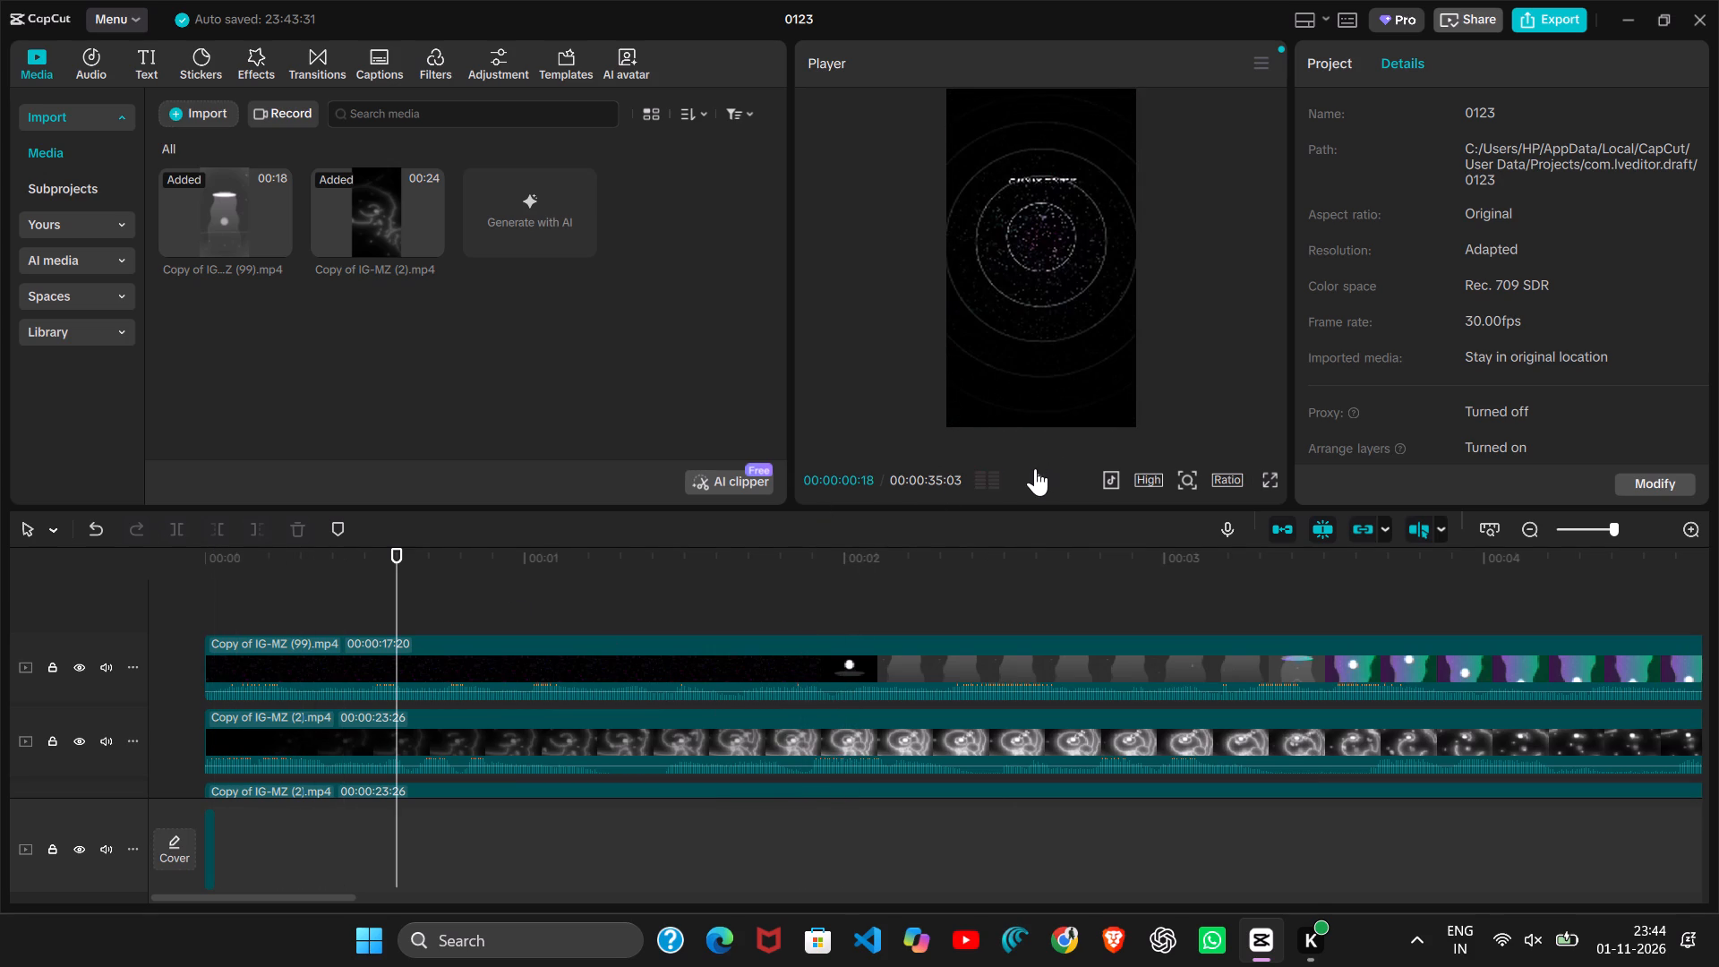
Add another Copy of IG-MZ (2) clip on a new layer above Copy of IG-MZ (99), starting at 0 seconds.
drag(379, 214, 535, 506)
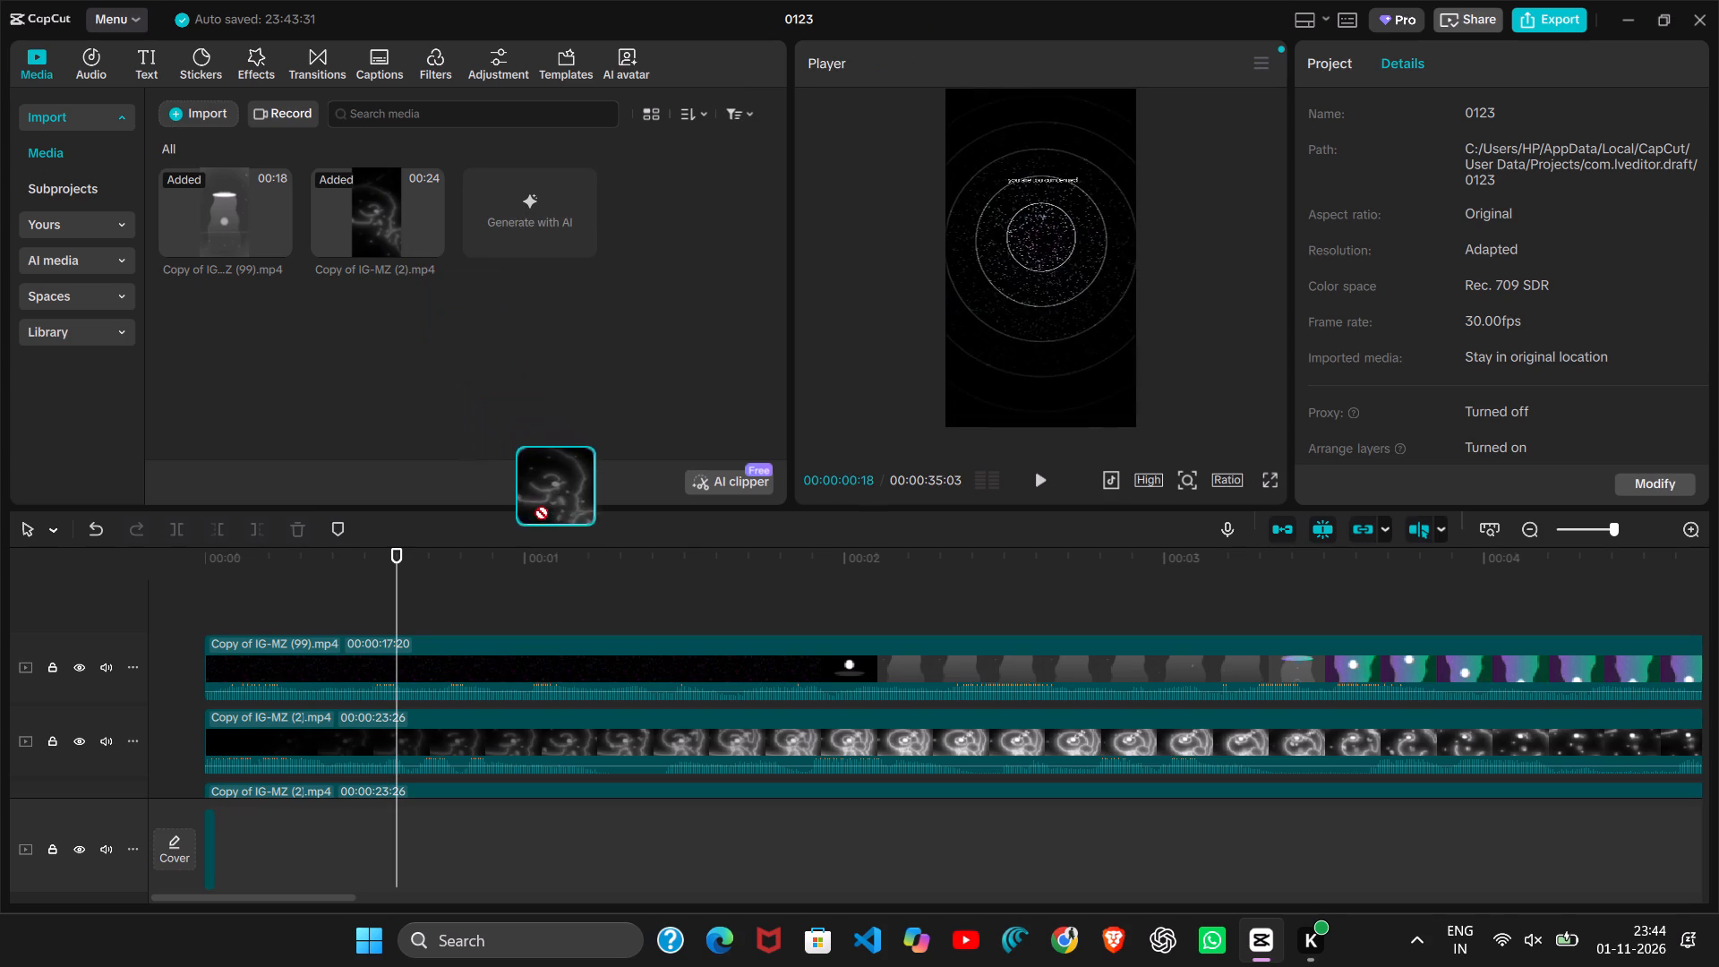
drag(535, 506, 454, 603)
scroll(454, 603, up, 2)
drag(511, 657, 262, 648)
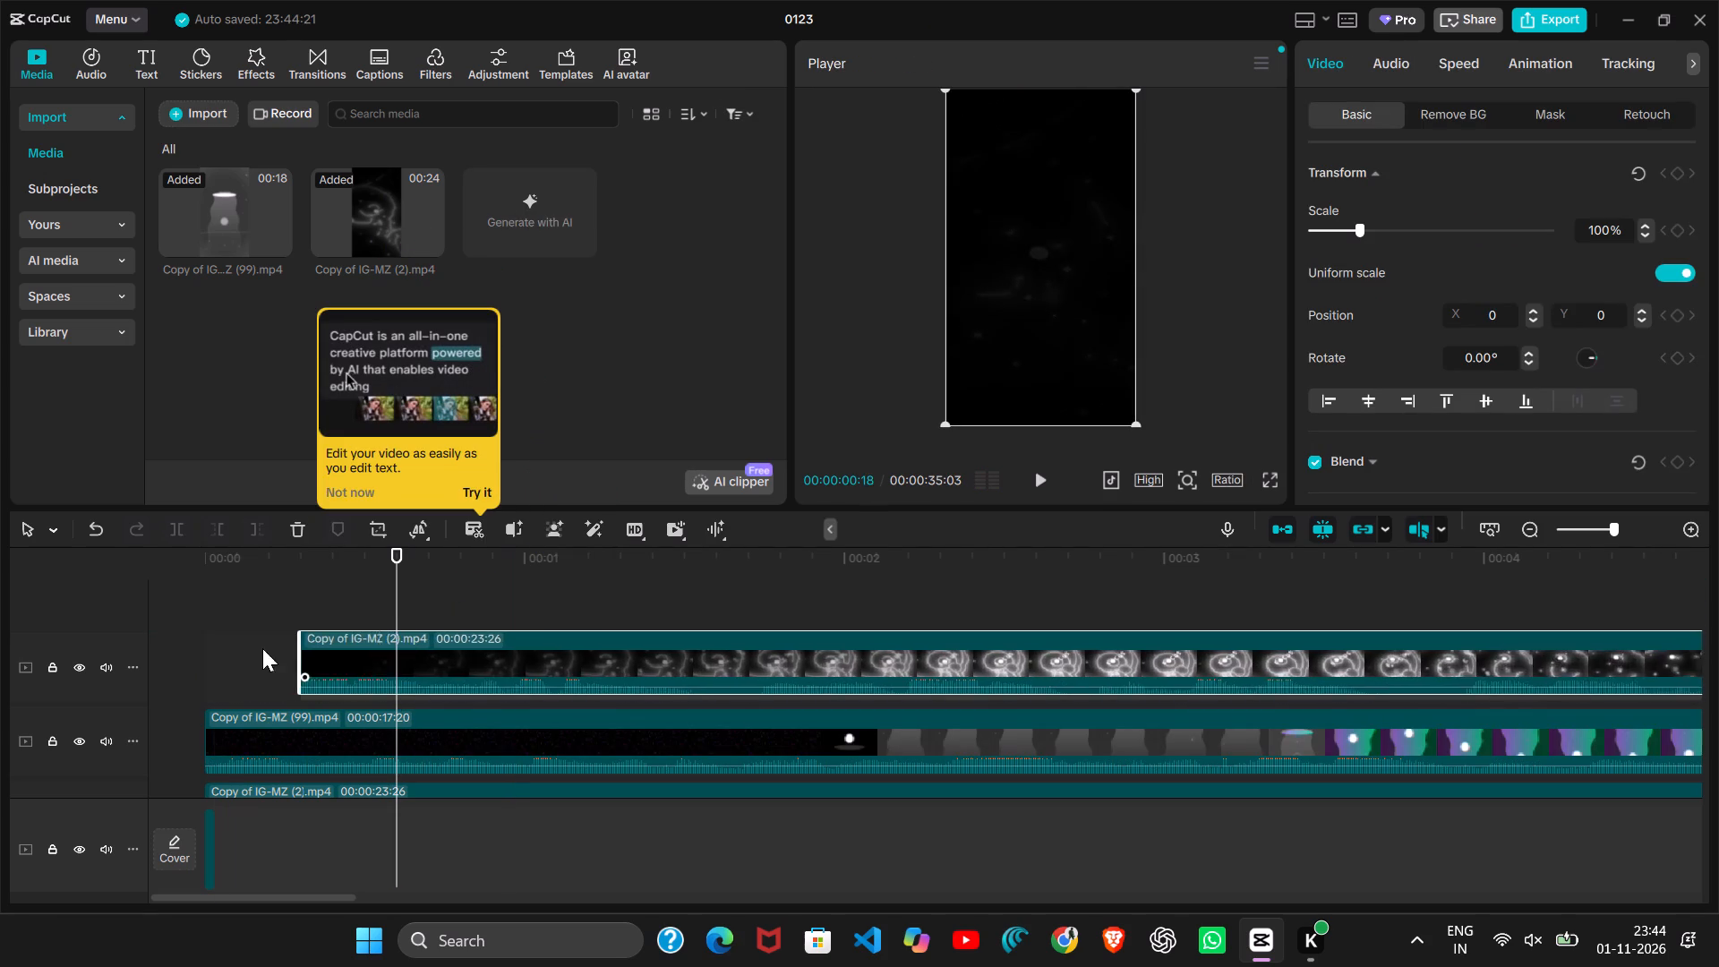
drag(262, 648, 230, 646)
Play the layered edit from 00:00:00:18, examine the preview and tracks, and pause at about 31 seconds.
click(1038, 475)
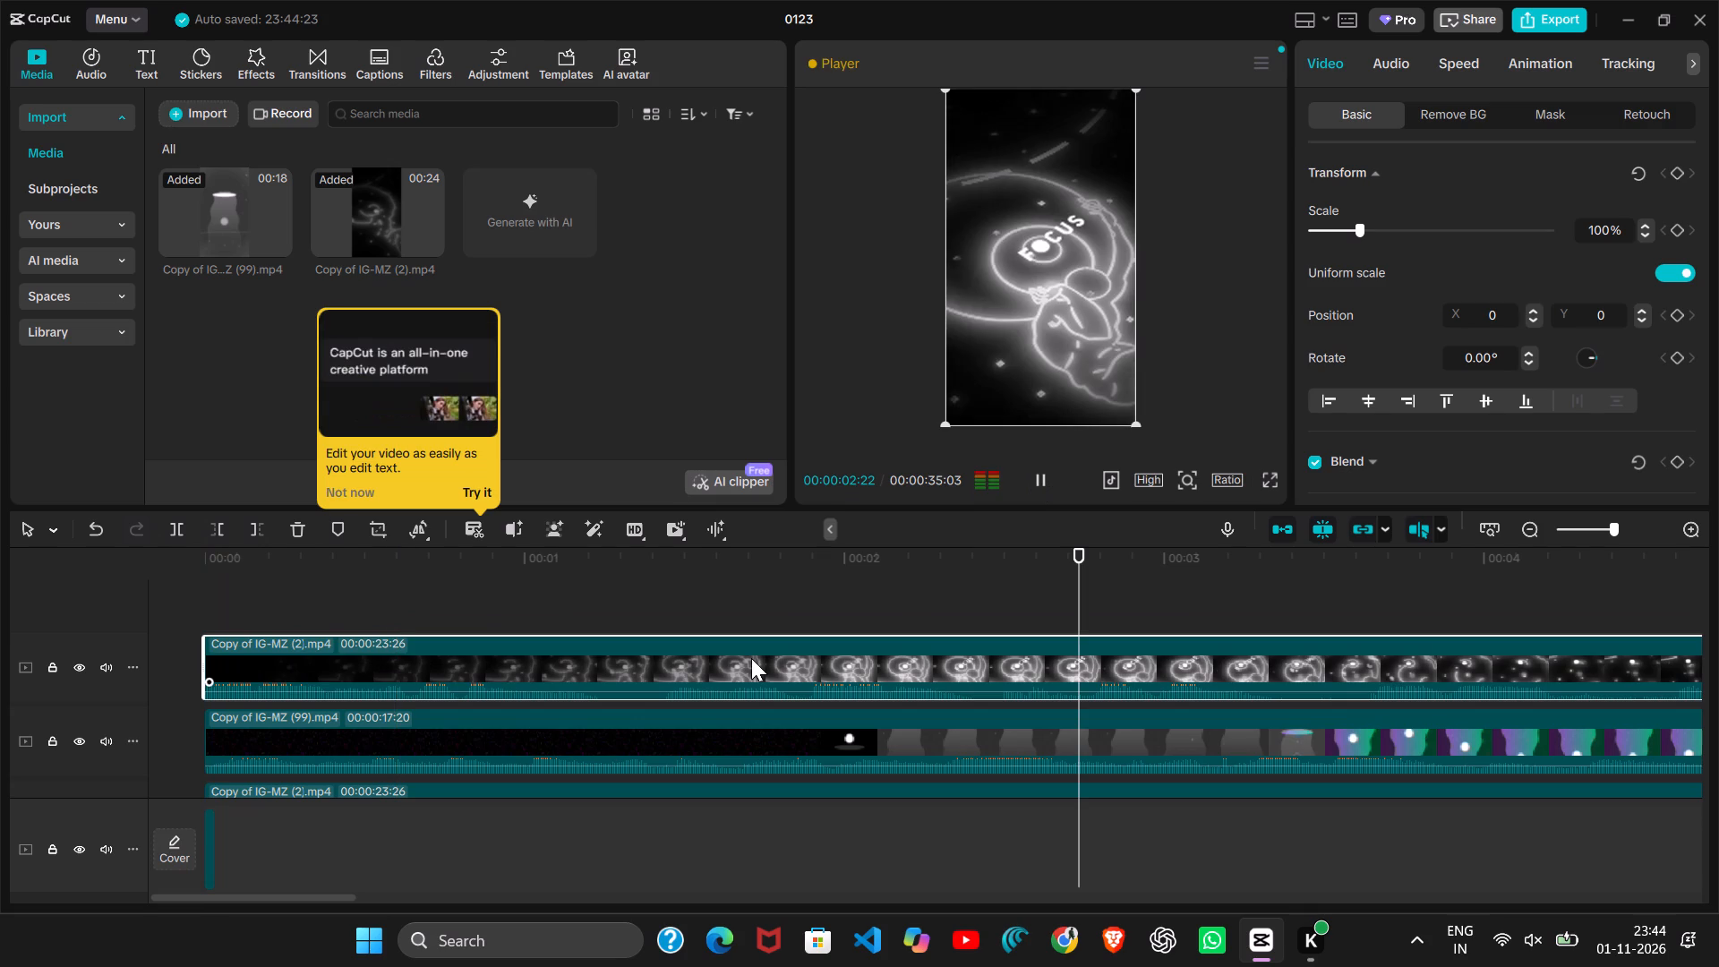
scroll(1017, 613, left, 9)
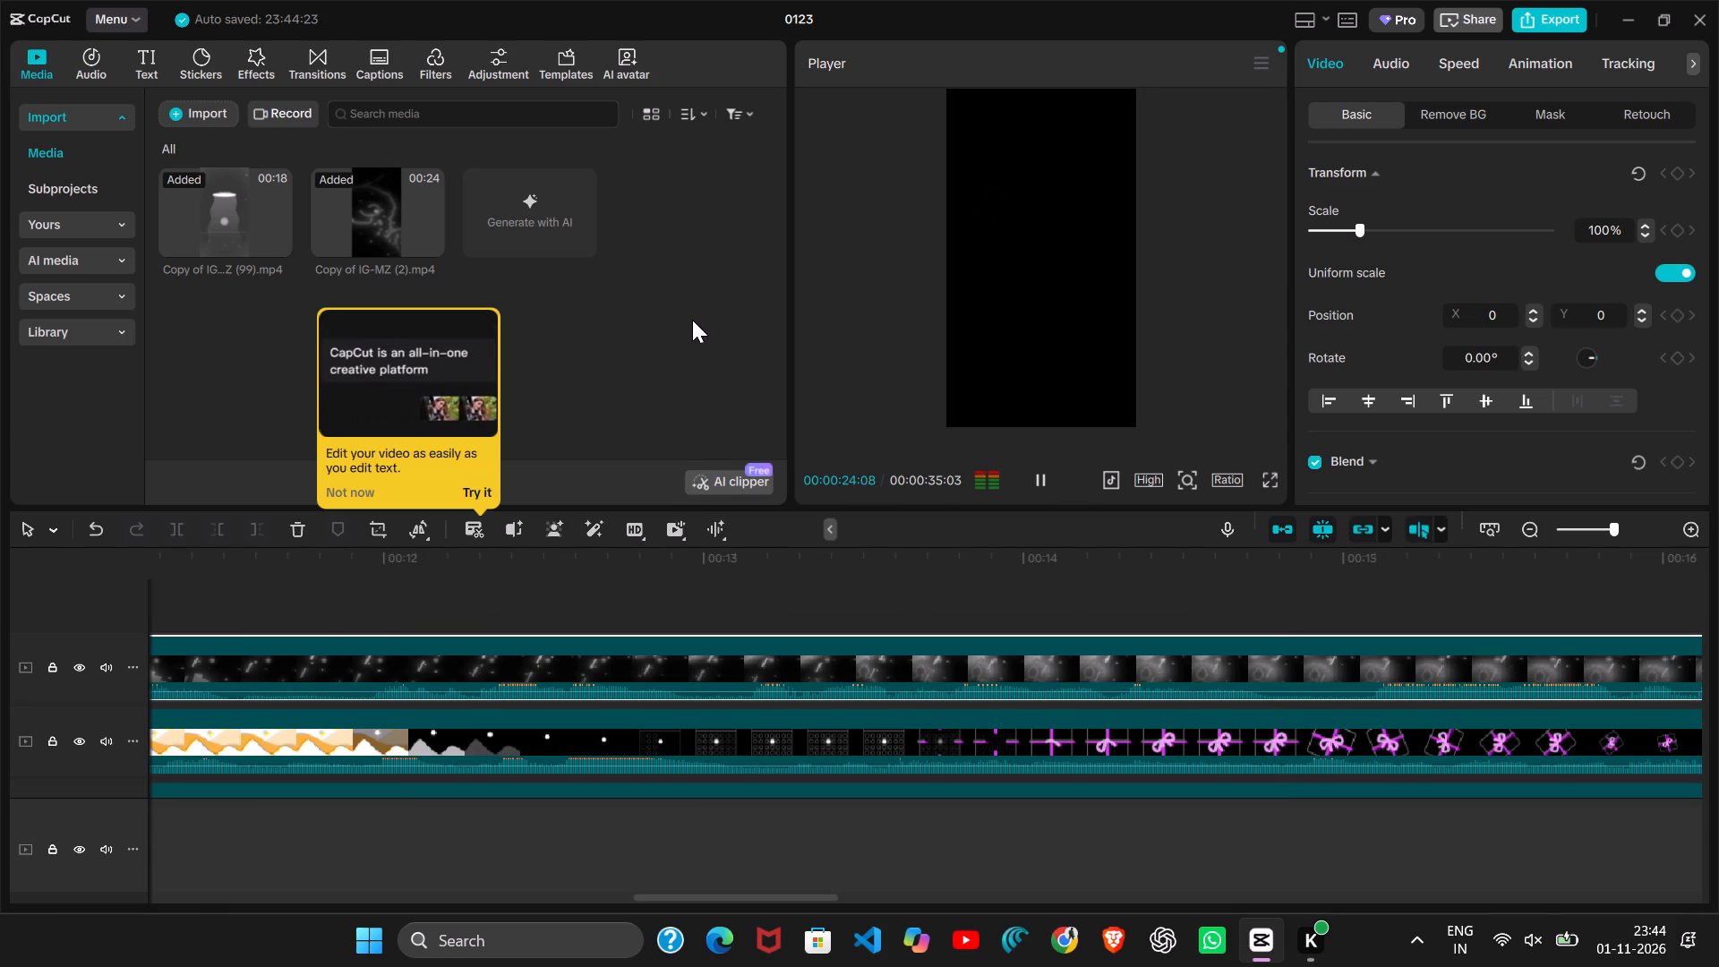
scroll(558, 638, right, 17)
click(405, 644)
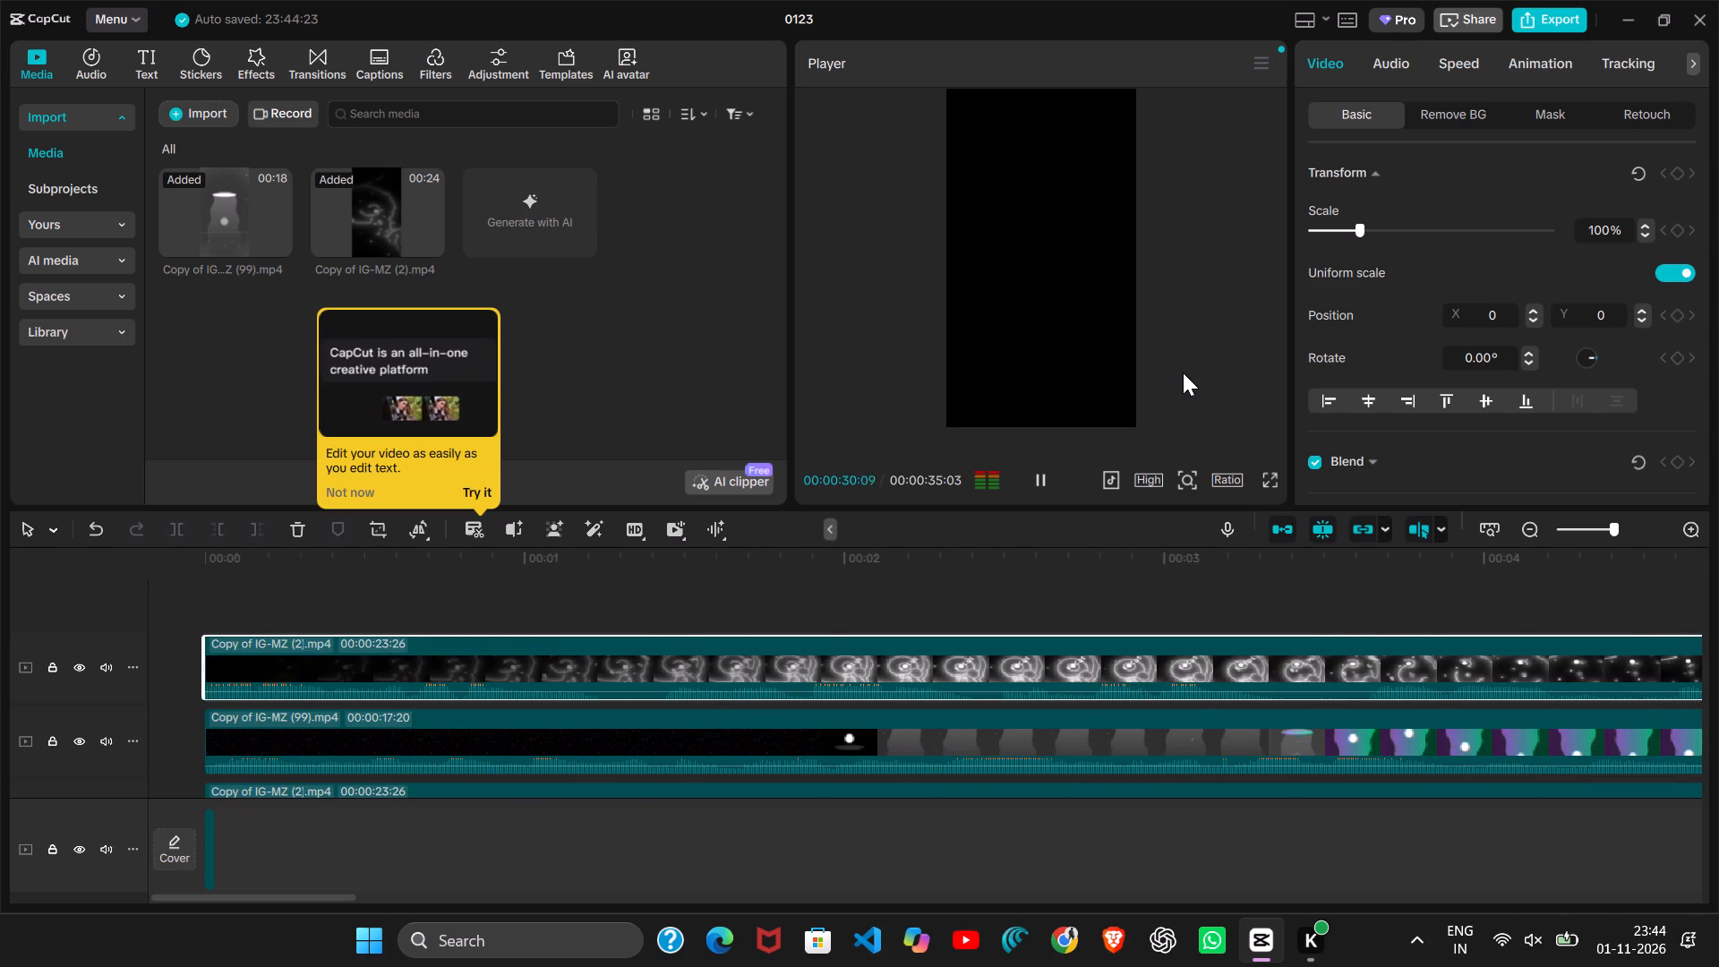
click(1056, 483)
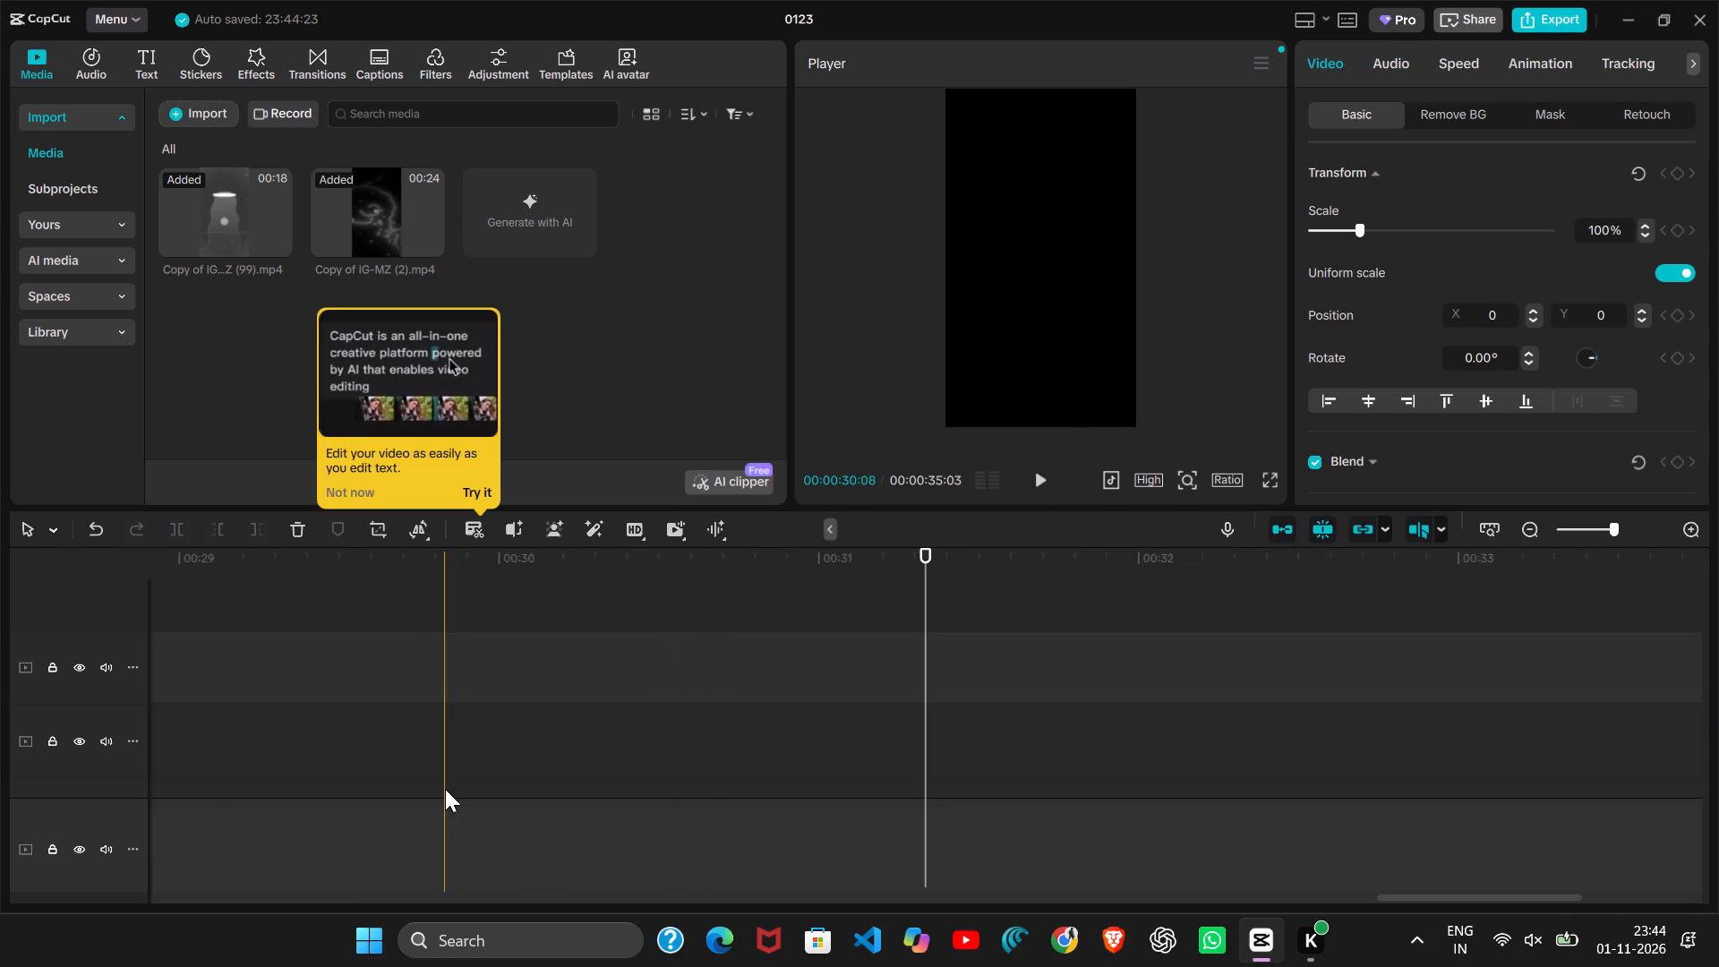
Return to the timeline start and examine the stacked Copy of IG-MZ layers and their transform settings.
scroll(445, 789, right, 15)
scroll(865, 640, right, 9)
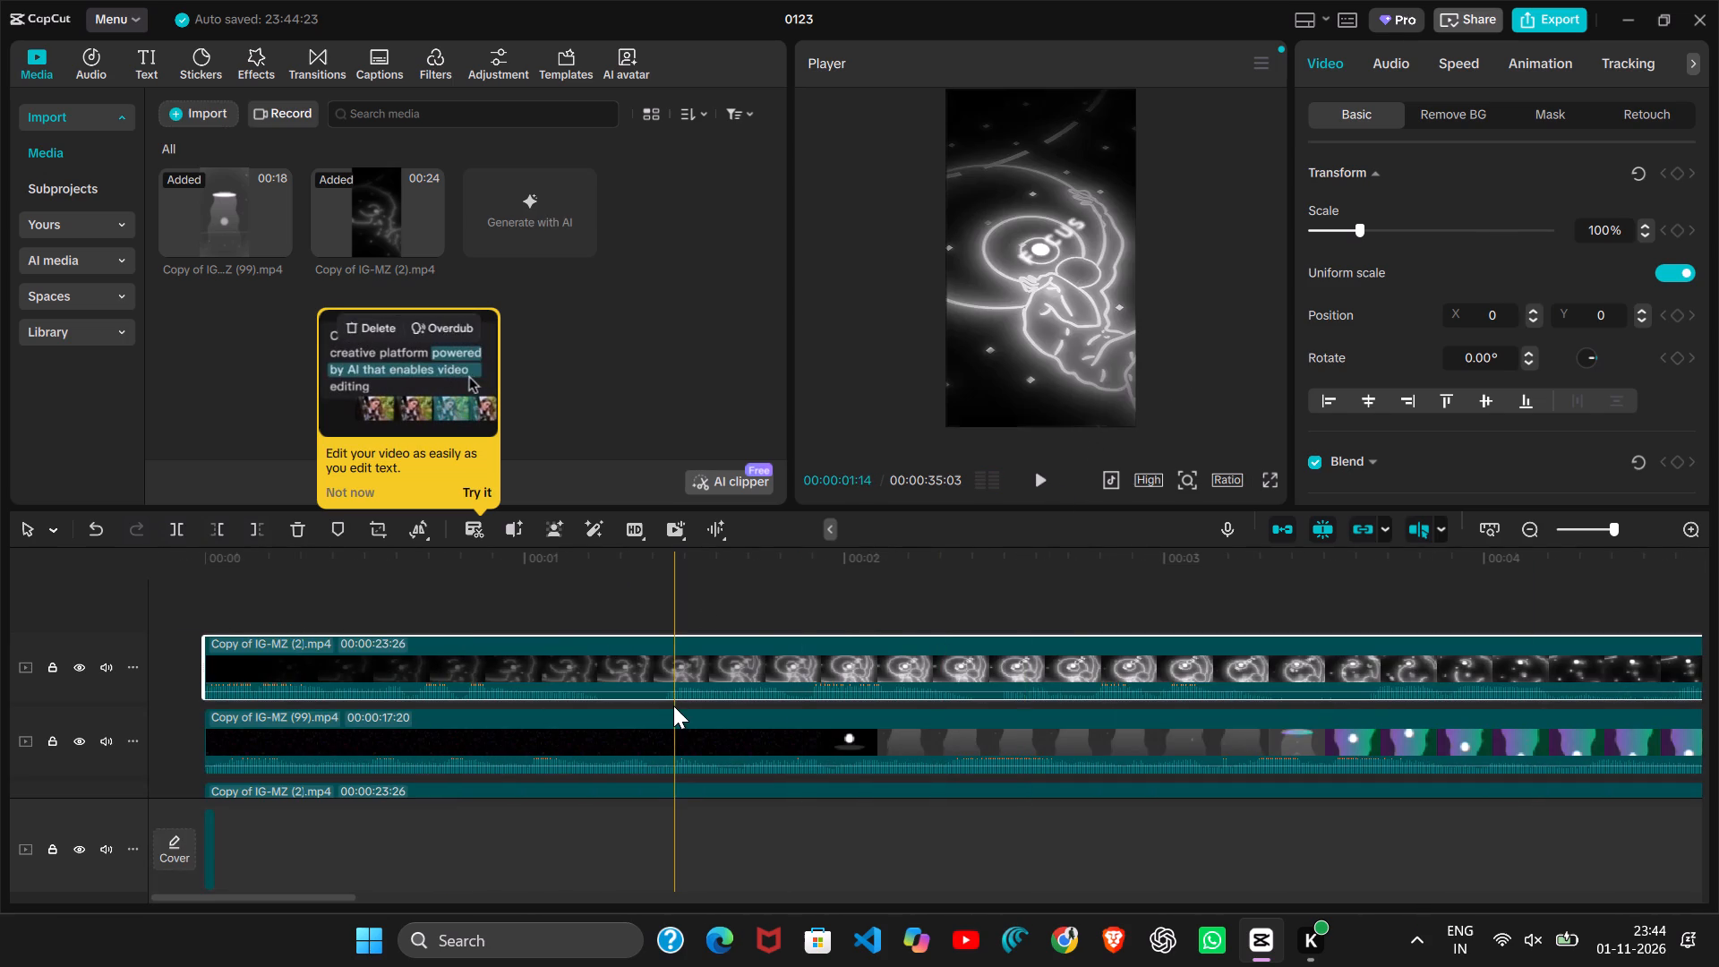
click(673, 706)
click(554, 757)
scroll(659, 698, down, 1)
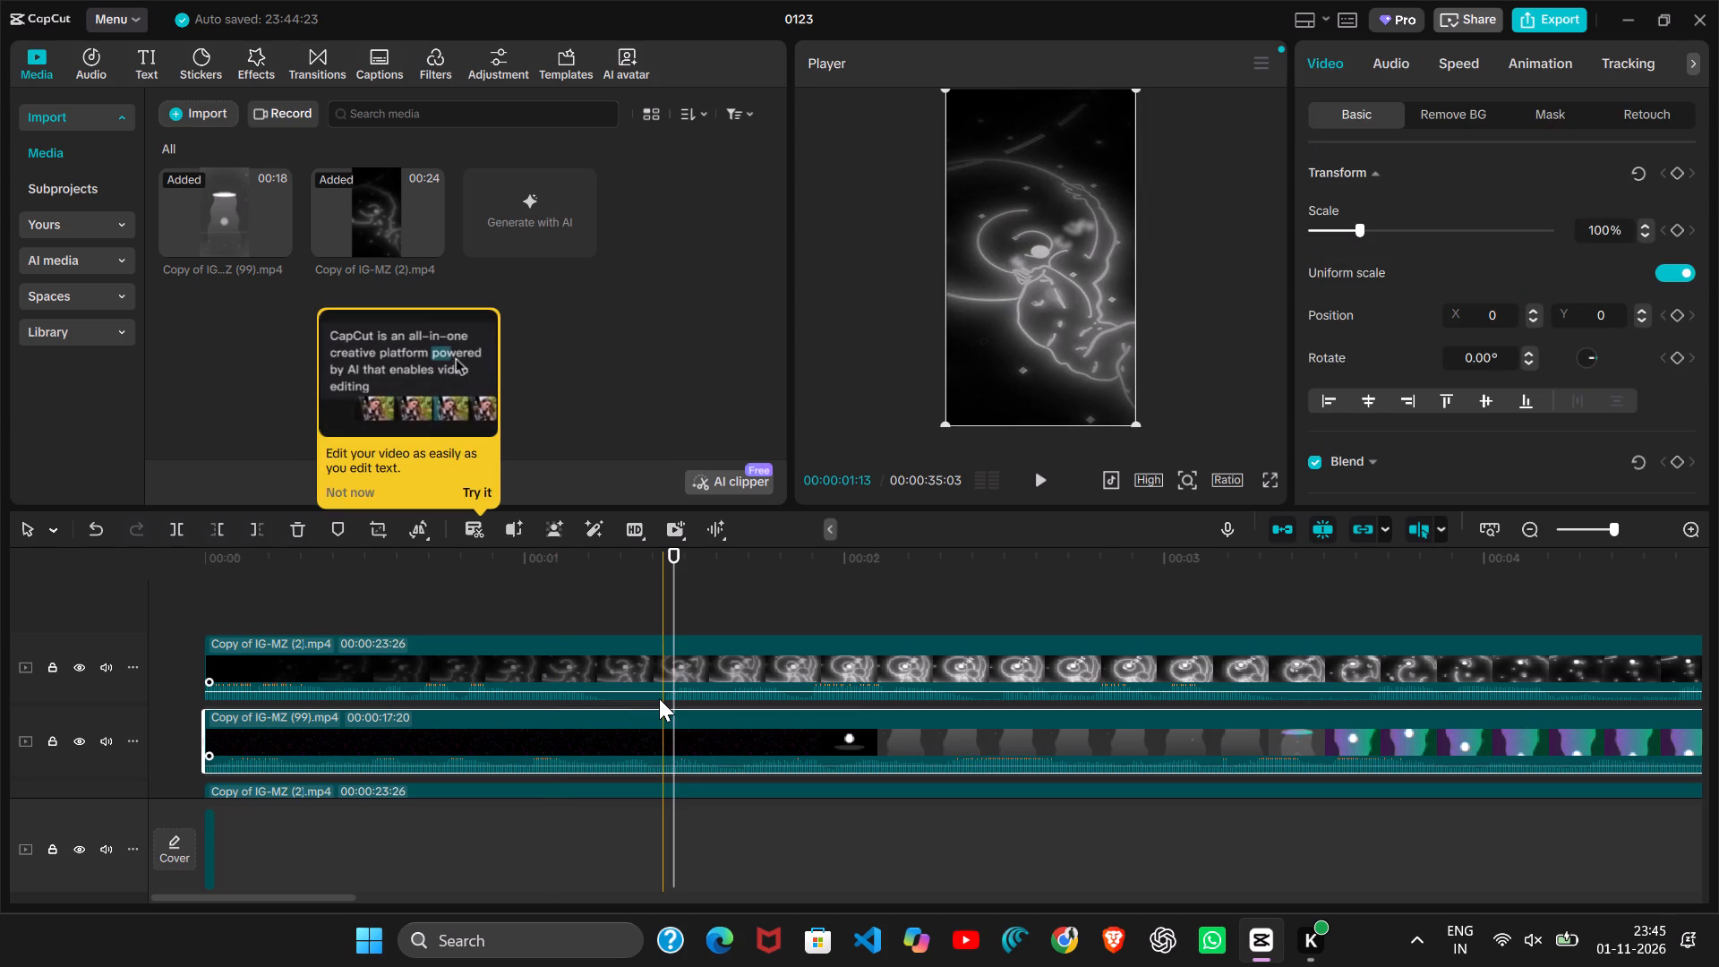
scroll(659, 698, down, 1)
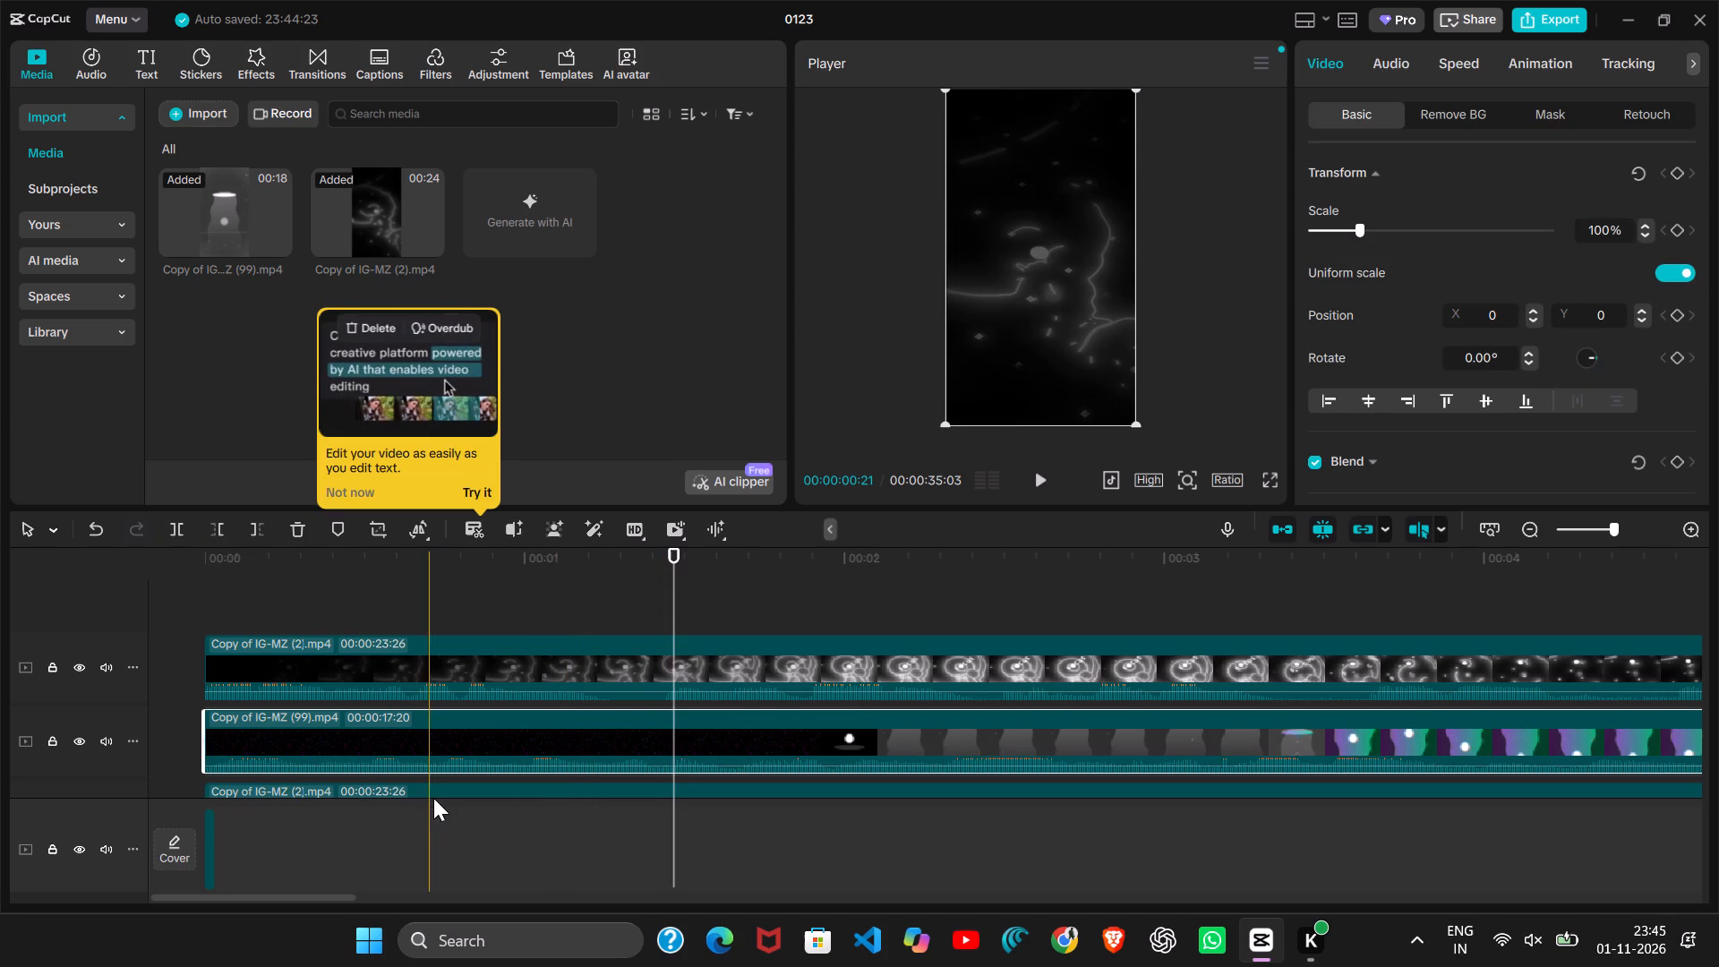
click(434, 798)
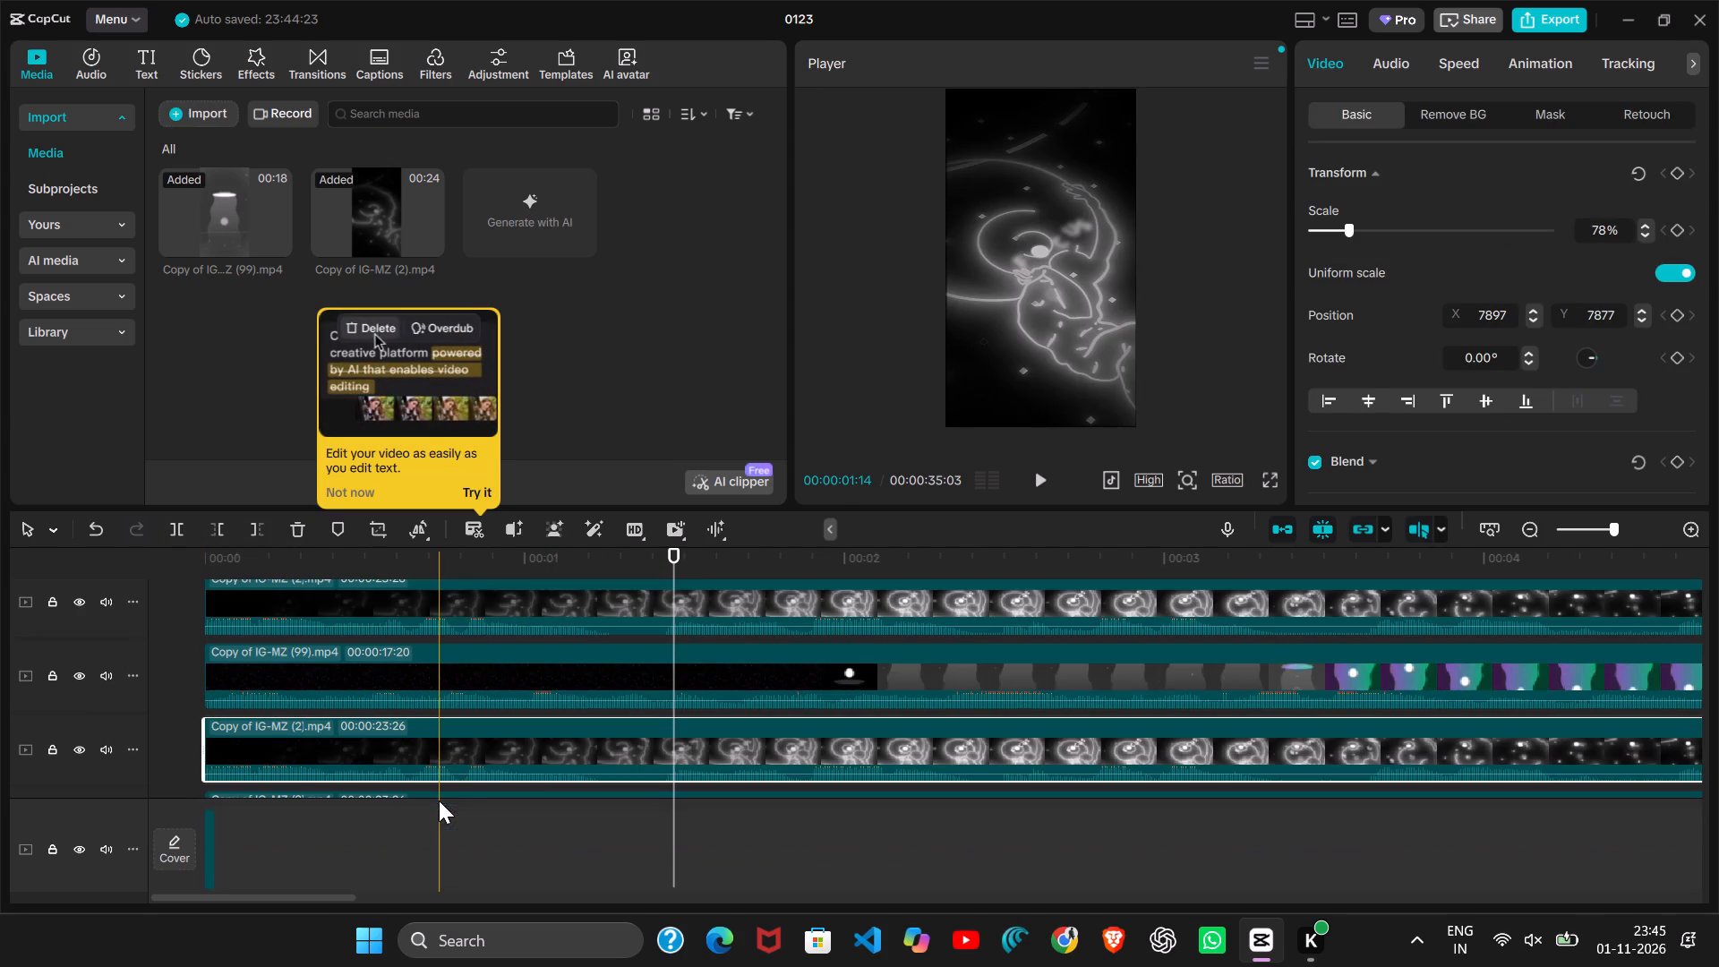
scroll(439, 732, down, 4)
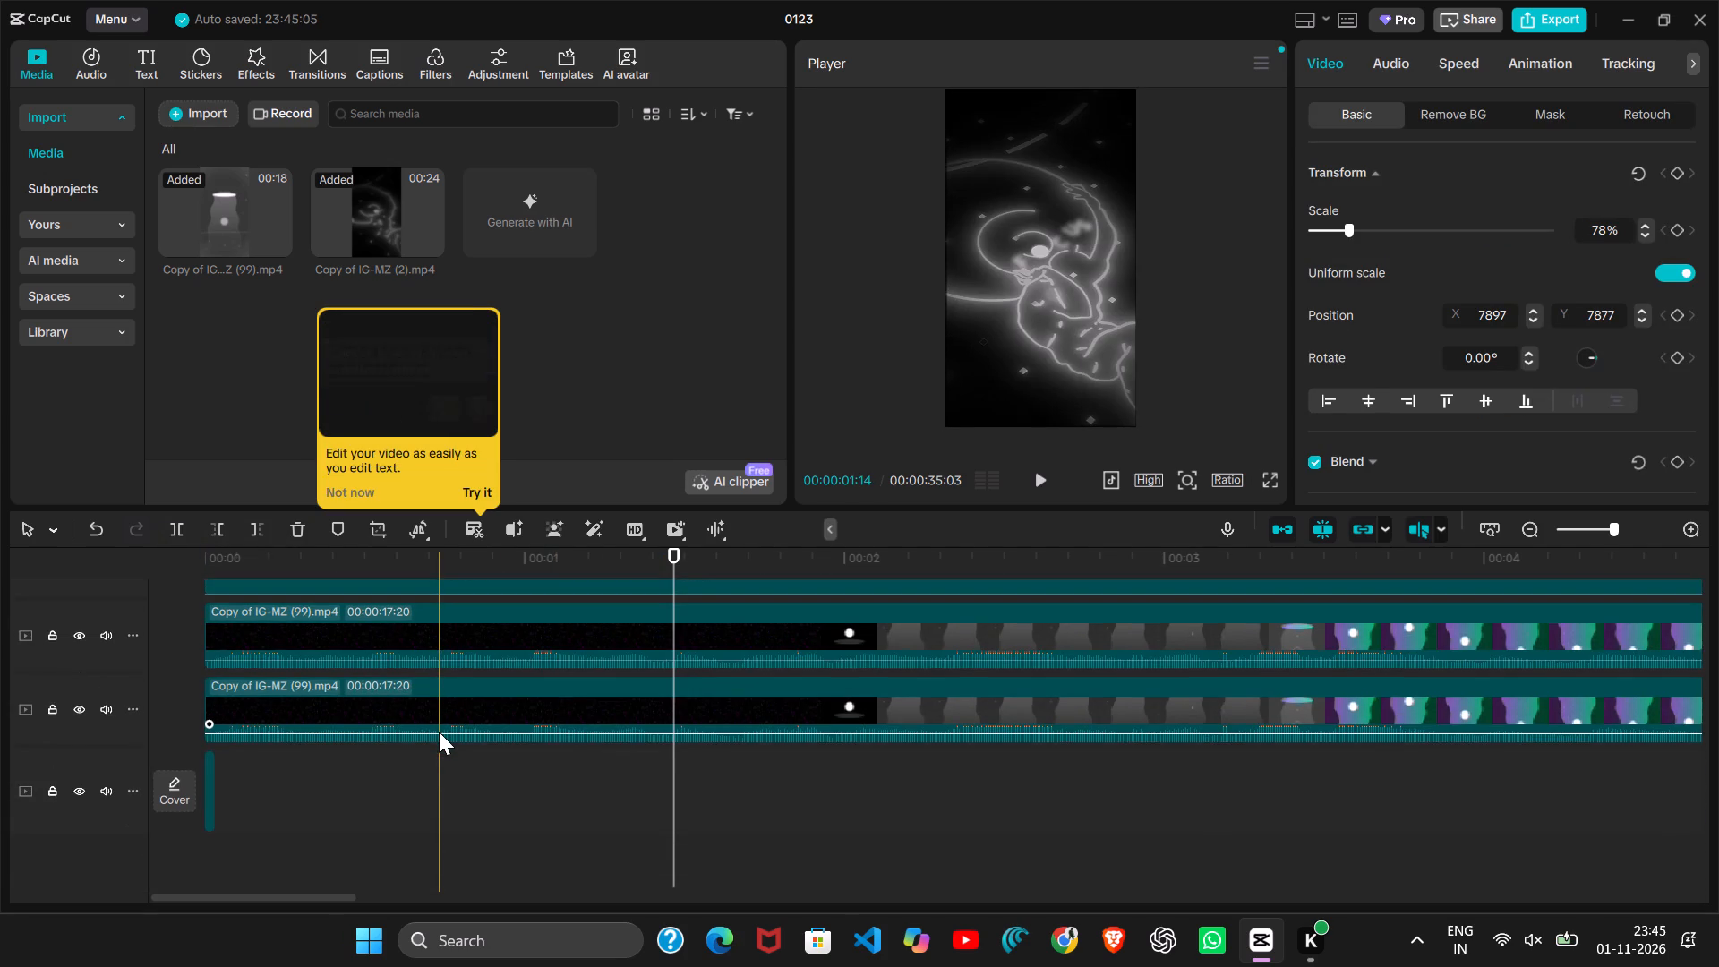
scroll(439, 732, up, 7)
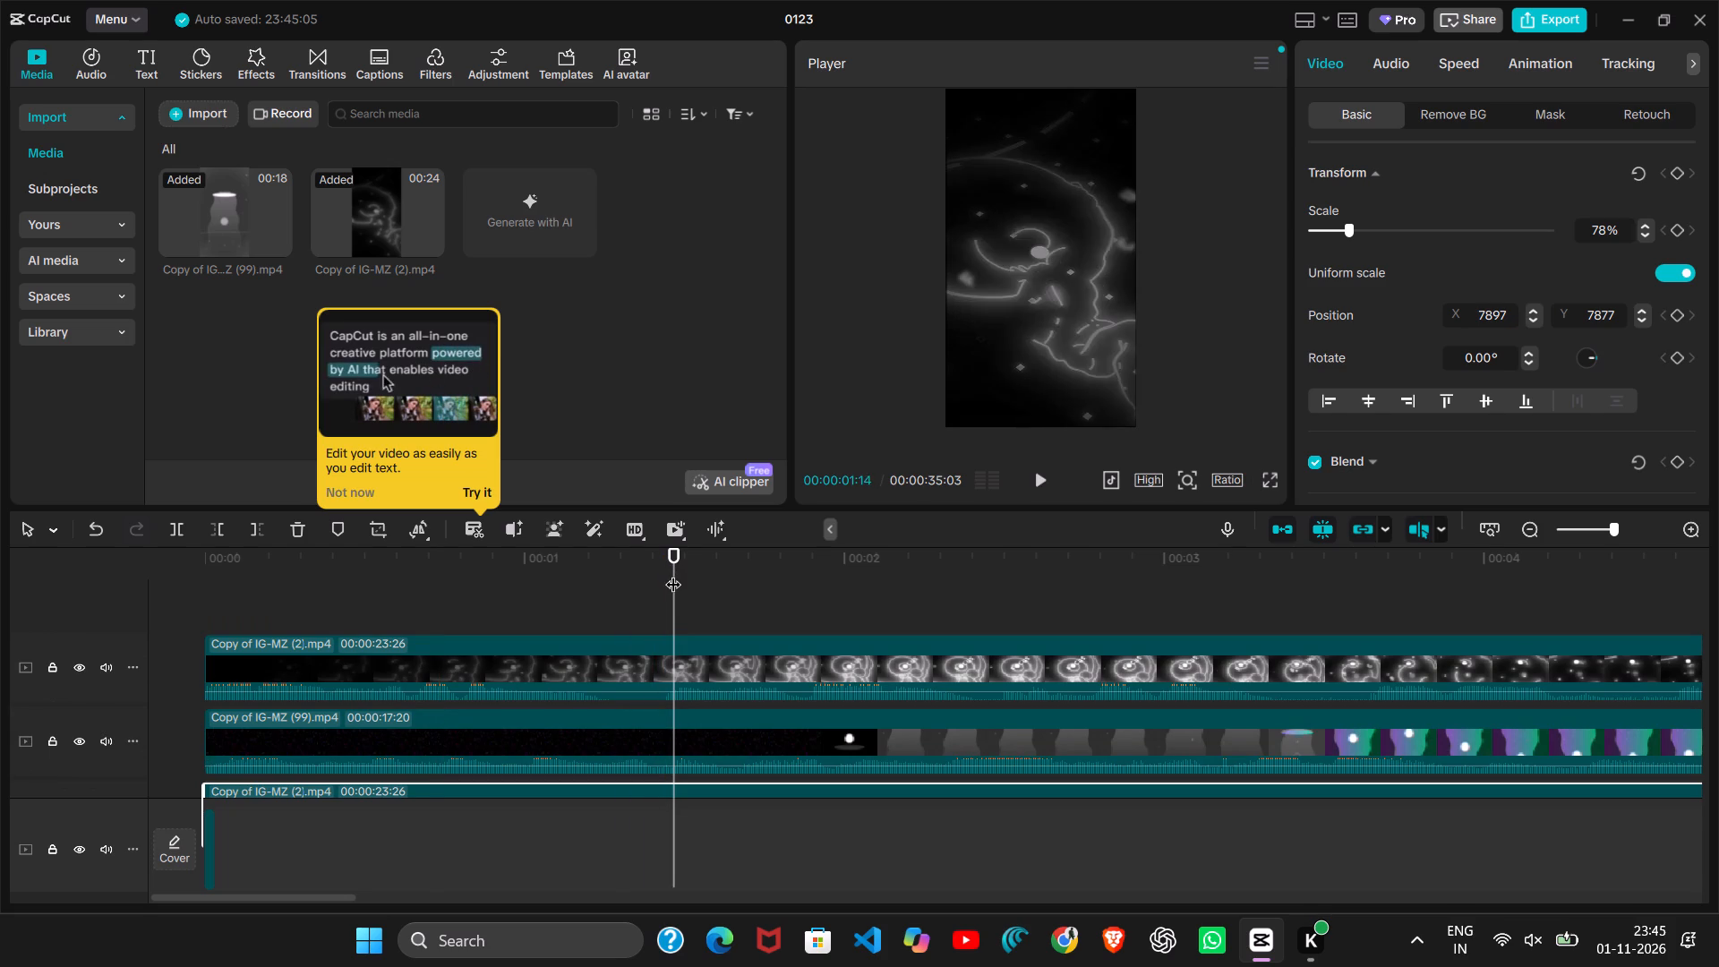
Play the layered edit from 0 seconds, examine the preview, and pause at about 11.5 seconds.
drag(673, 573, 128, 611)
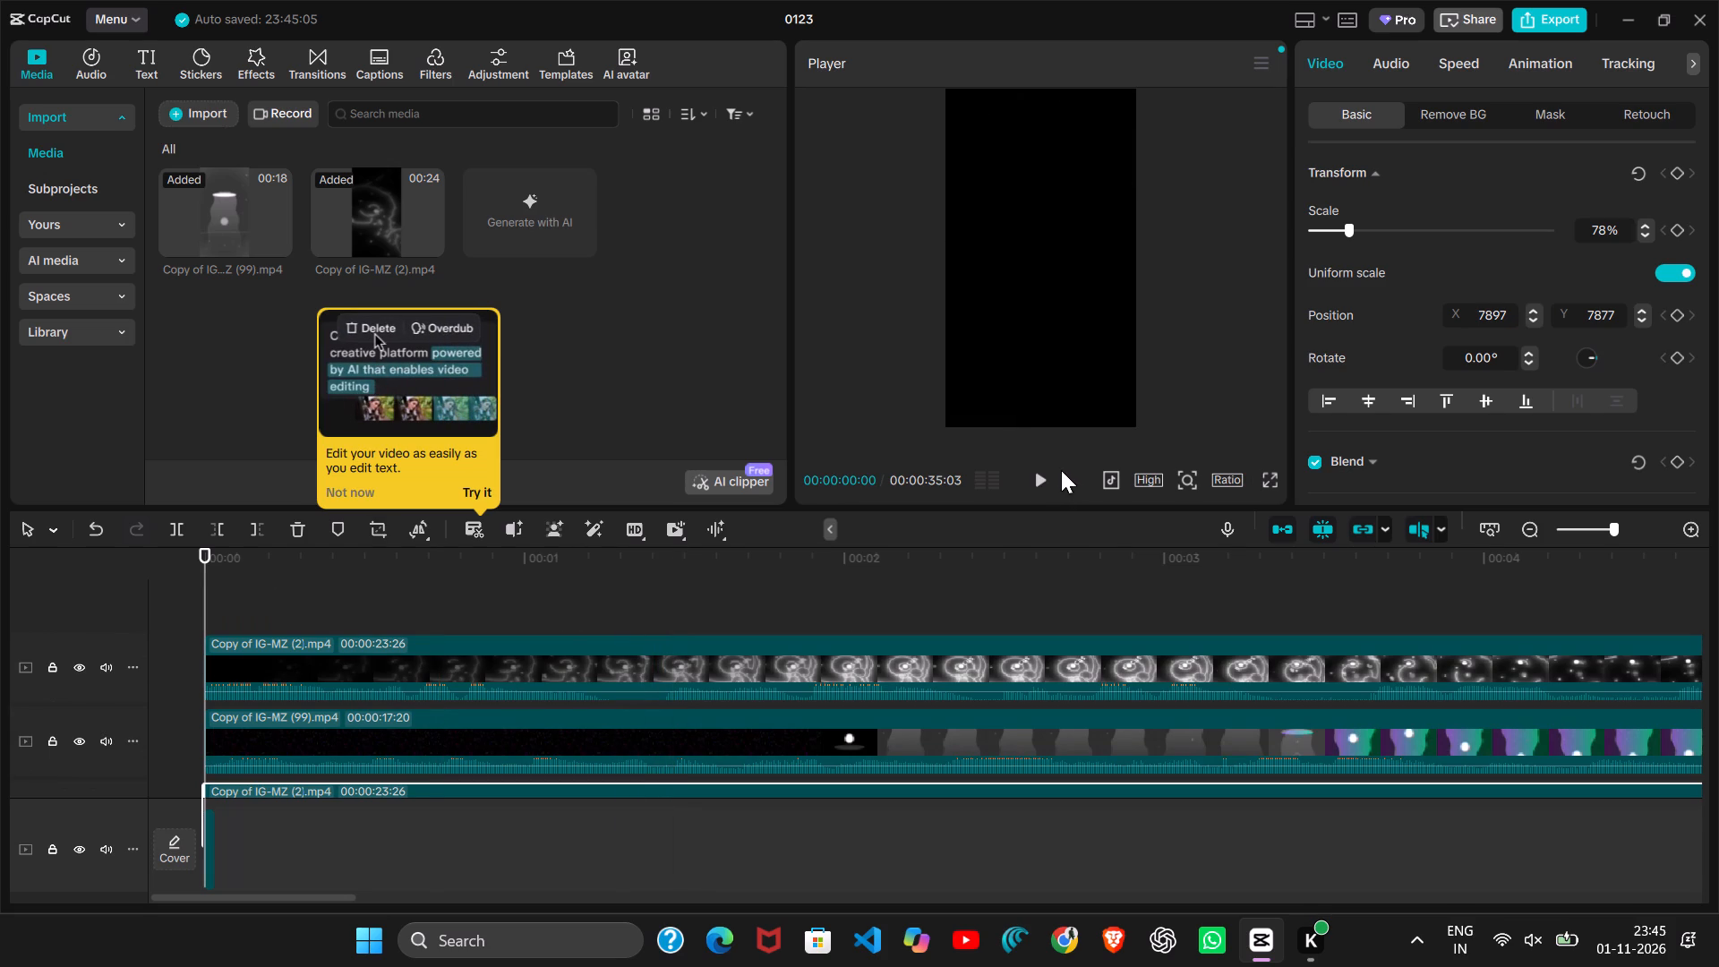
click(1045, 477)
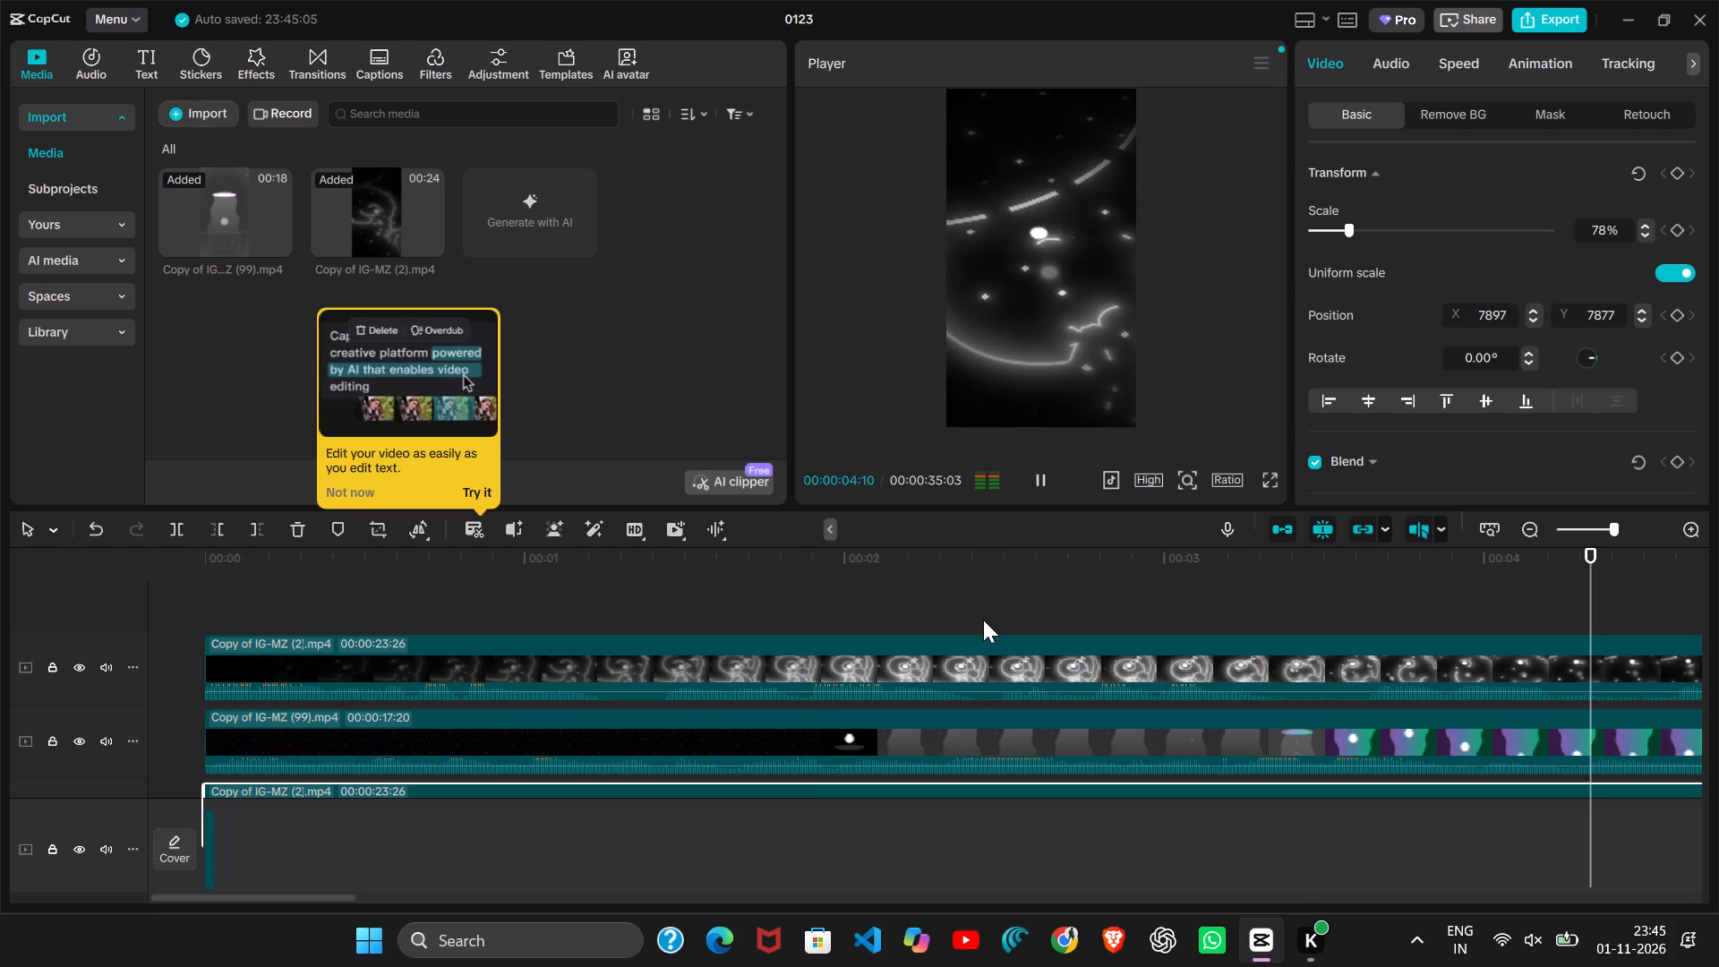
scroll(1145, 606, left, 3)
scroll(983, 620, left, 2)
scroll(983, 620, right, 11)
click(1039, 476)
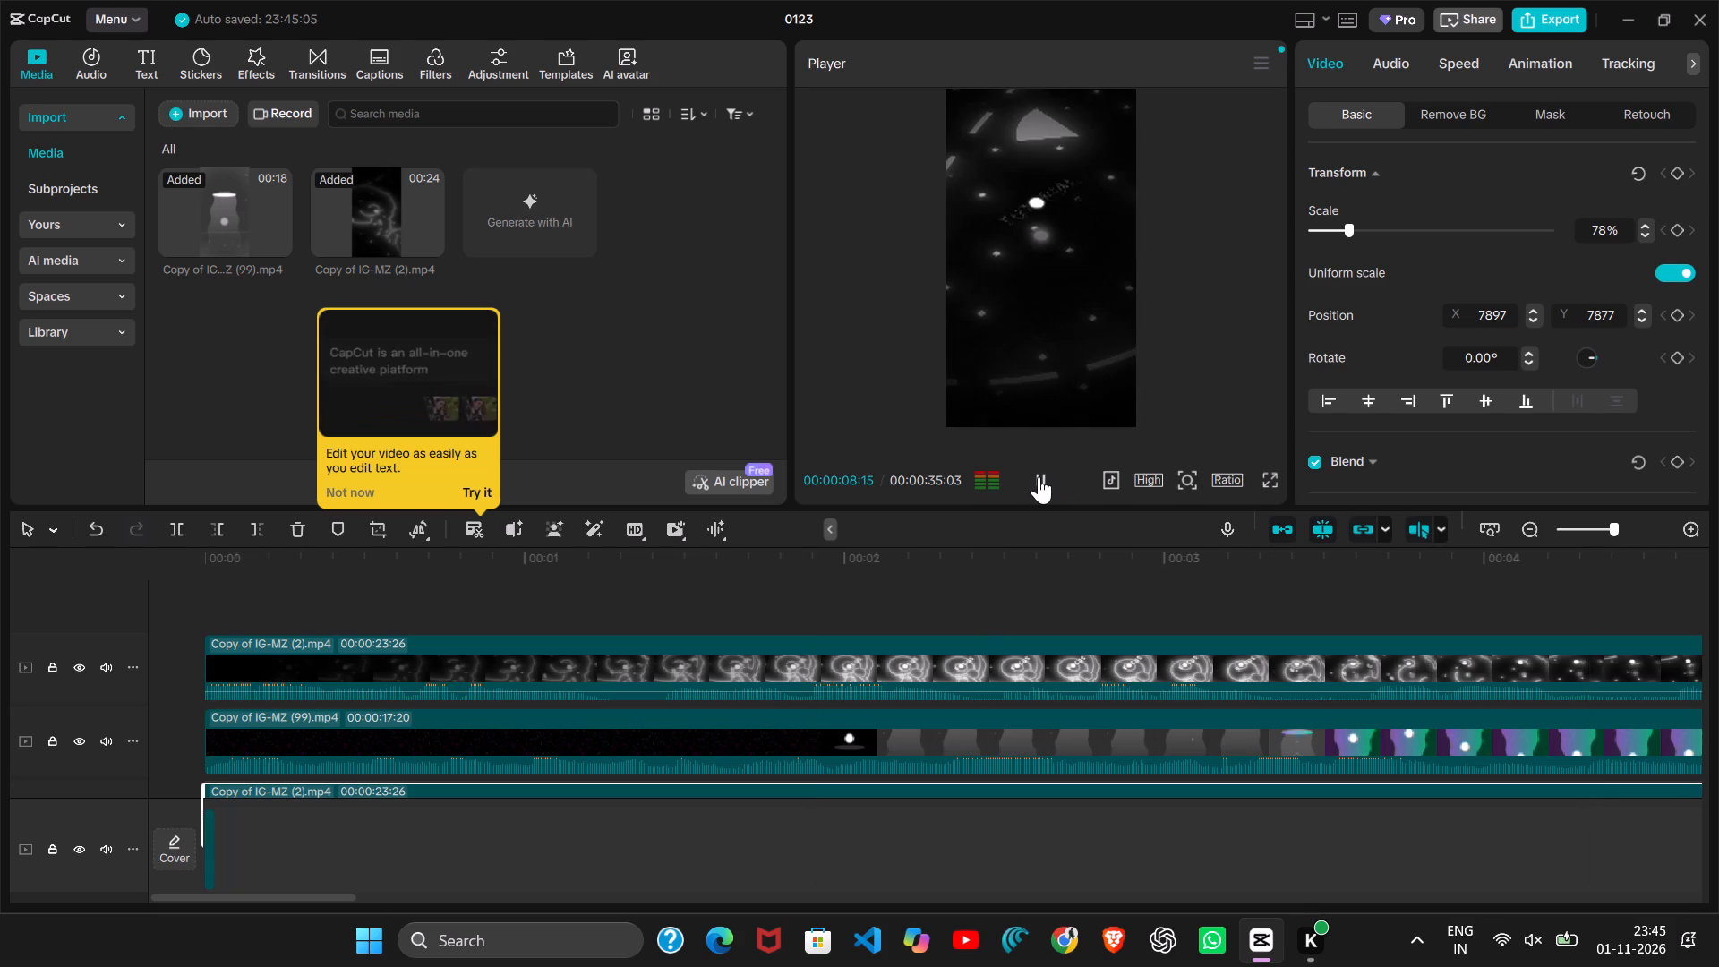
click(1039, 476)
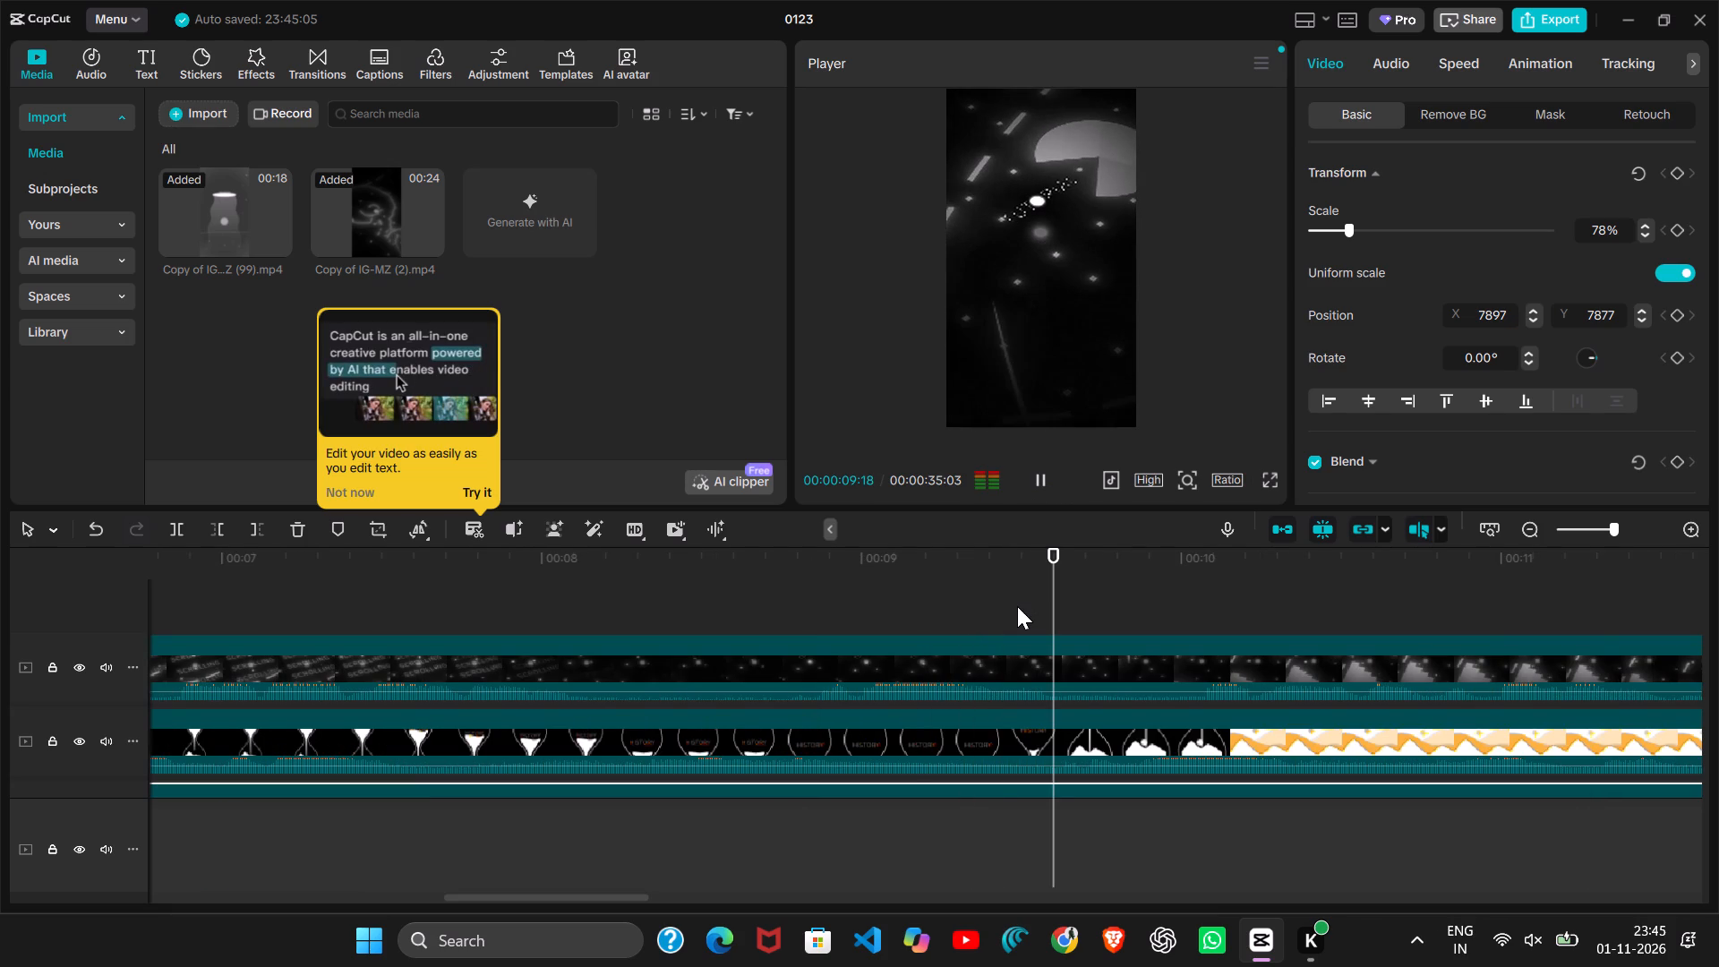
click(1050, 496)
click(1045, 480)
scroll(859, 576, right, 6)
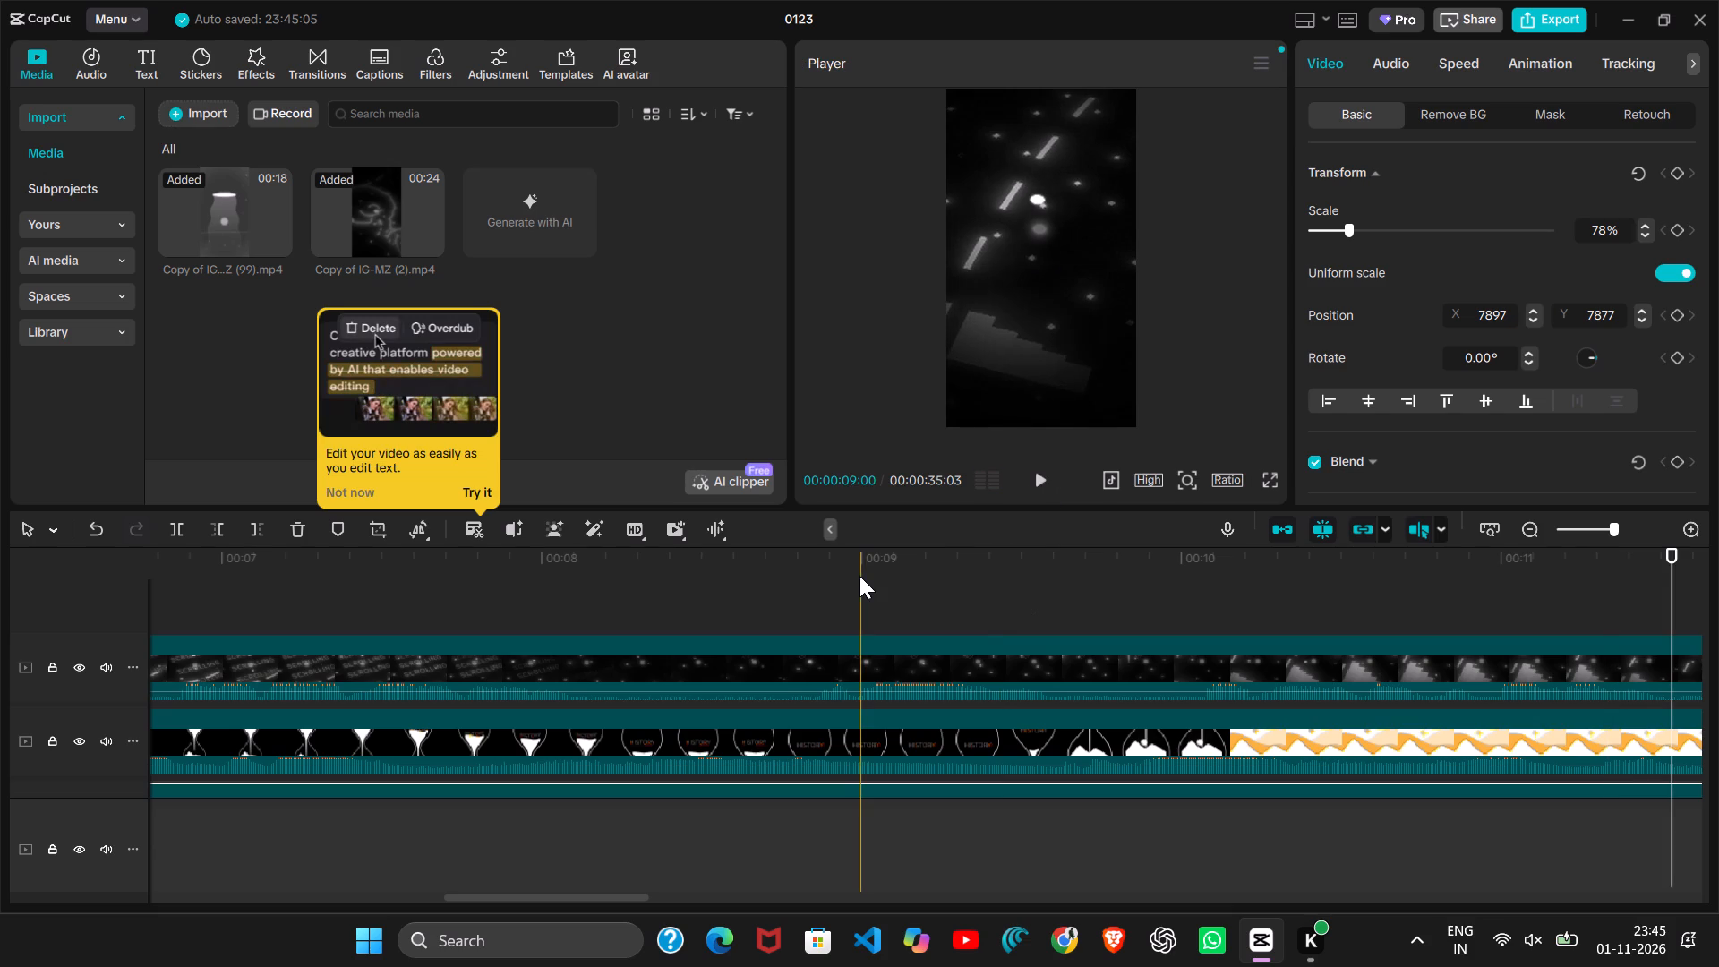
Replay the layered edit from 0 seconds, examine the preview and upper clips, and pause at about 21 seconds.
click(242, 554)
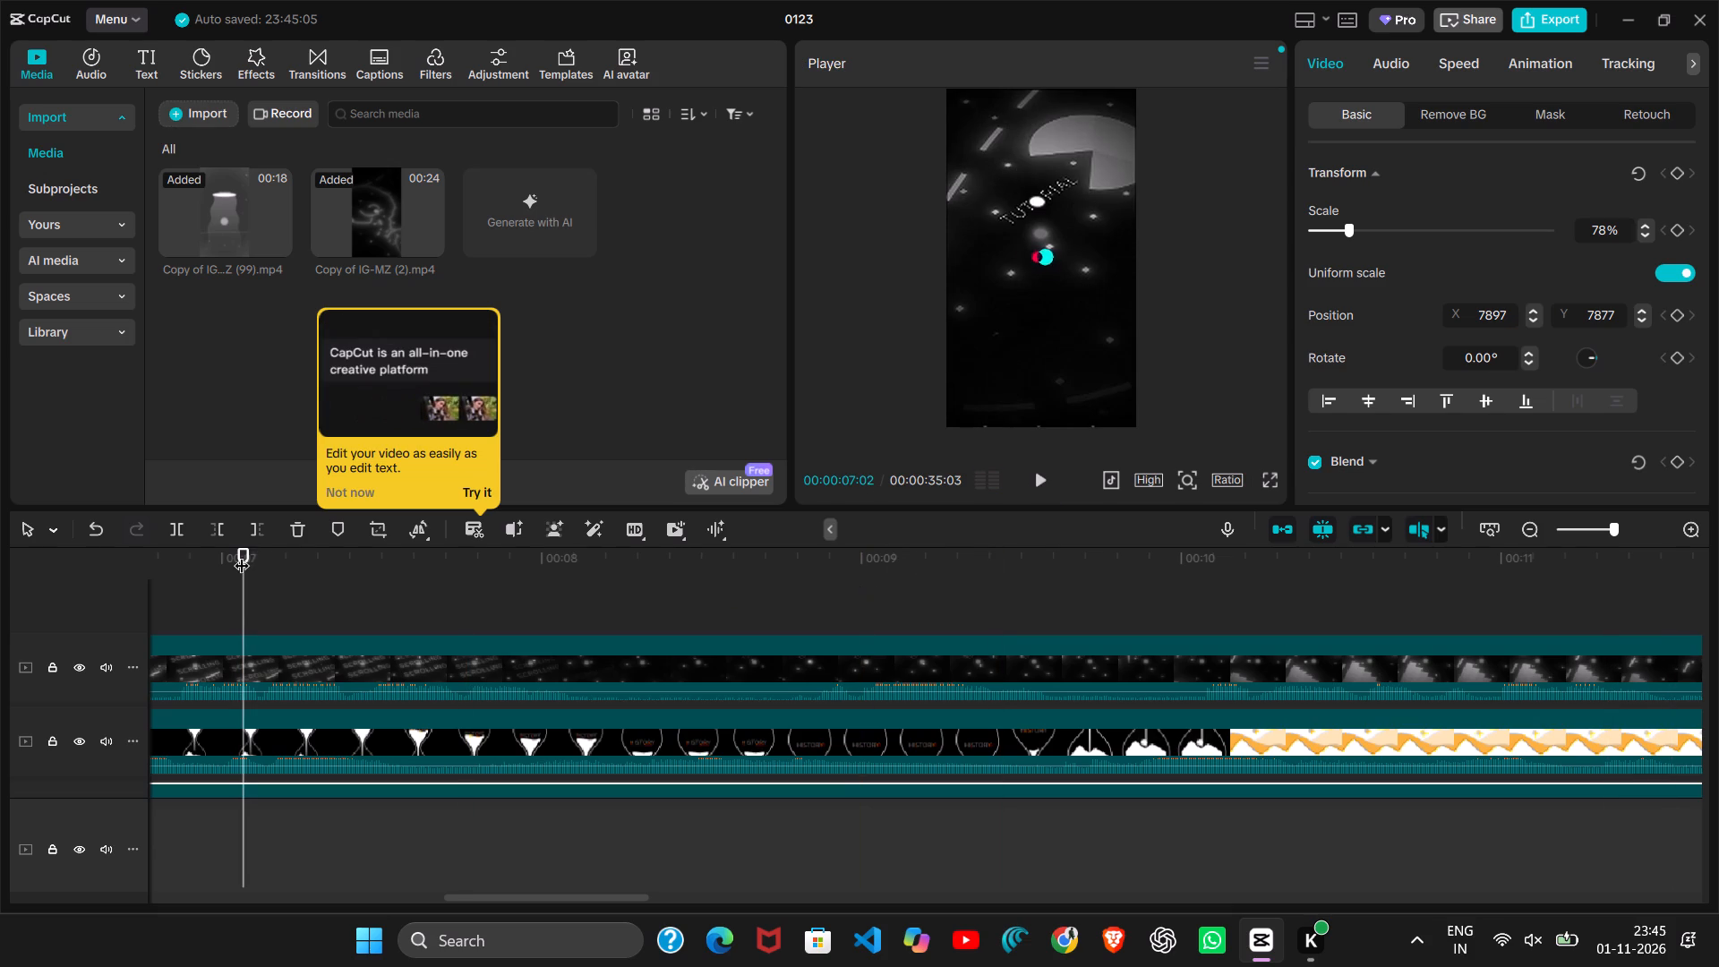
drag(241, 554, 137, 595)
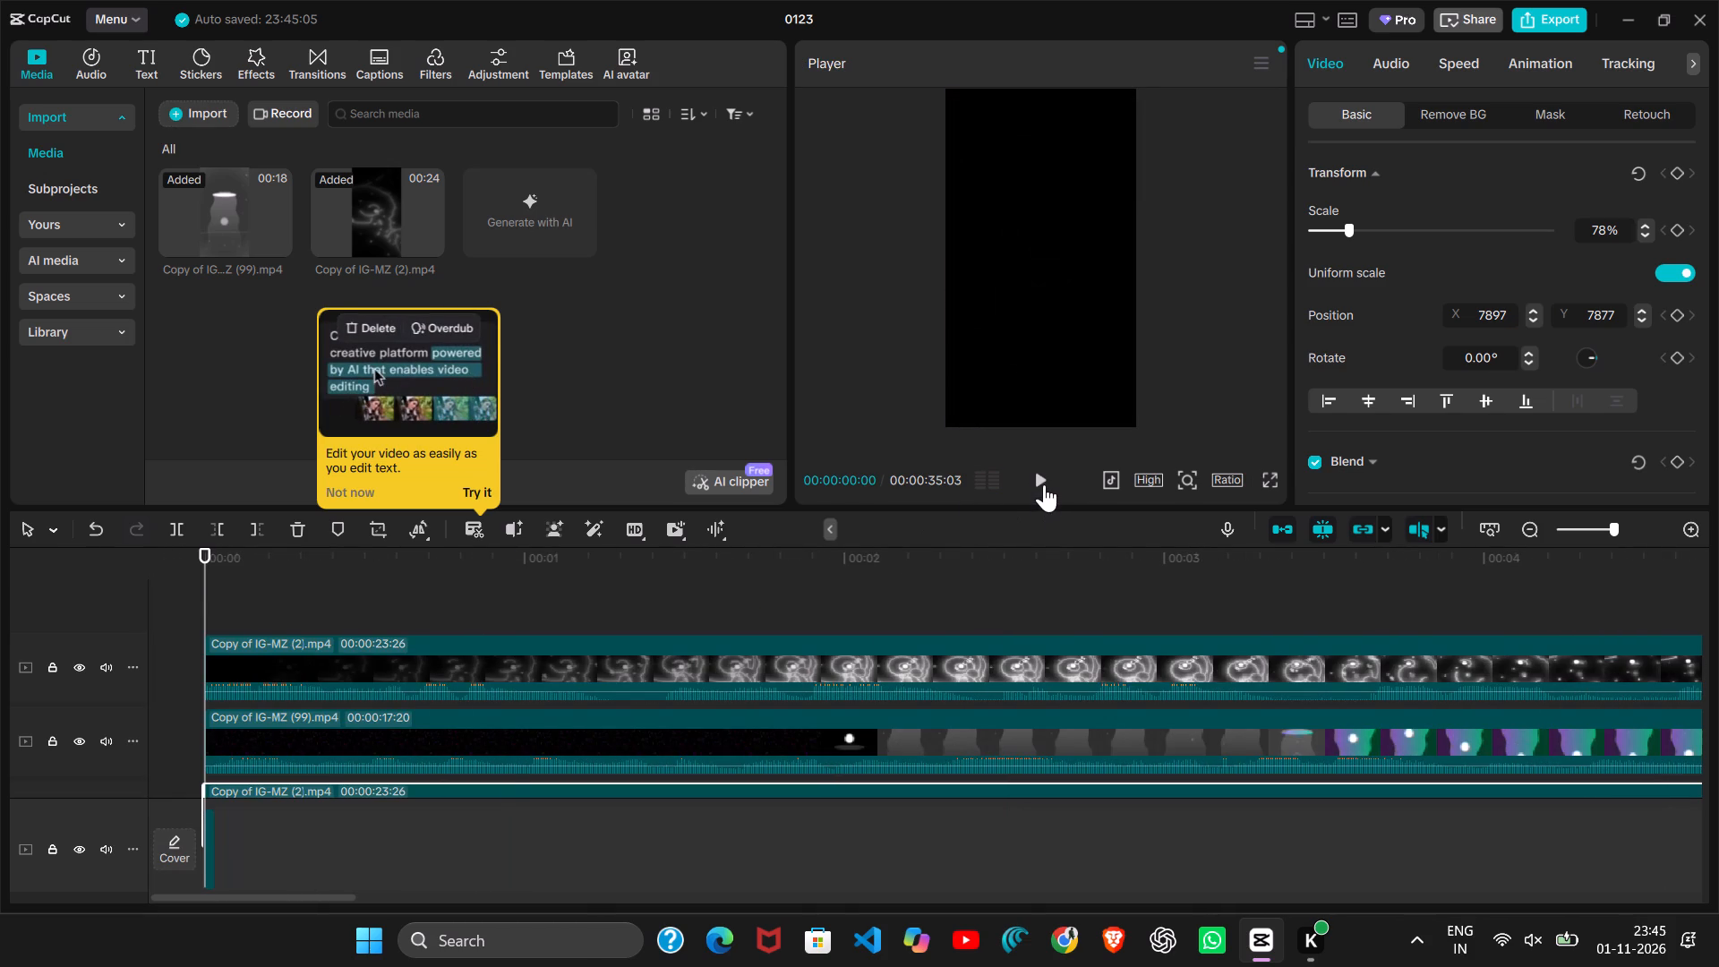
click(1044, 484)
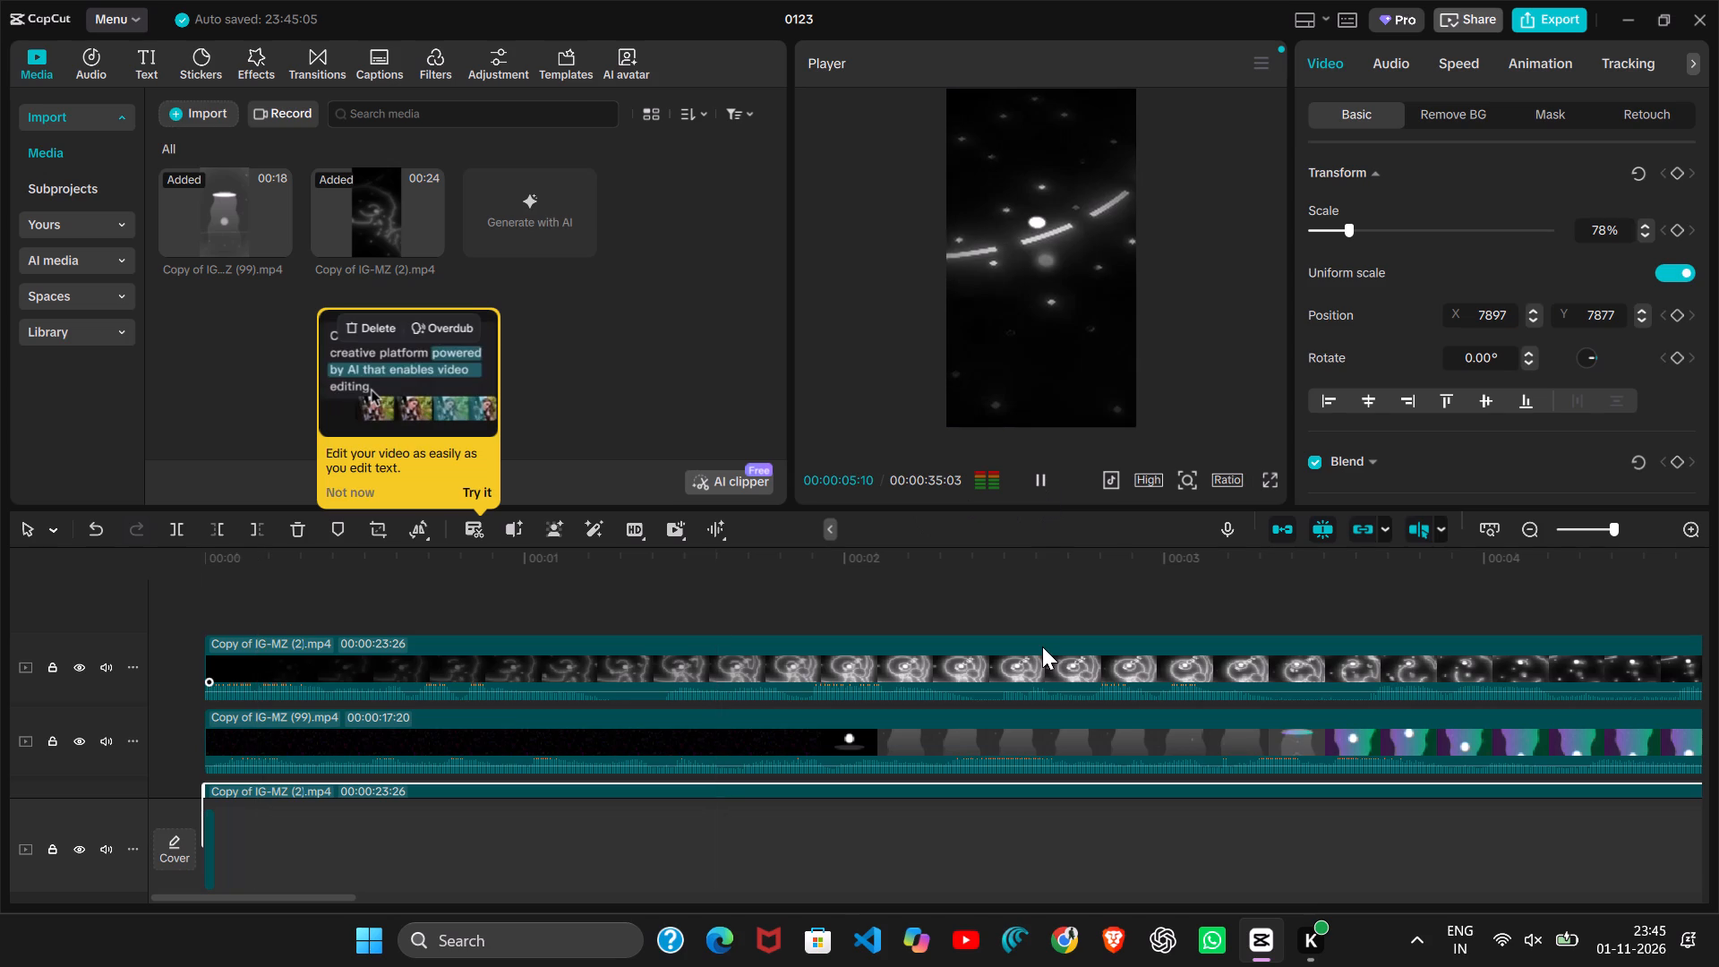
scroll(1042, 646, left, 5)
scroll(833, 616, right, 11)
click(398, 655)
scroll(972, 654, left, 8)
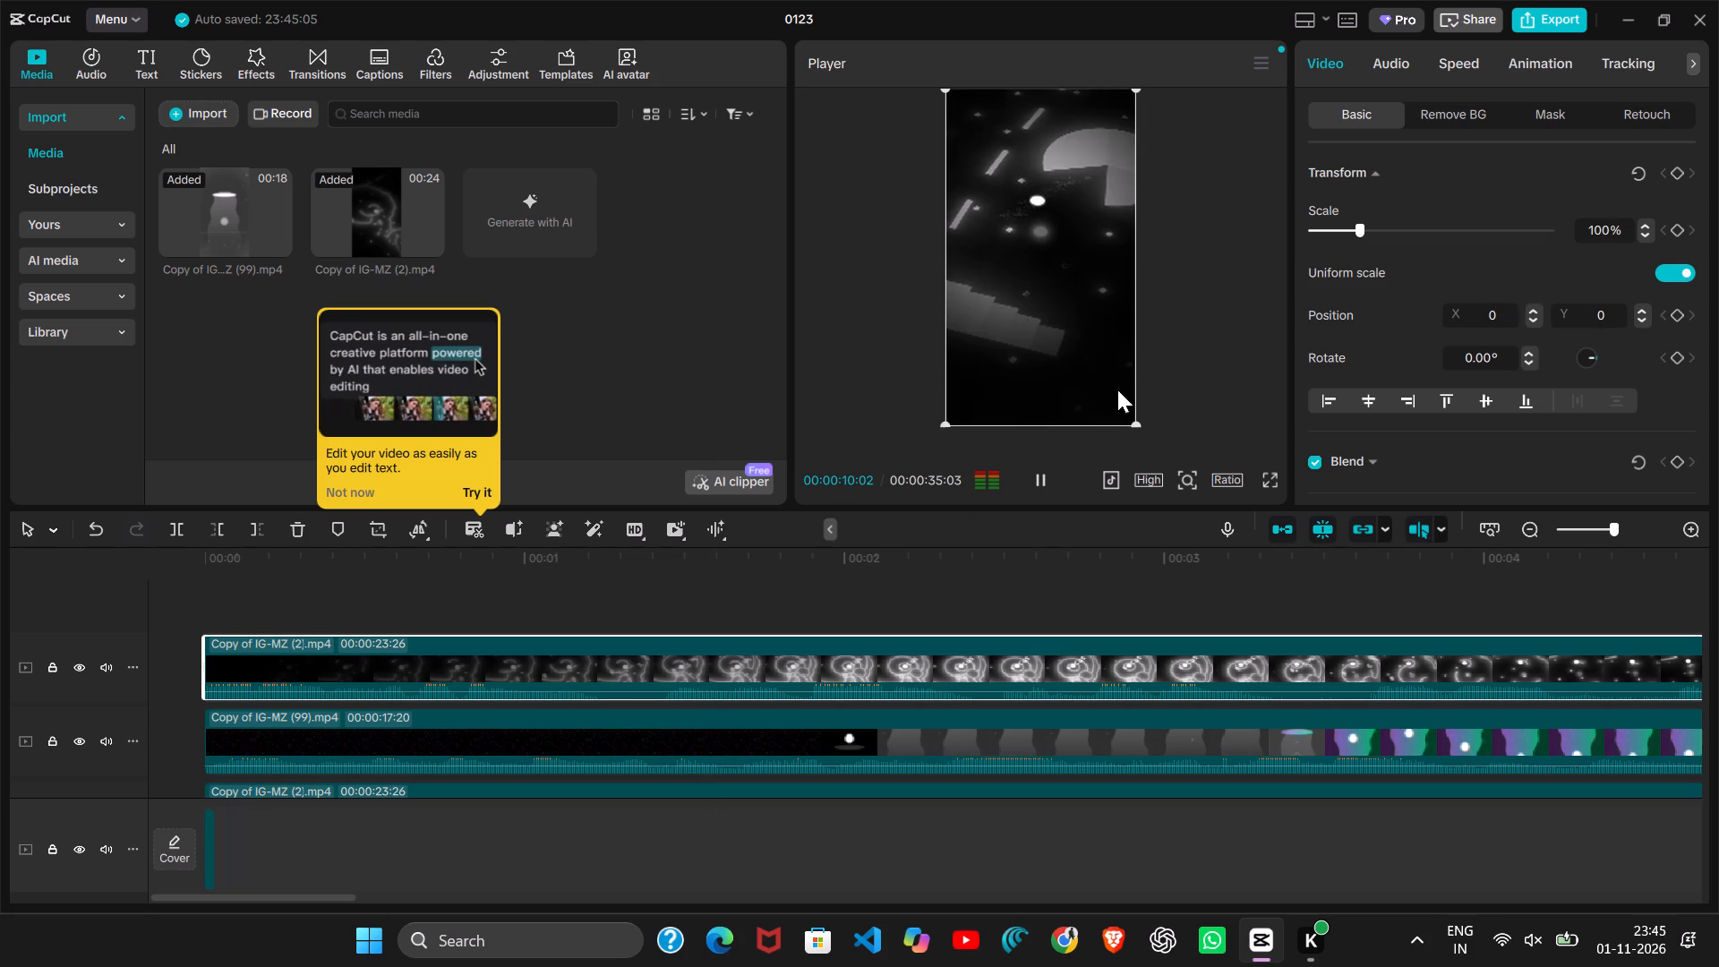
scroll(972, 654, left, 3)
click(984, 654)
scroll(498, 746, left, 2)
click(498, 746)
scroll(777, 755, right, 20)
scroll(777, 755, right, 20)
scroll(777, 755, right, 20)
click(218, 655)
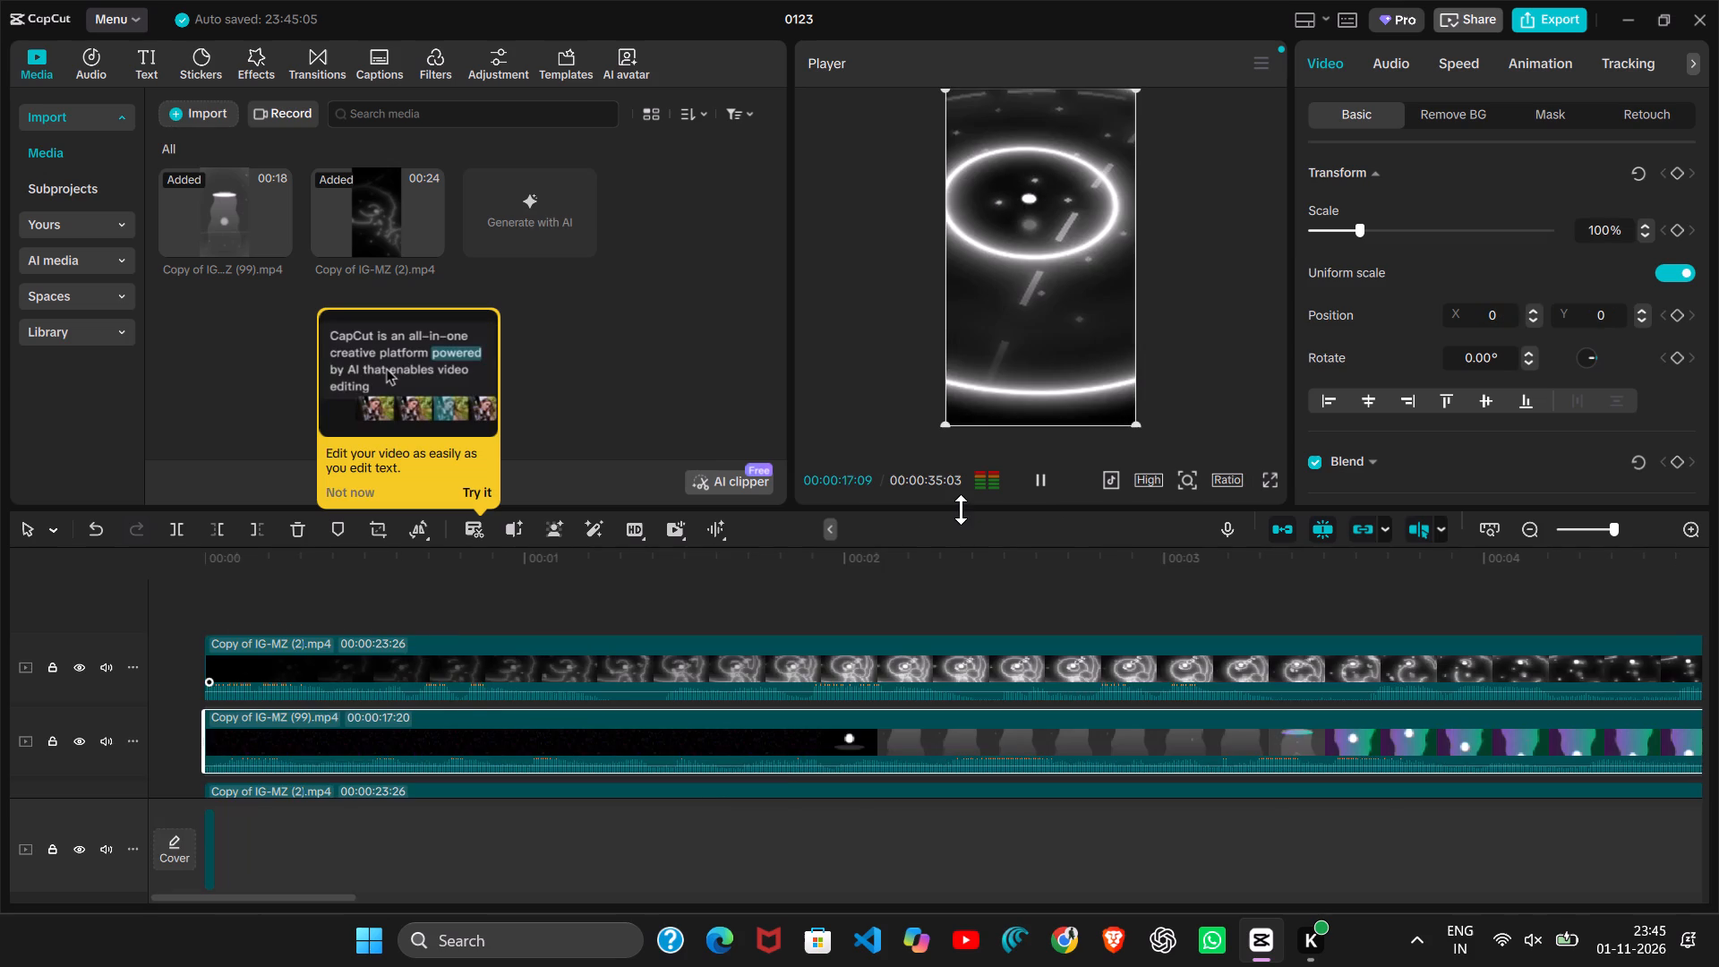
scroll(988, 493, right, 10)
click(1038, 471)
click(1038, 471)
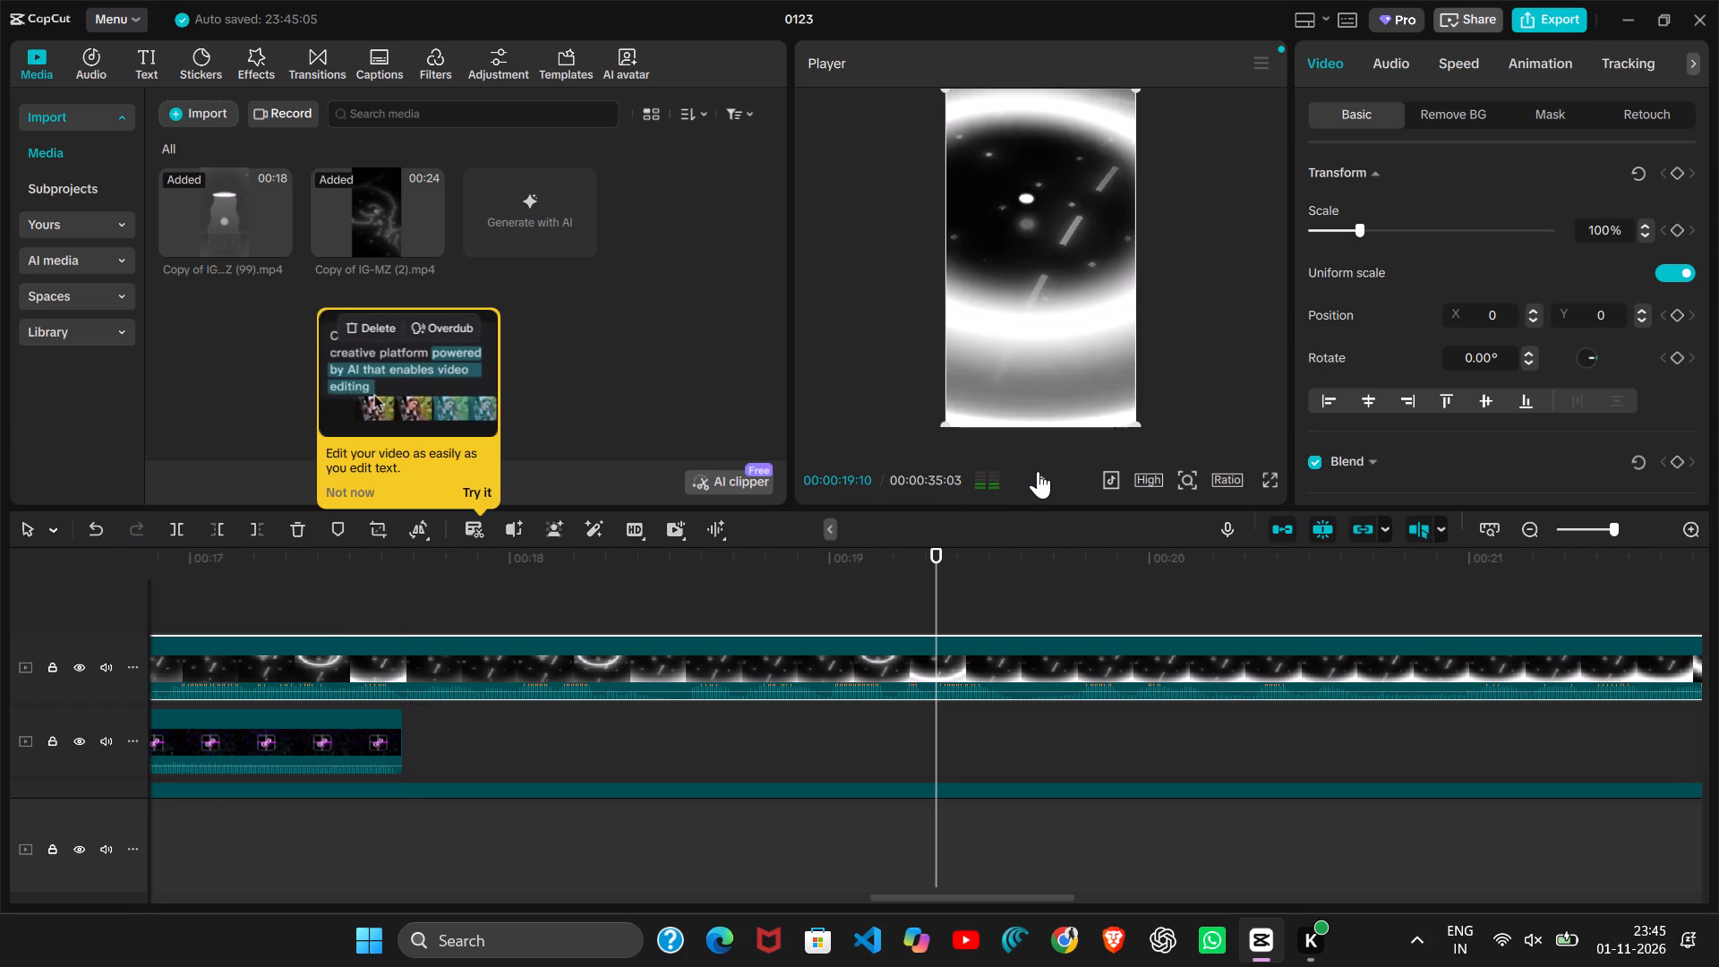
double_click(1038, 471)
click(1038, 471)
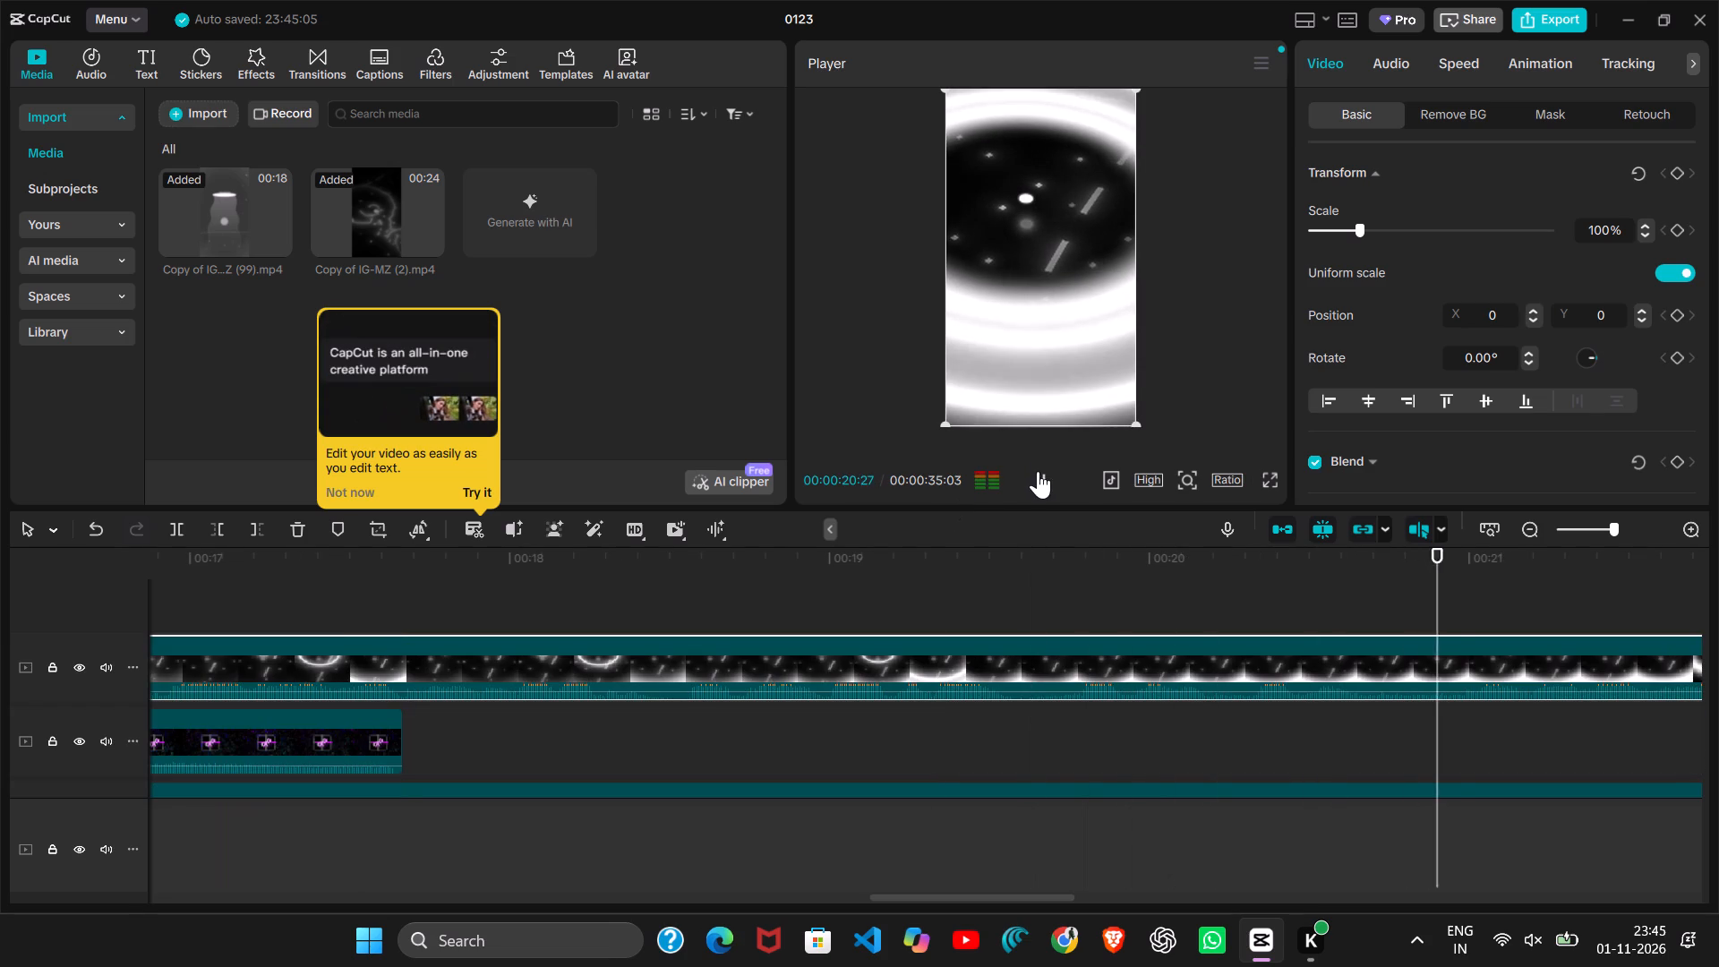
Continue playback from 00:00:20:29 toward the end of the edit, examining the preview and the top Copy of IG-MZ (2) layer.
click(500, 676)
scroll(500, 676, right, 11)
click(372, 661)
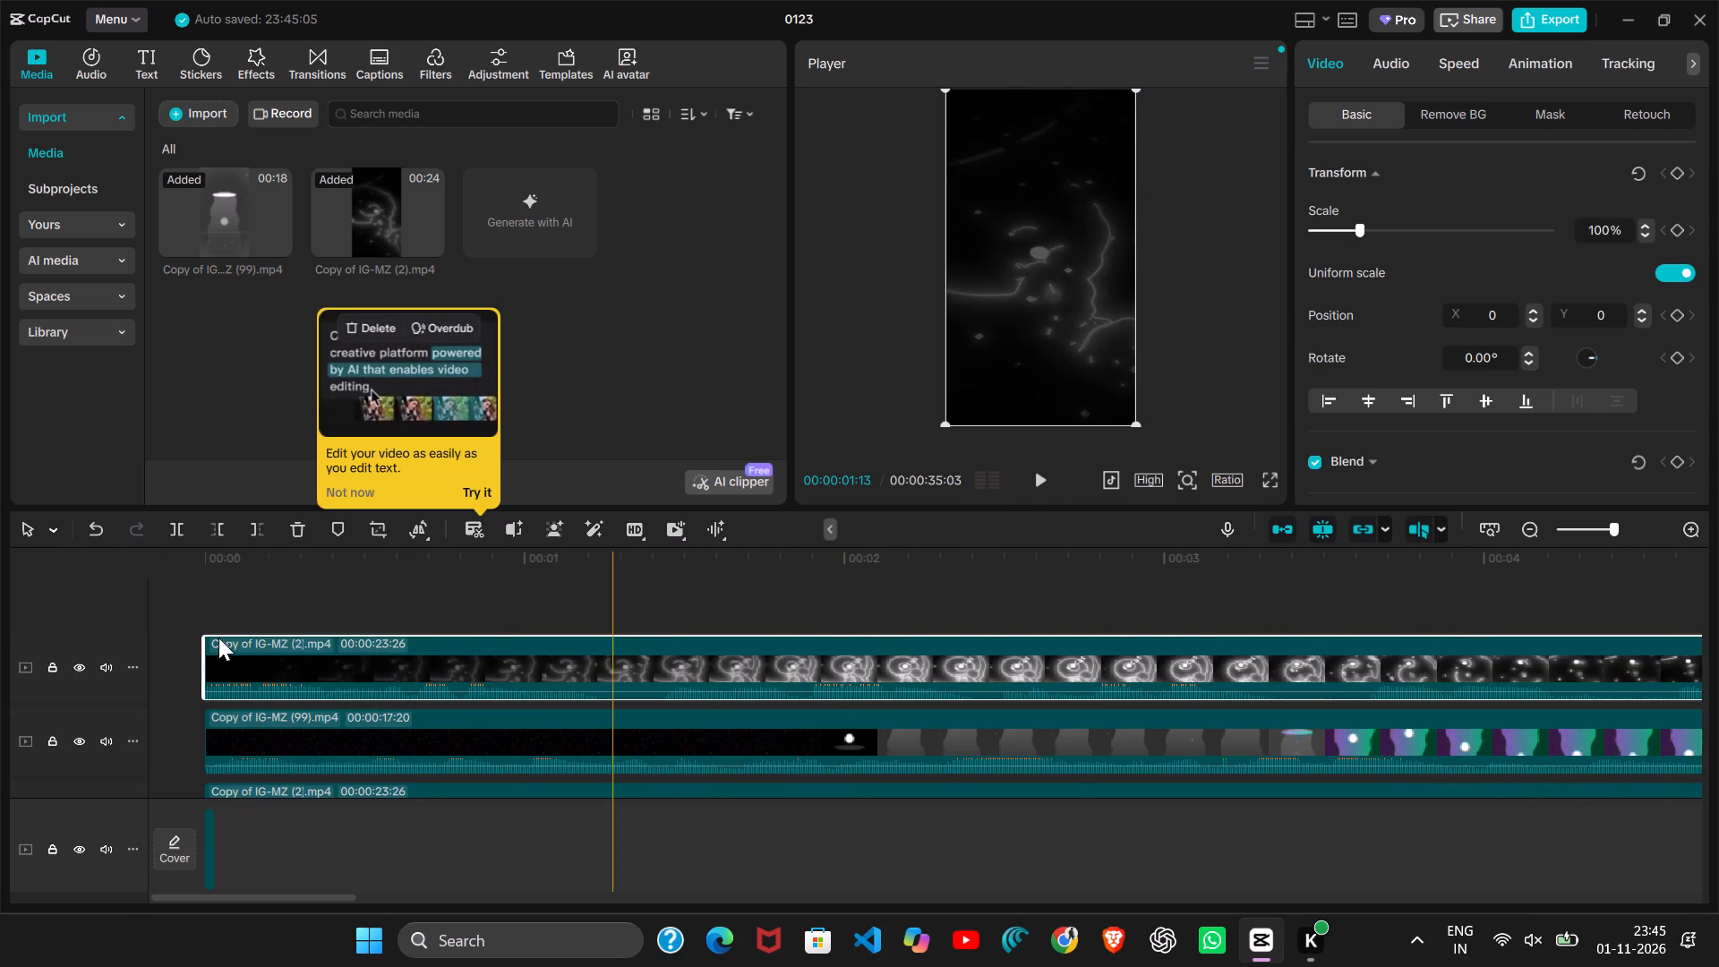
click(218, 638)
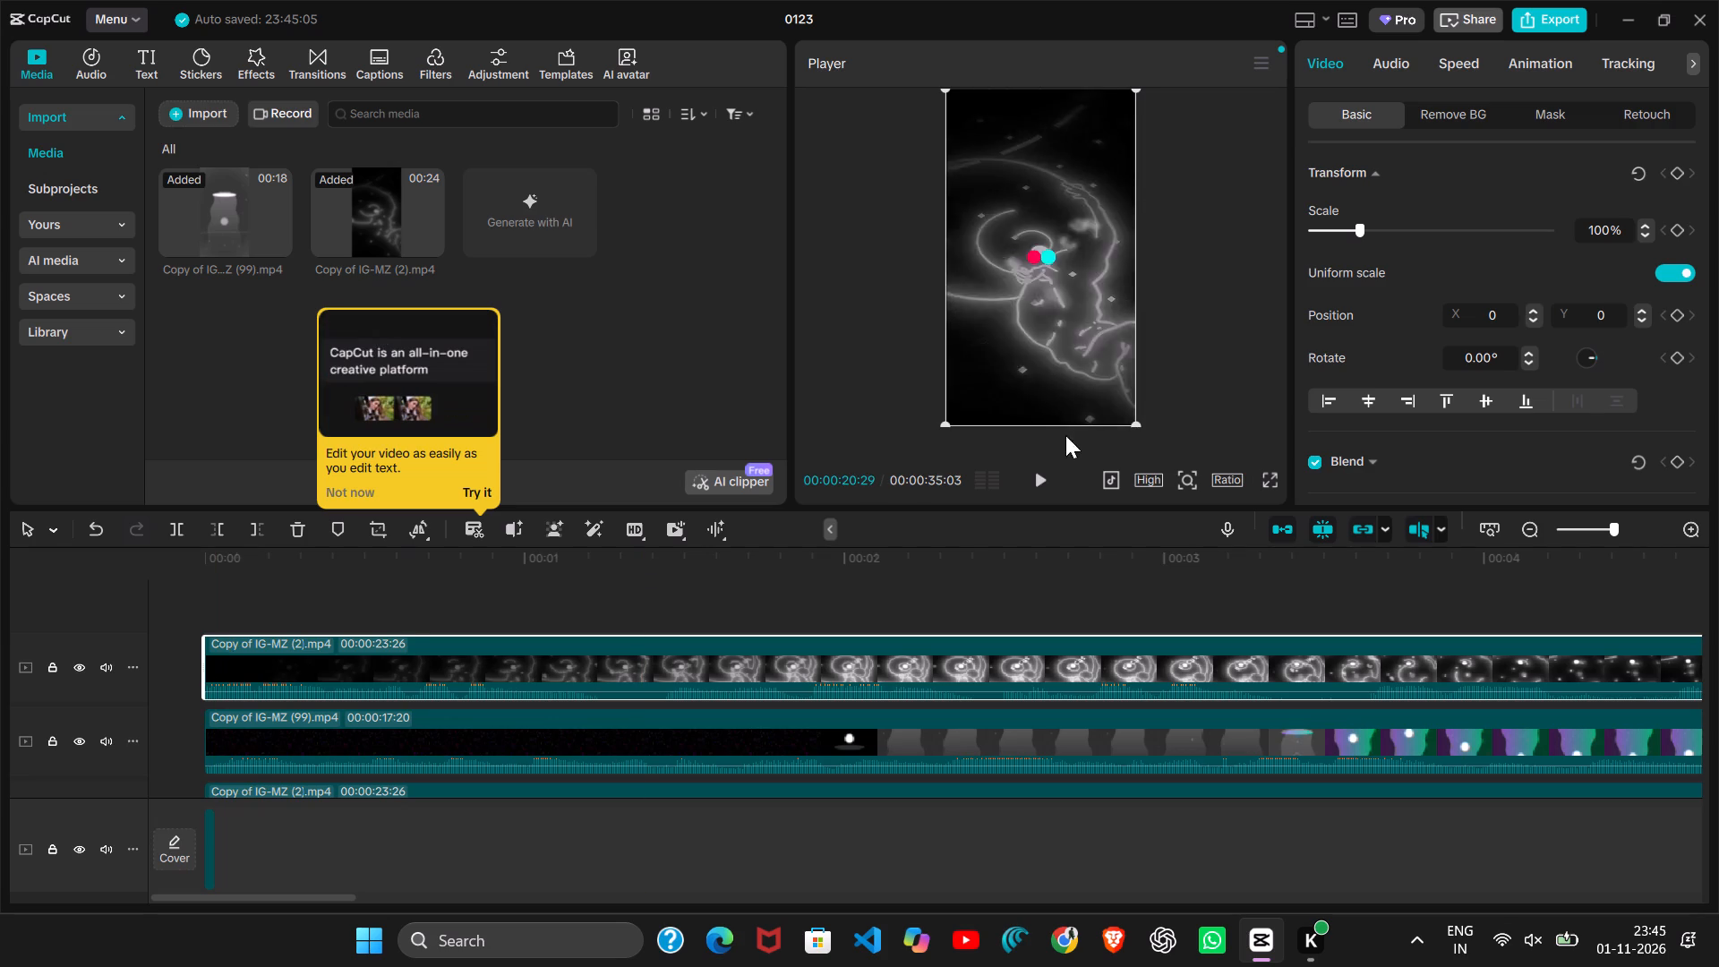
click(1041, 480)
click(446, 653)
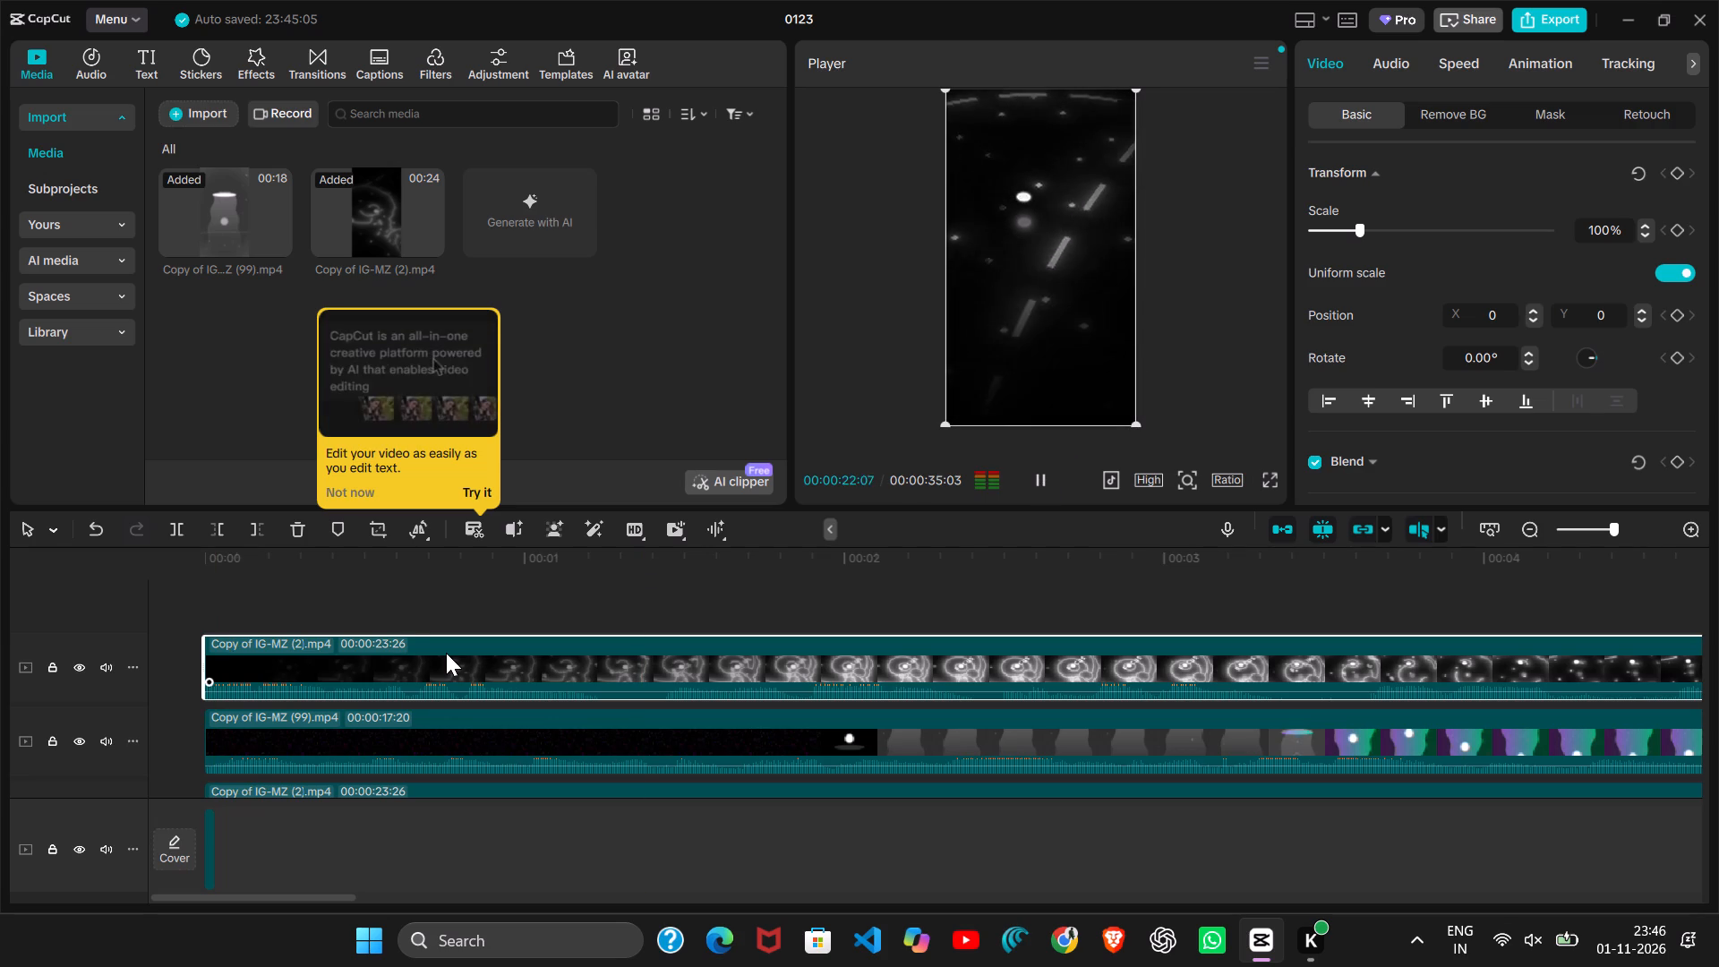
double_click(292, 660)
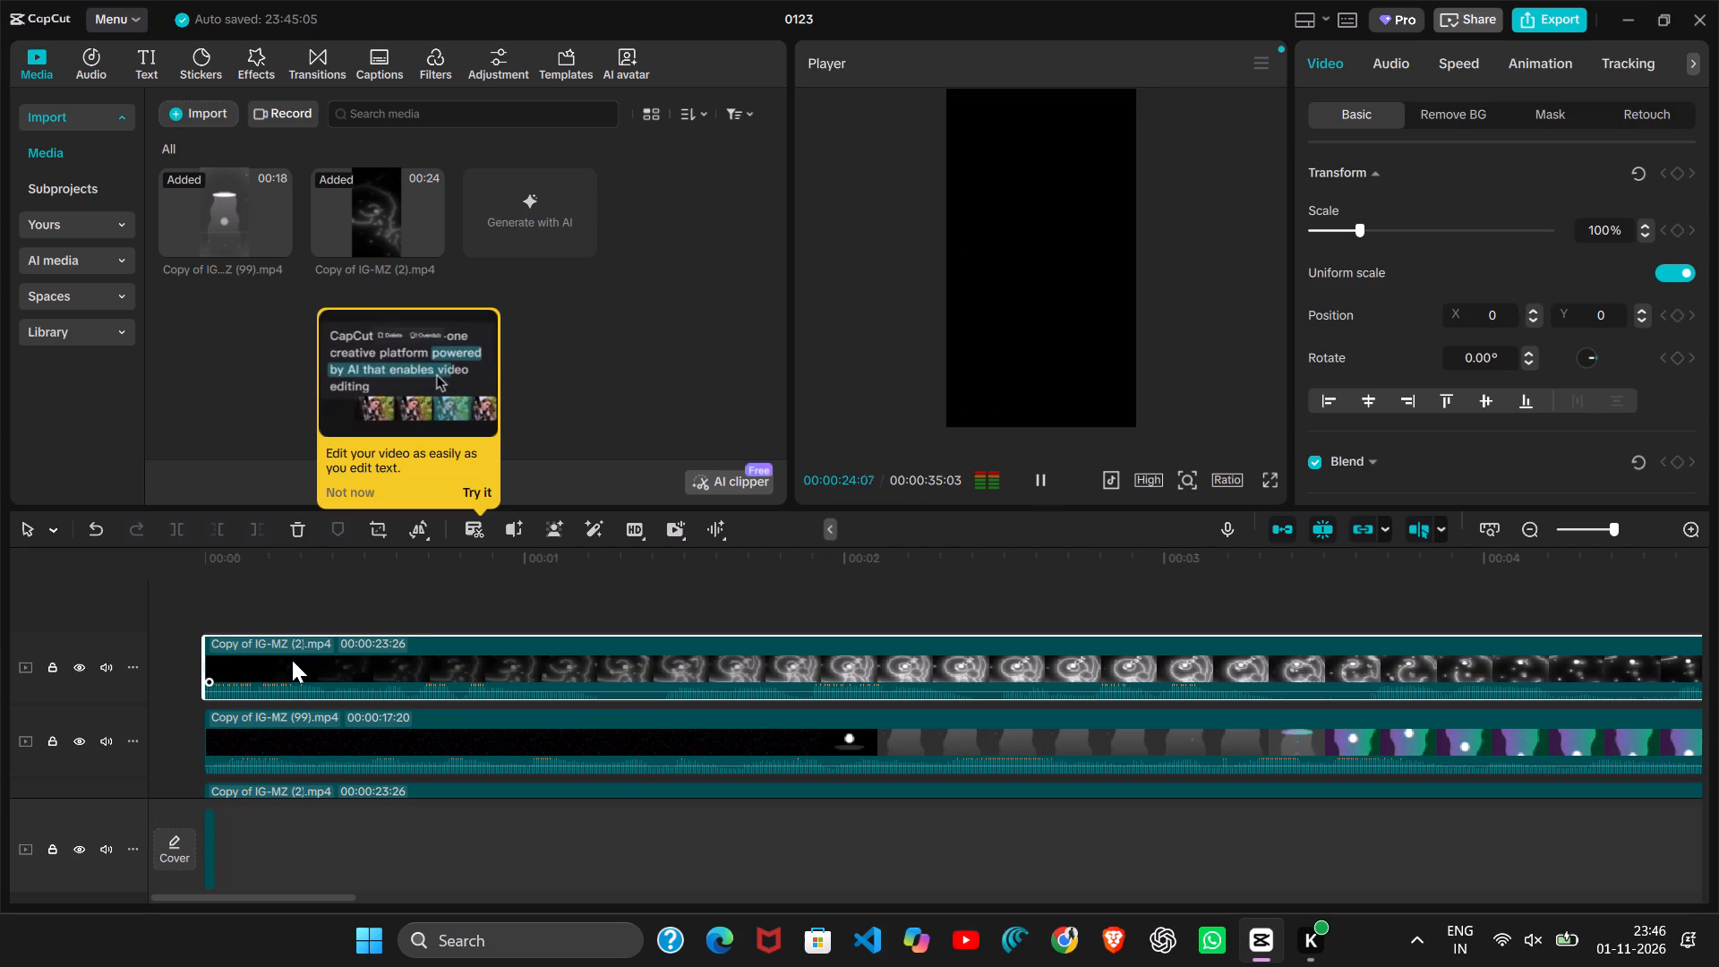
click(1056, 478)
click(1056, 478)
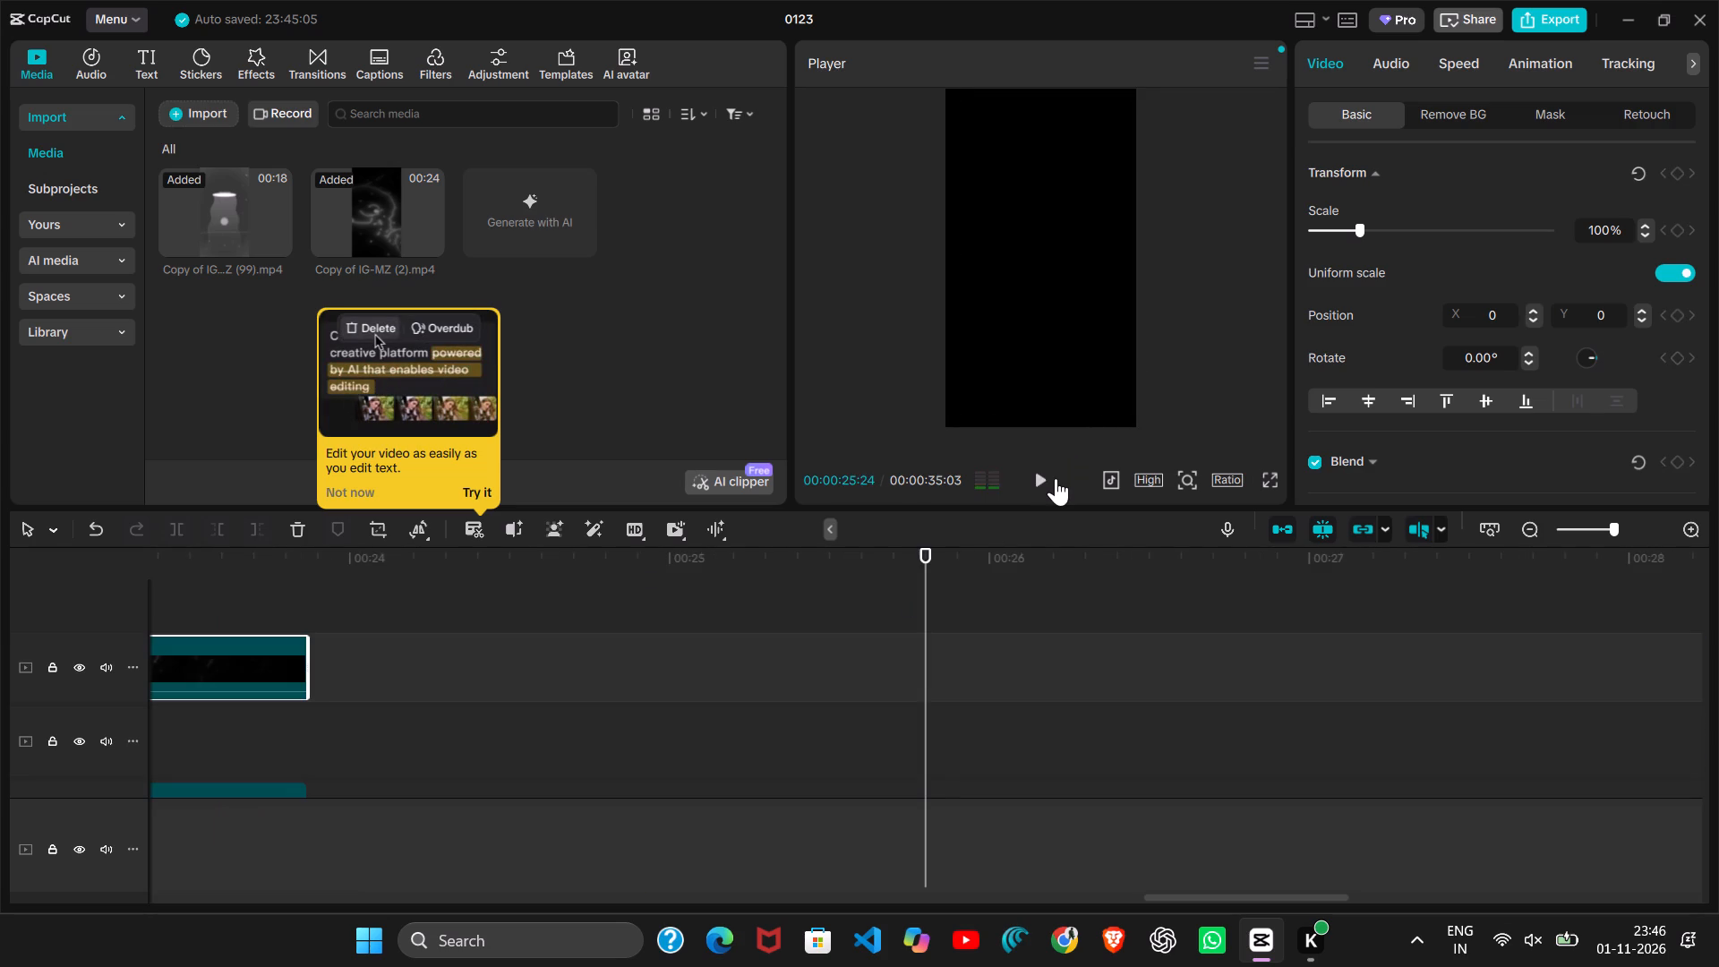
scroll(574, 565, right, 7)
scroll(825, 633, right, 12)
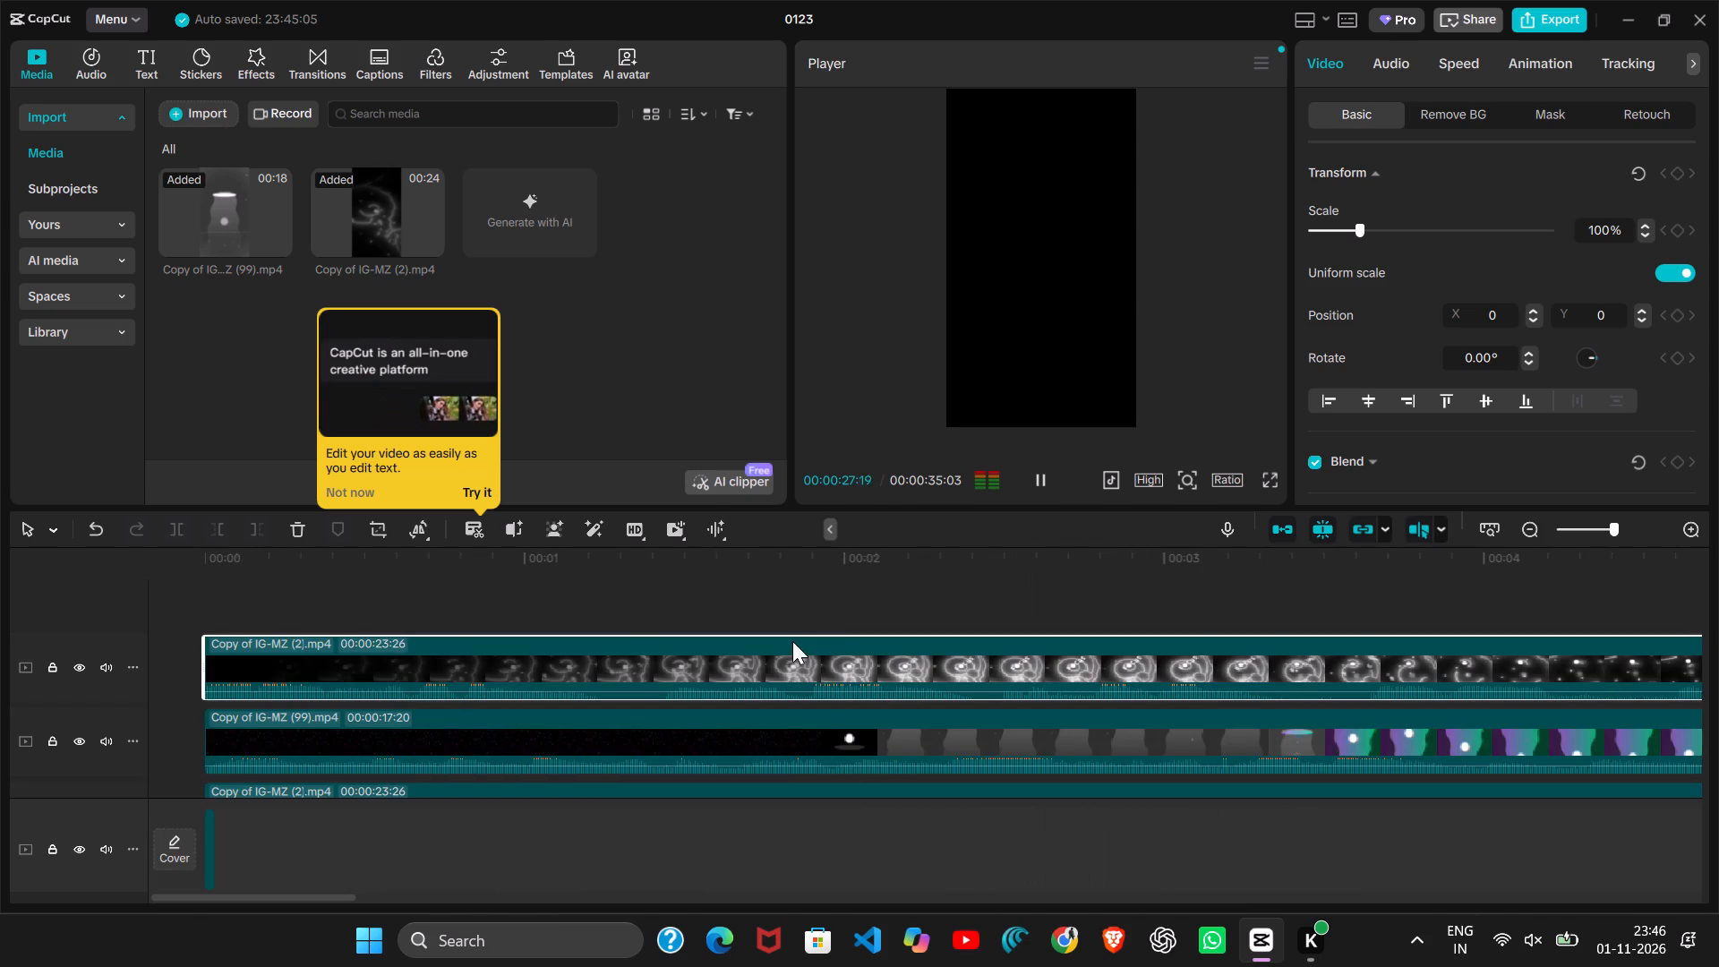
click(704, 645)
drag(1018, 481, 1030, 483)
click(1030, 483)
click(1030, 483)
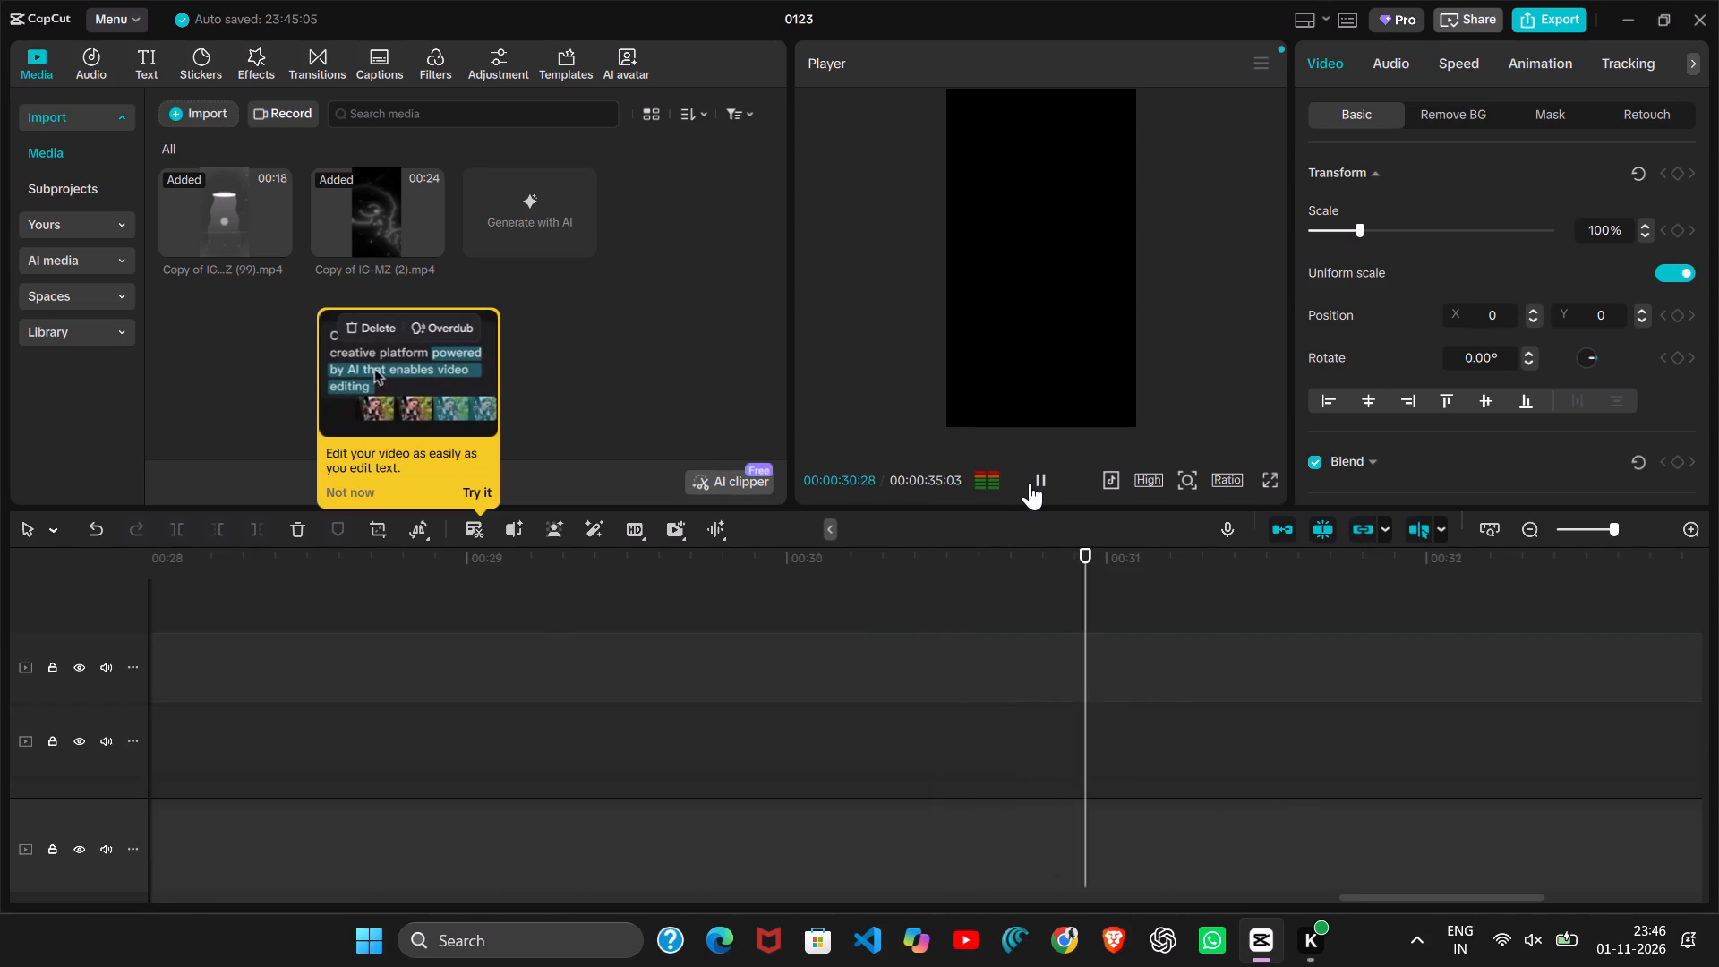
scroll(548, 613, right, 9)
click(485, 688)
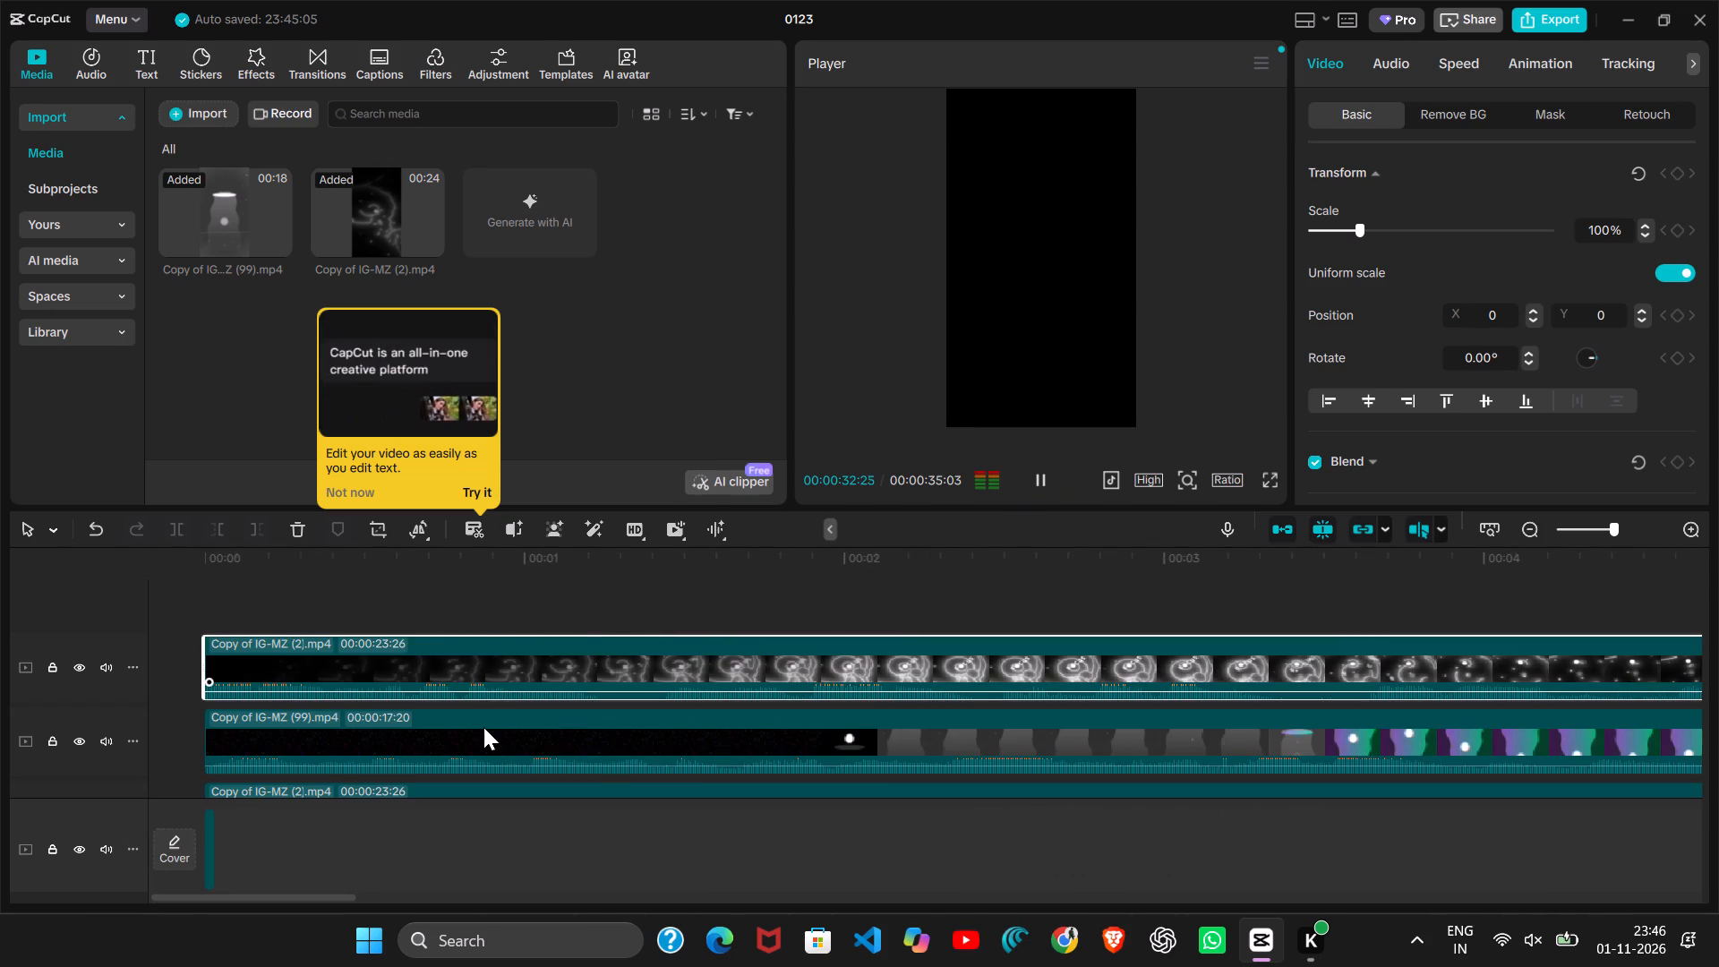
Examine the lower Copy of IG-MZ (2) and Copy of IG-MZ (99) layers and their scale, position and rotation settings.
click(483, 727)
scroll(483, 727, down, 1)
click(443, 734)
scroll(443, 734, down, 1)
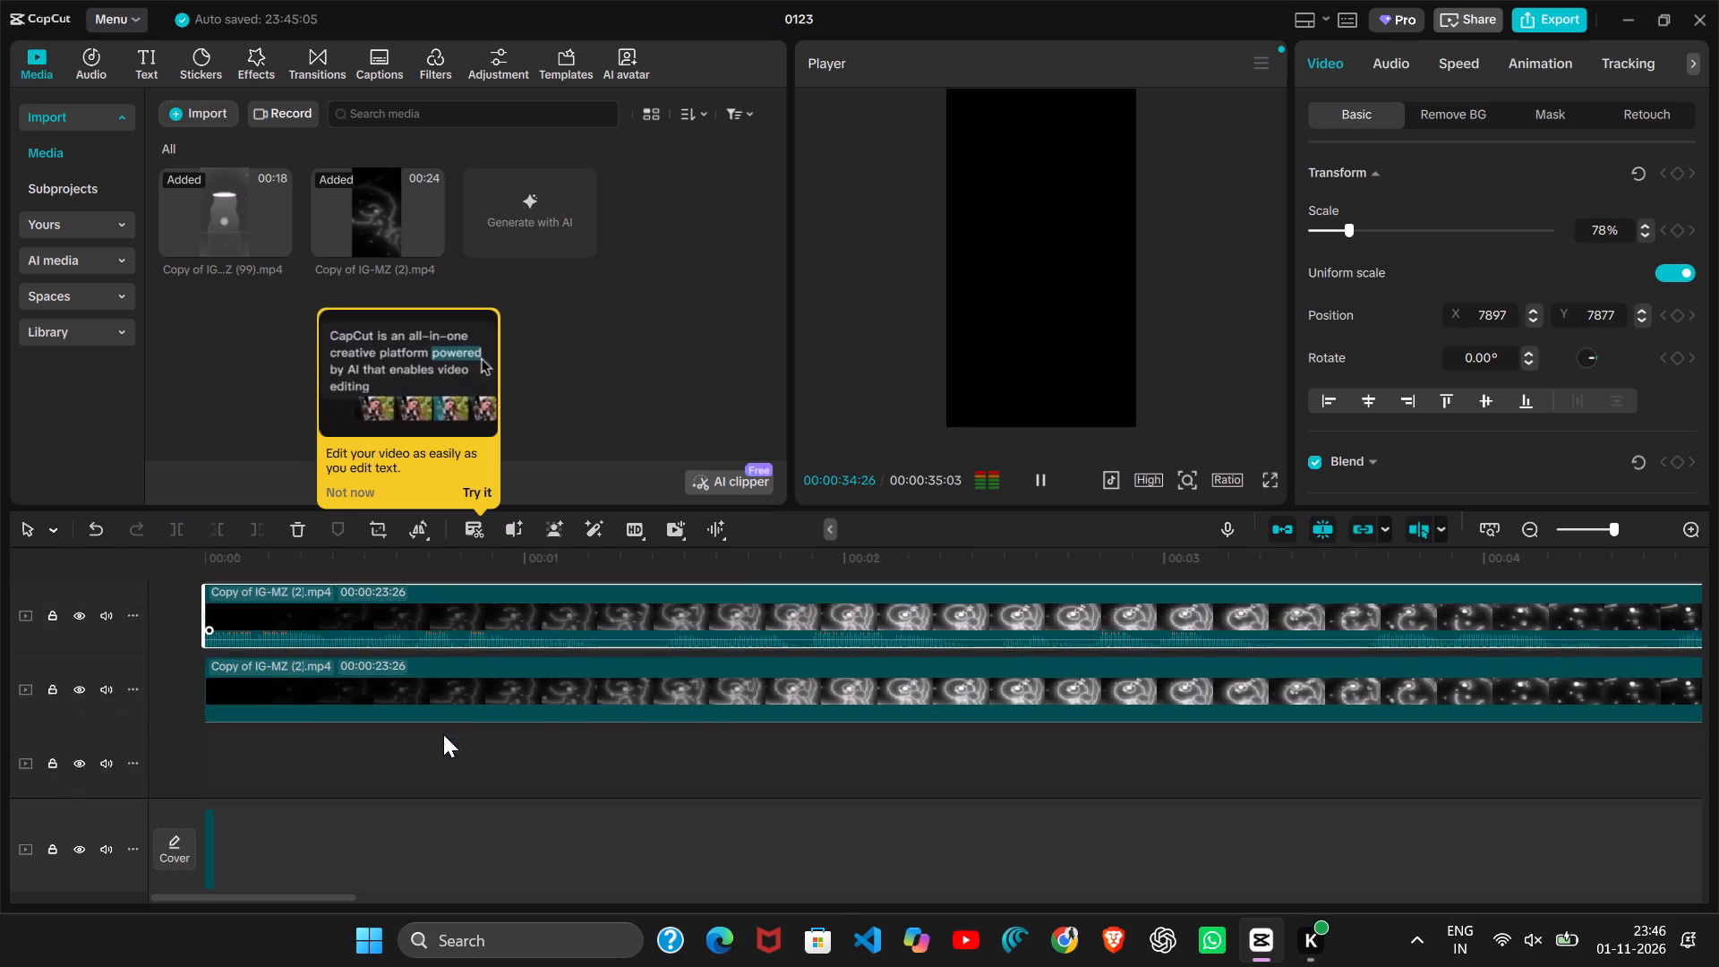
click(444, 719)
scroll(444, 719, right, 8)
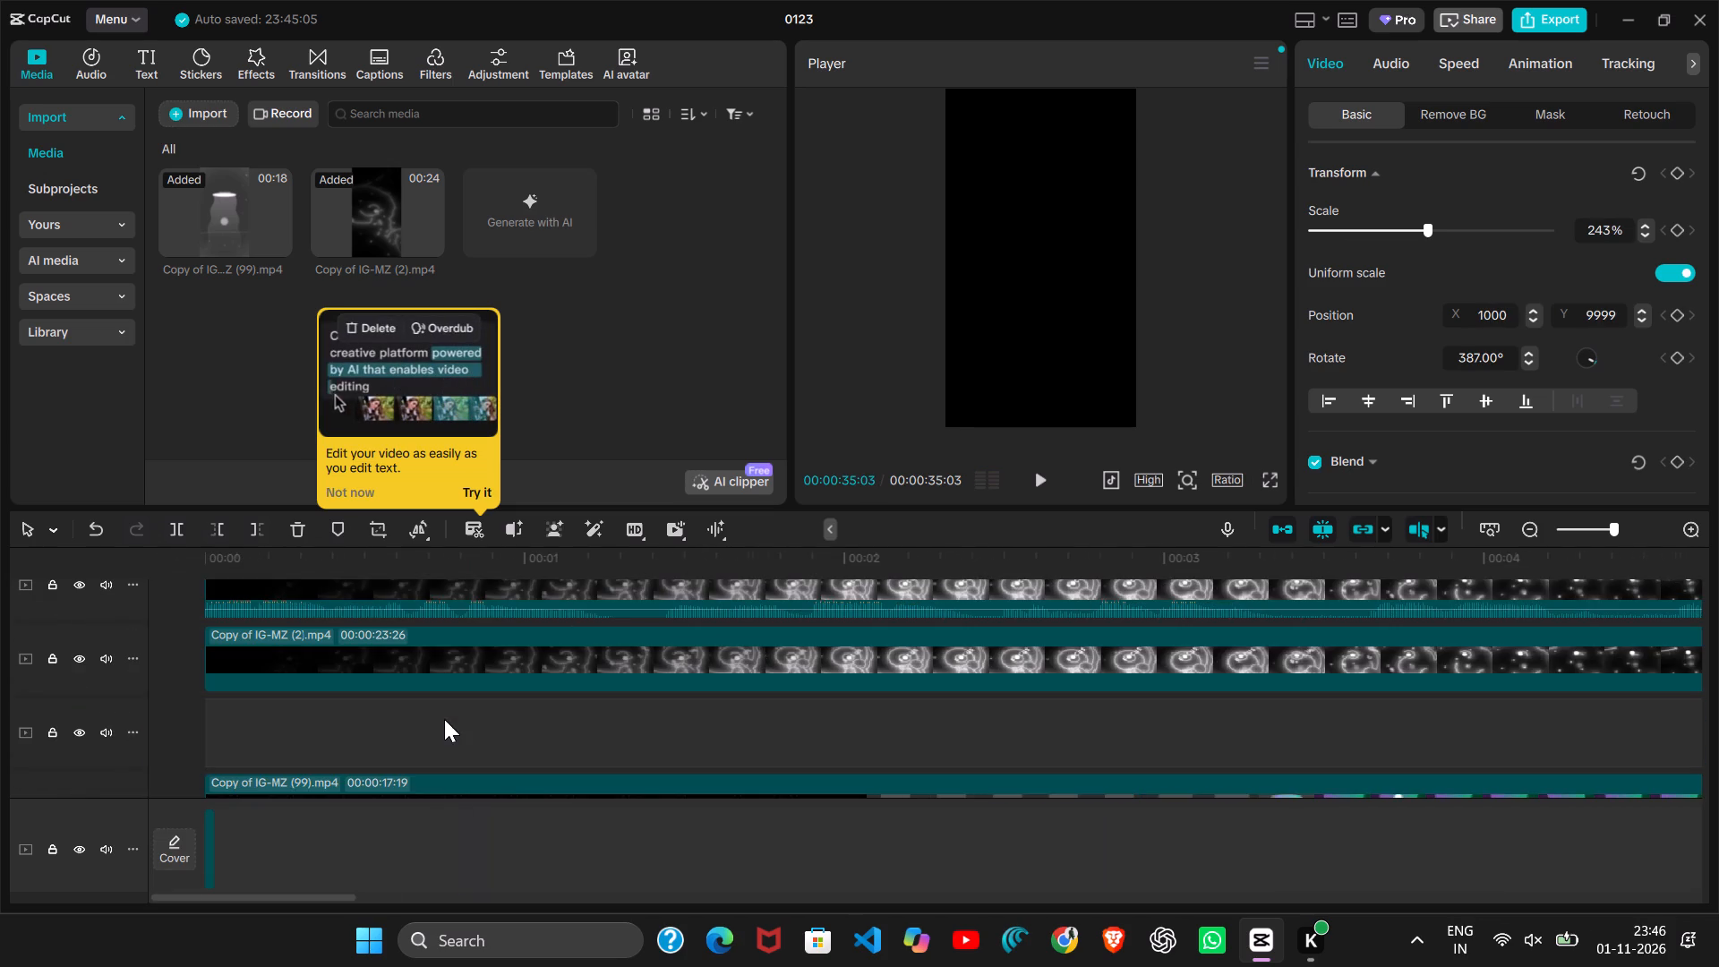
scroll(444, 719, right, 2)
scroll(514, 728, down, 2)
click(518, 673)
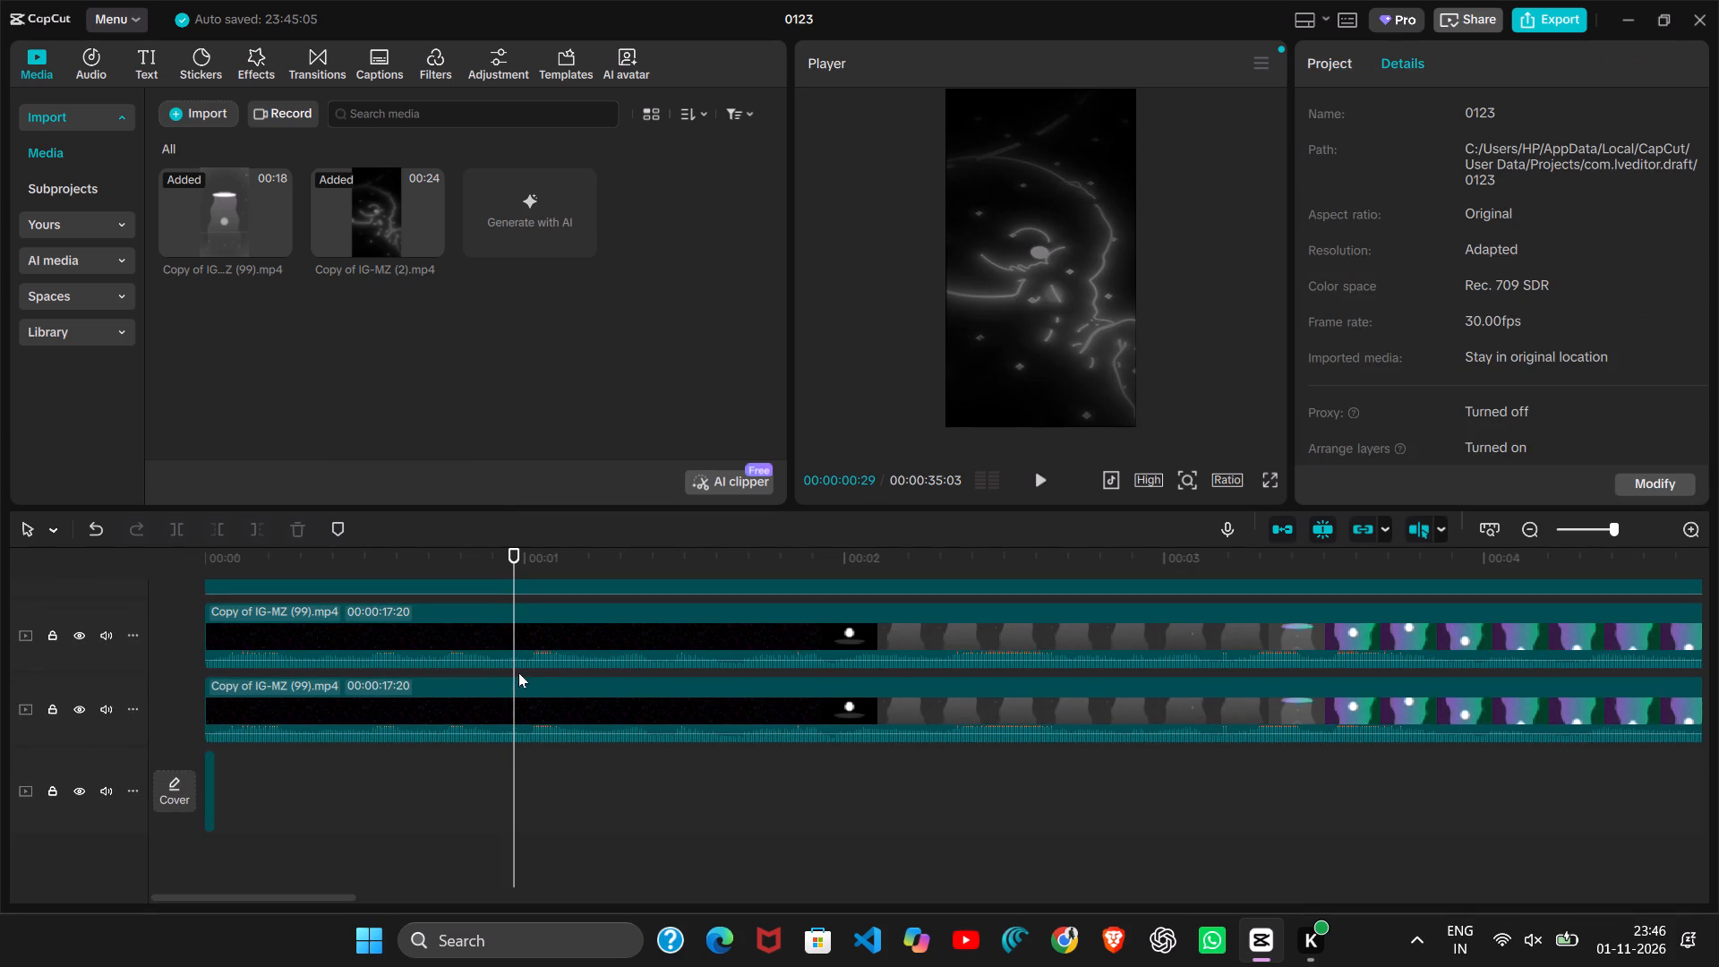
click(541, 645)
scroll(541, 645, up, 1)
click(541, 648)
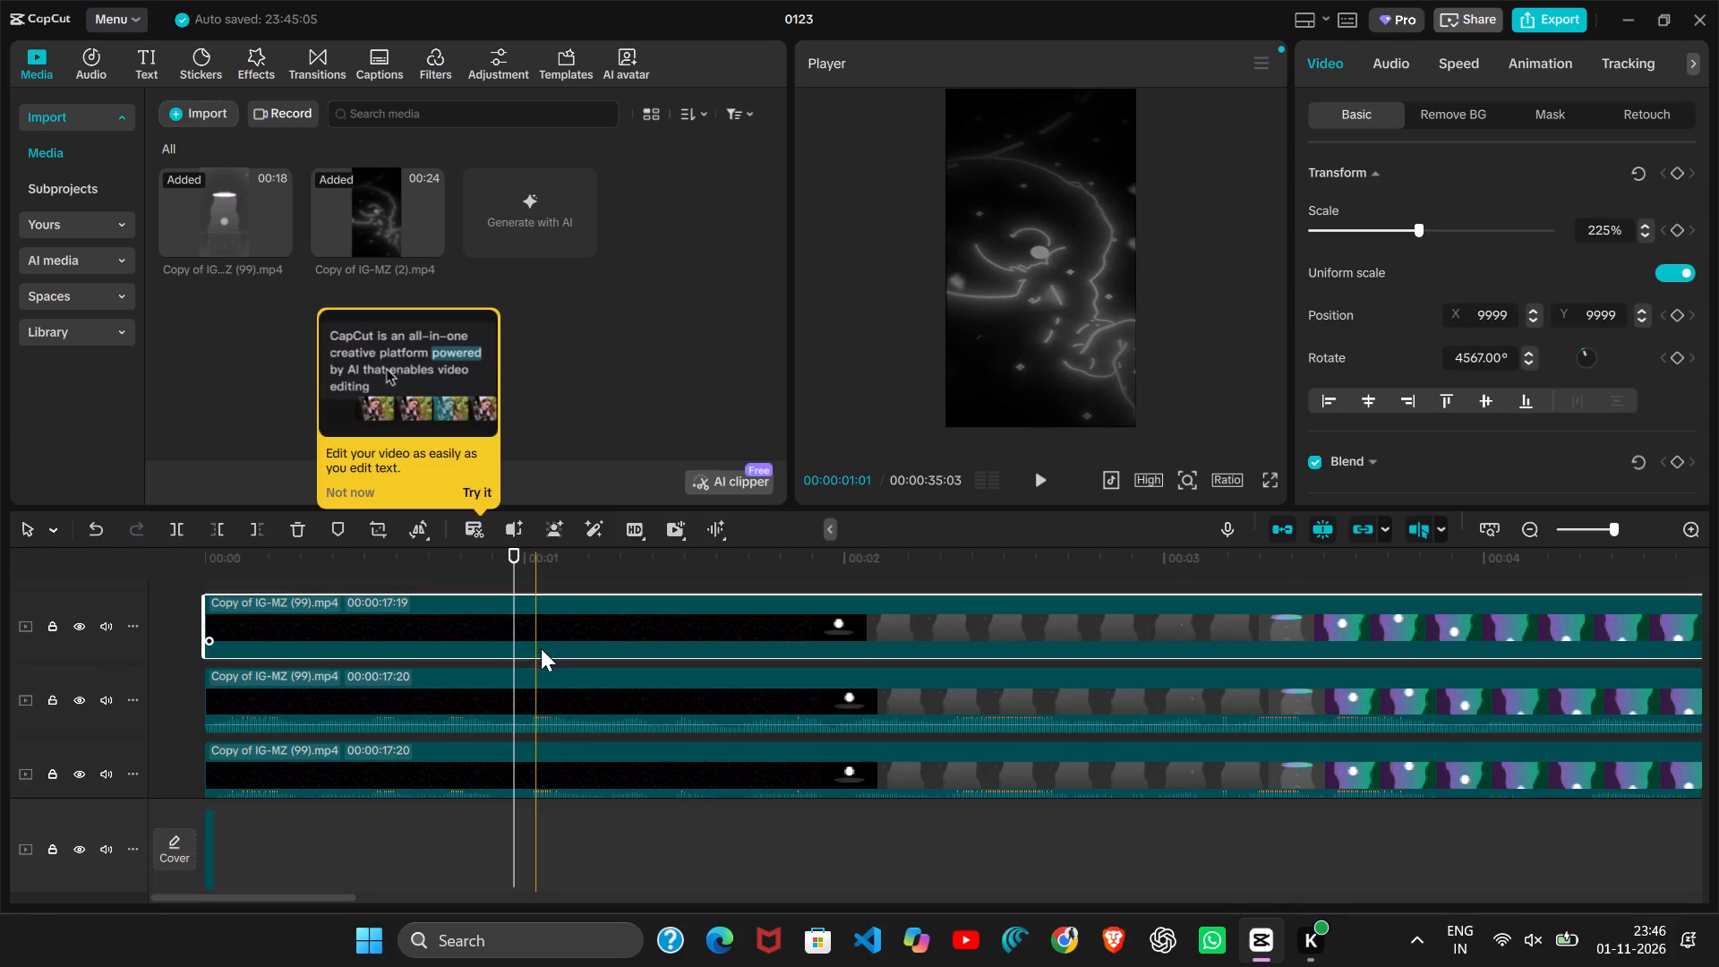
Play the layered edit from 00:00:00:29 and examine the preview and the upper Copy of IG-MZ layers.
scroll(541, 648, up, 1)
click(541, 648)
click(541, 648)
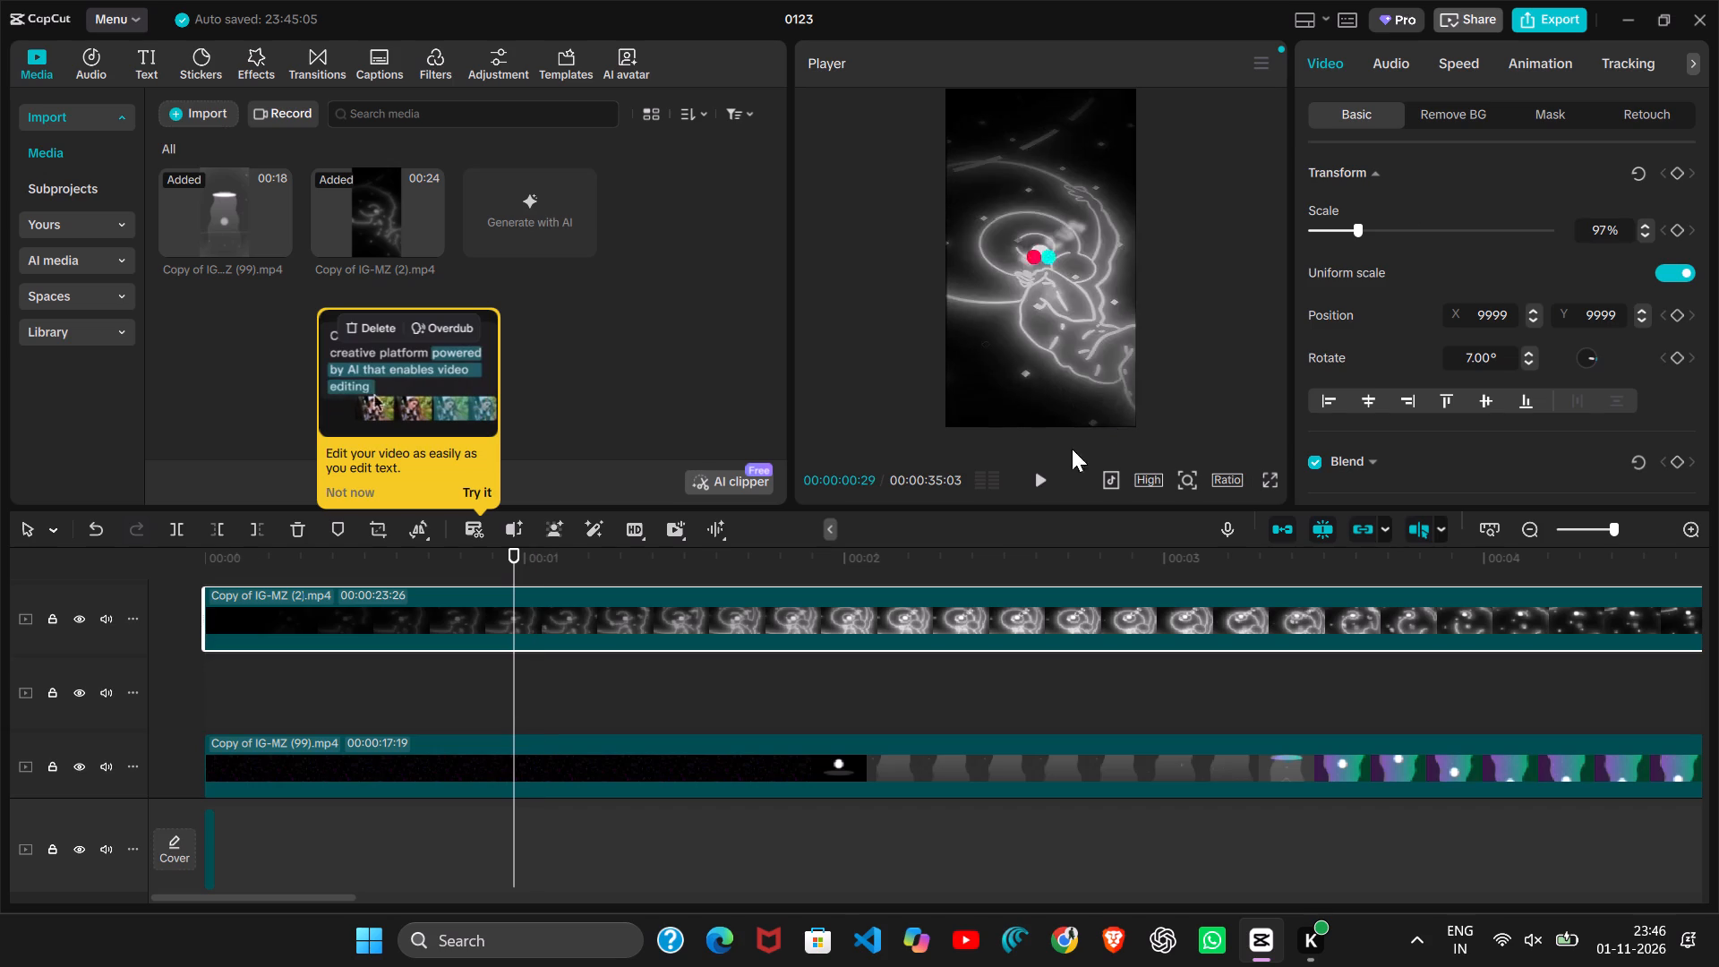
click(1043, 466)
scroll(990, 589, up, 1)
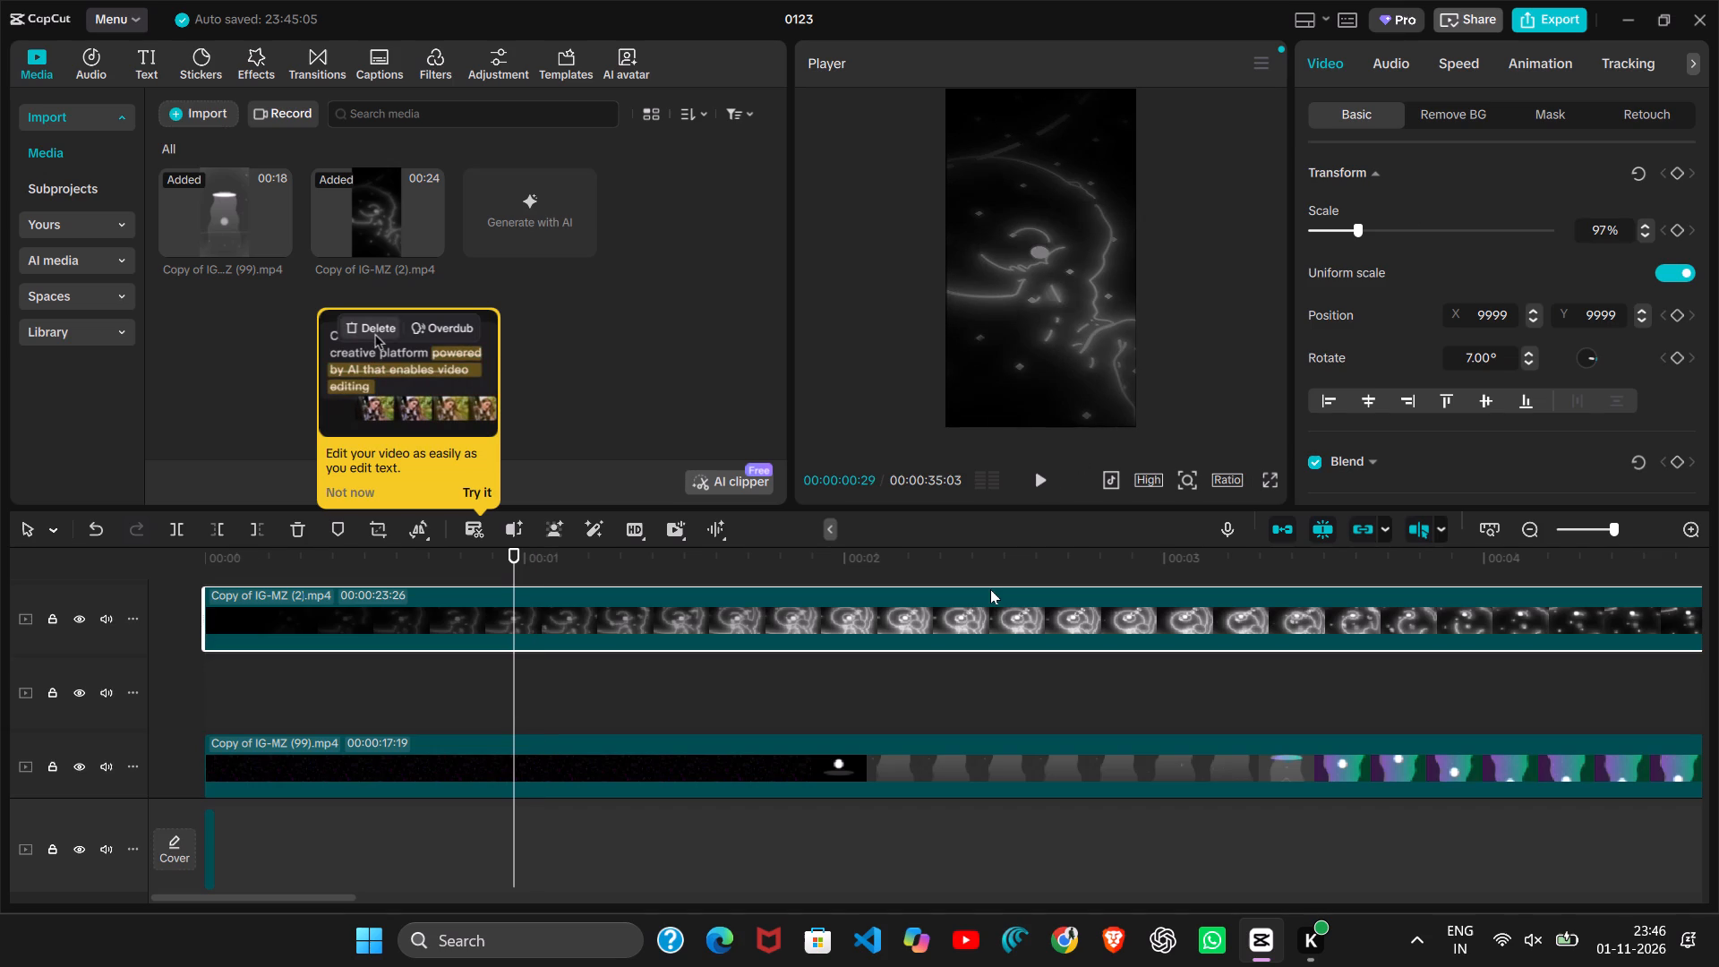
scroll(990, 589, up, 1)
scroll(990, 589, up, 20)
scroll(990, 589, up, 16)
scroll(115, 651, up, 1)
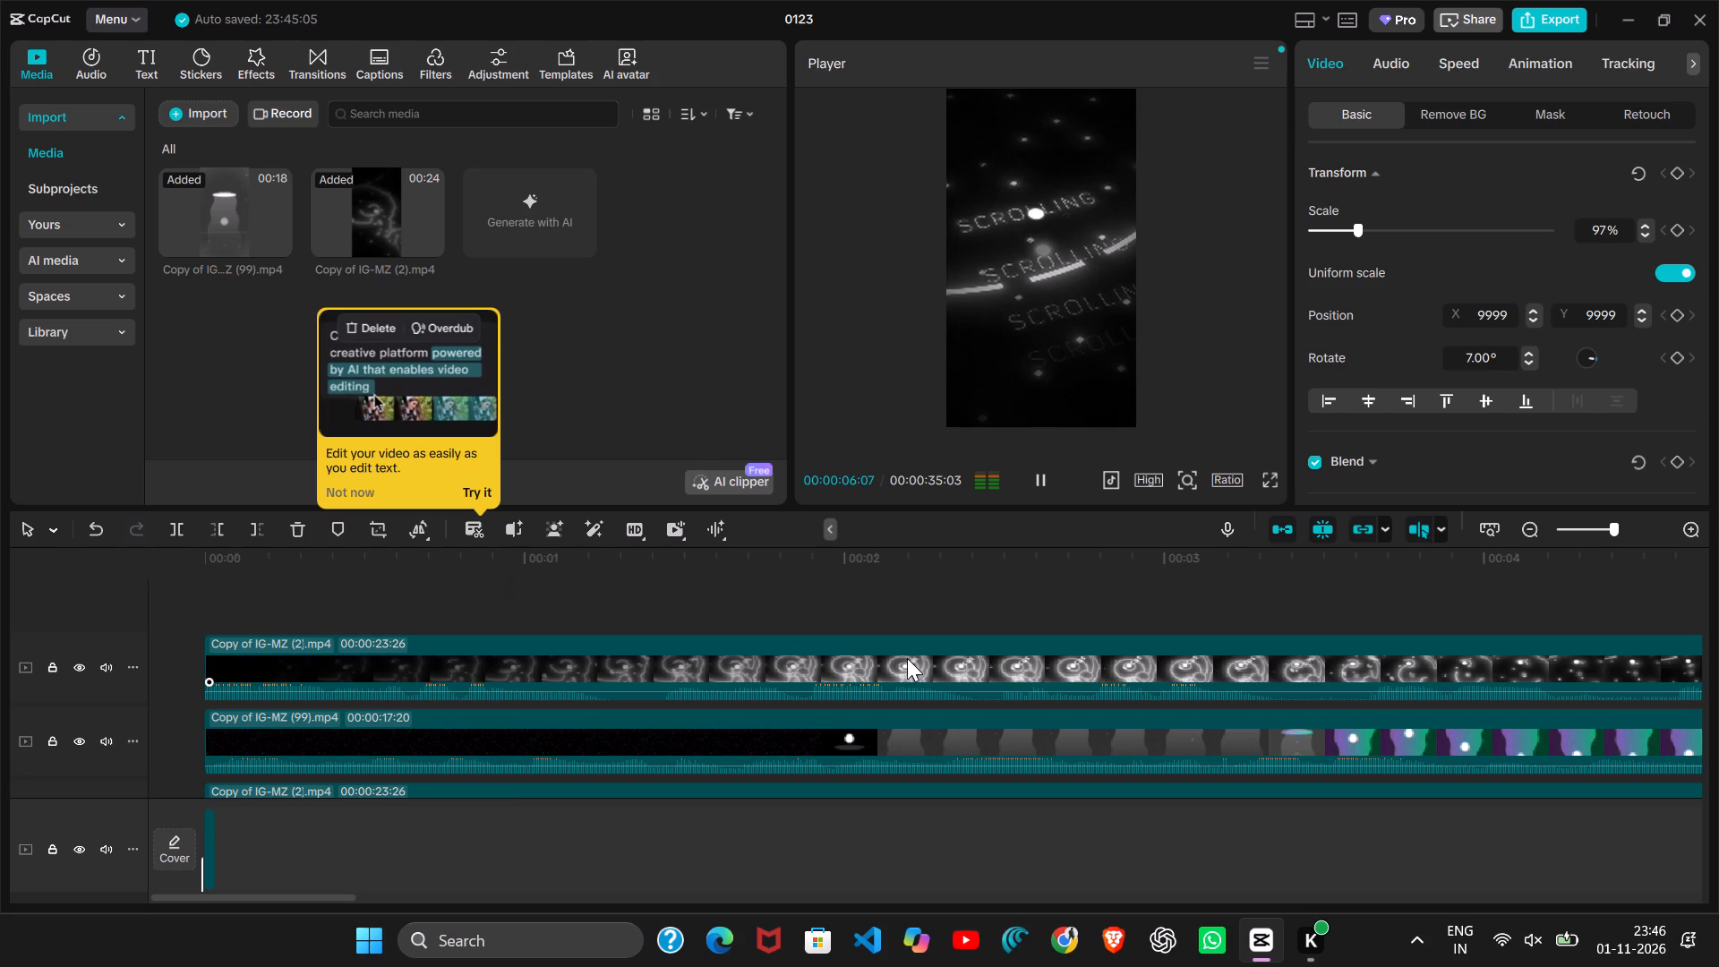
scroll(502, 455, up, 1)
scroll(533, 547, up, 3)
scroll(333, 765, right, 1)
scroll(1081, 607, up, 1)
click(368, 655)
scroll(1081, 607, up, 1)
Examine the scale, position and rotation settings of the upper and lower Copy of IG-MZ (2) and (99) layers.
click(888, 706)
scroll(886, 715, right, 6)
click(885, 721)
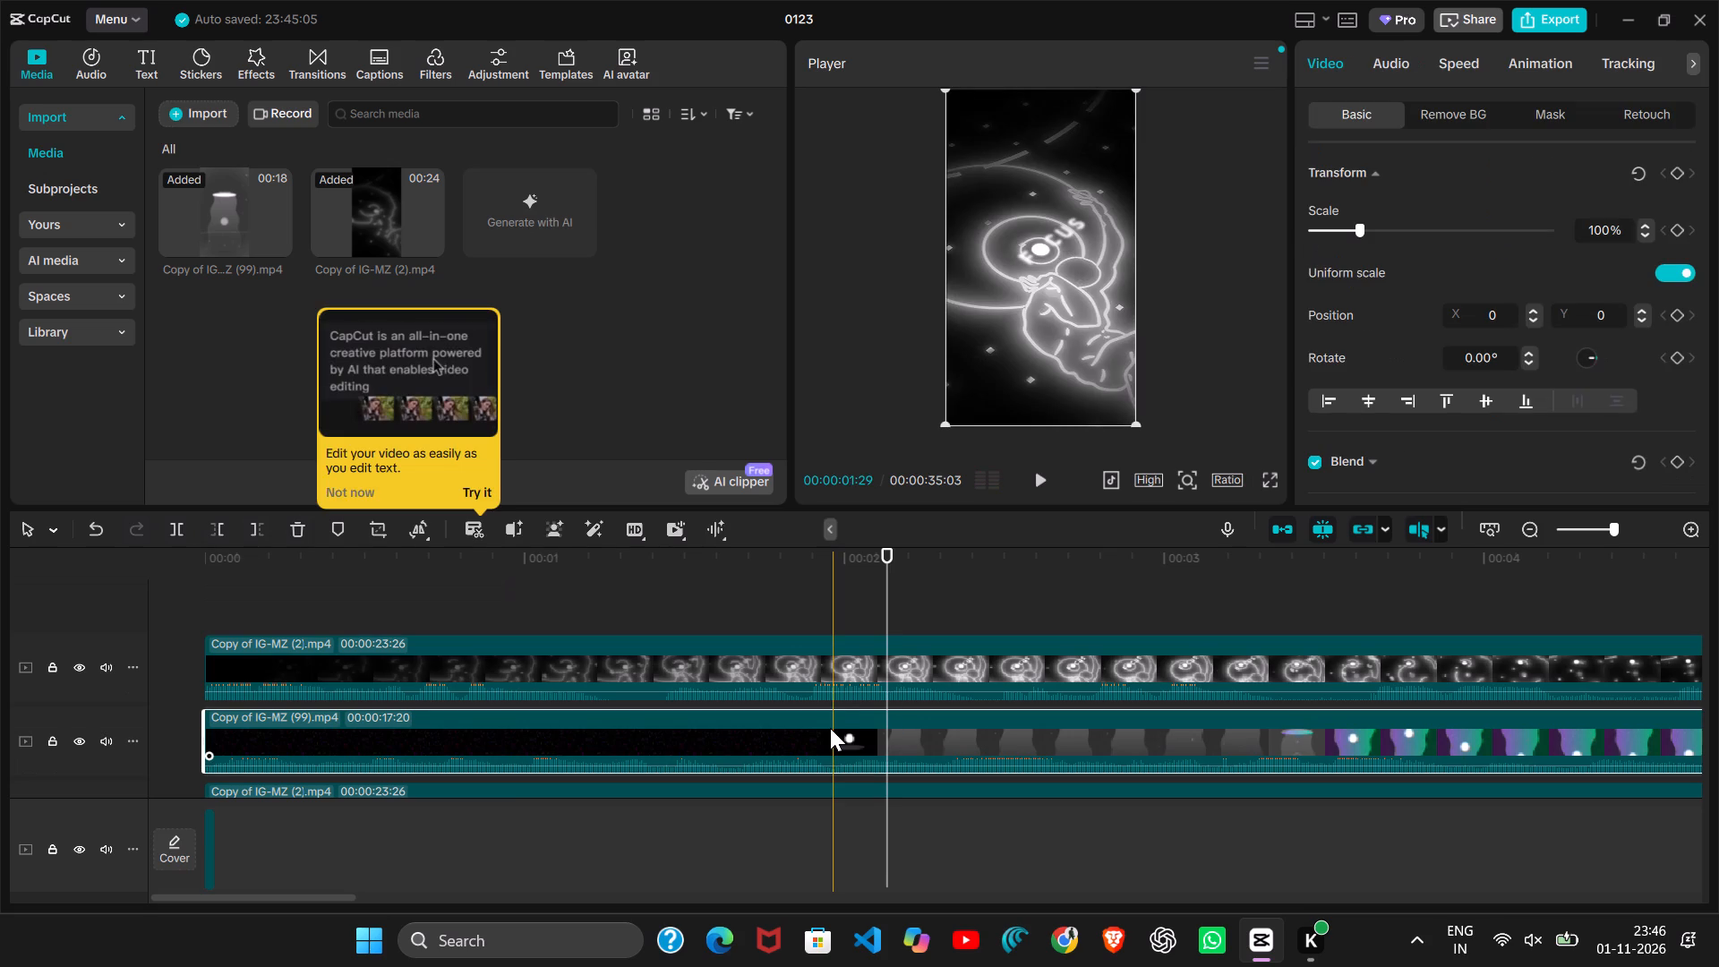
click(833, 686)
click(606, 773)
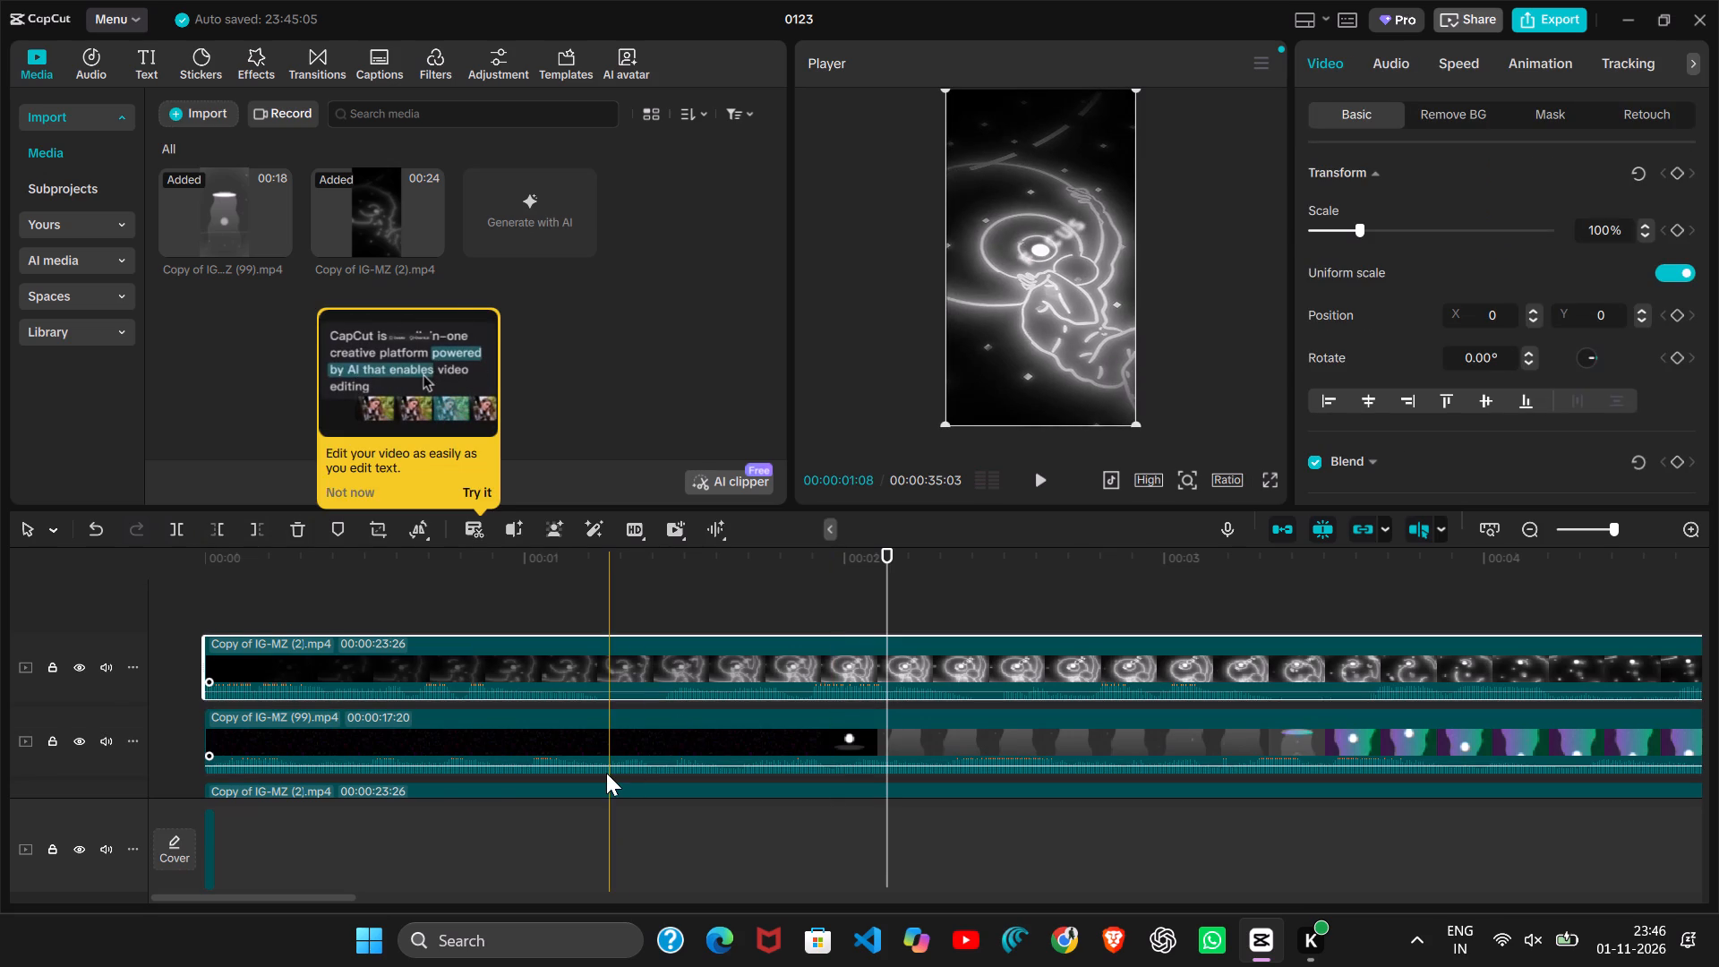
scroll(606, 773, down, 1)
click(624, 709)
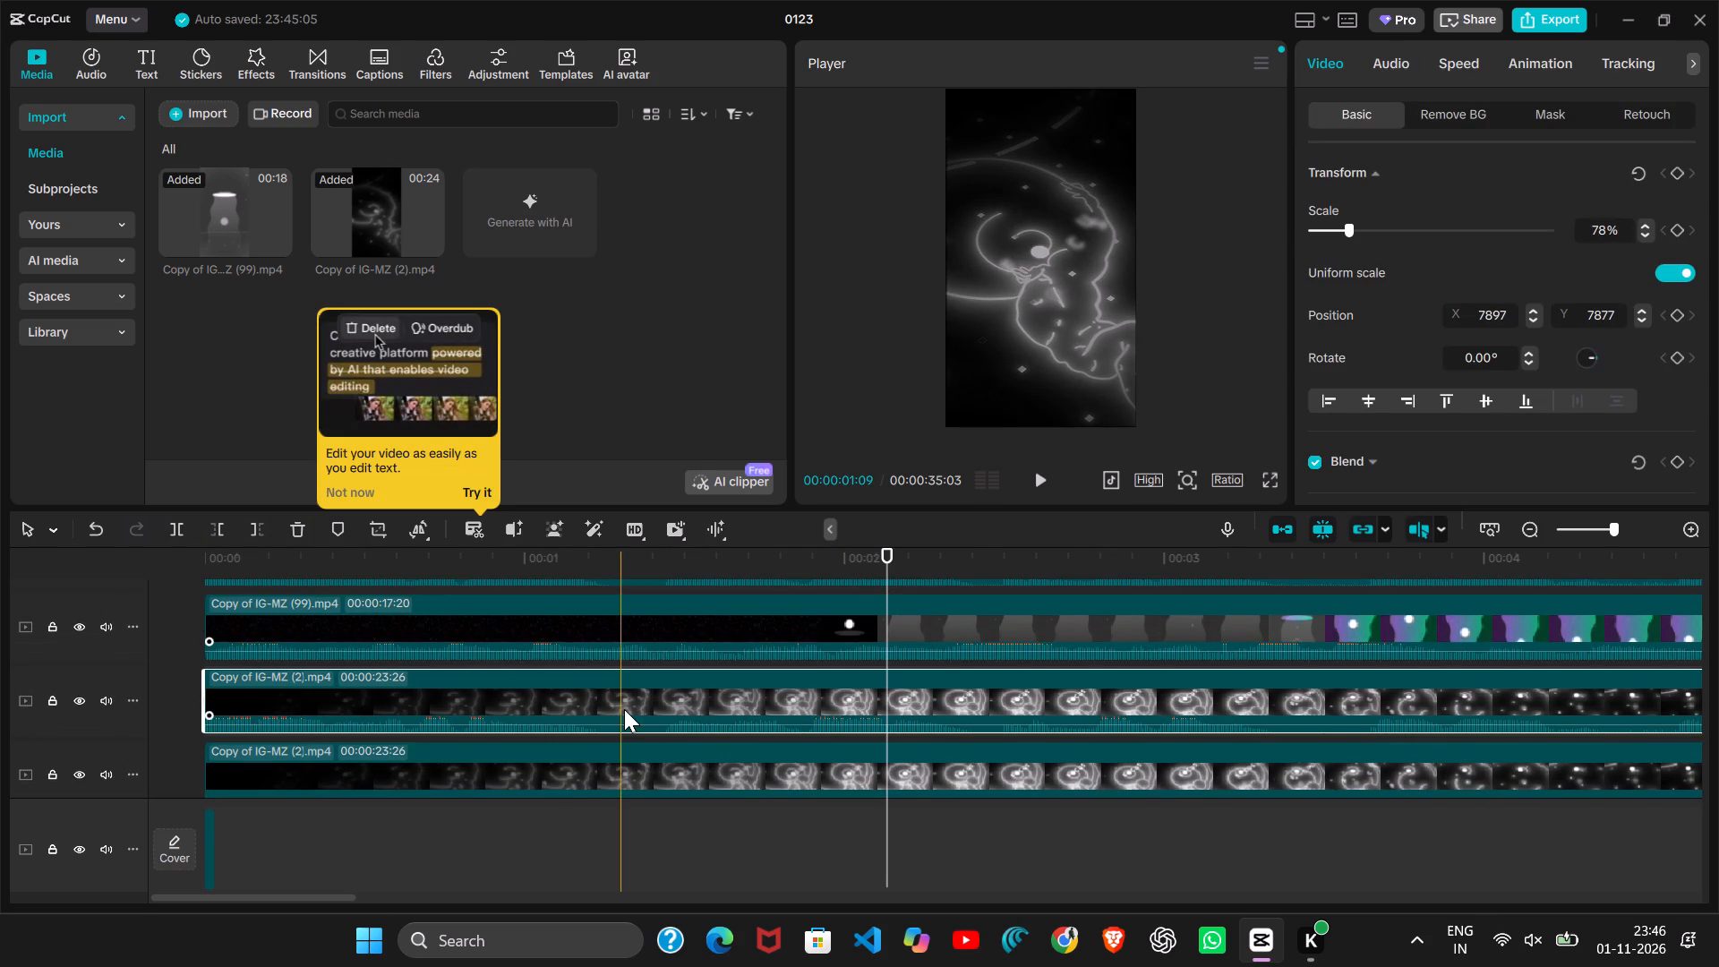
scroll(624, 709, down, 1)
click(603, 707)
scroll(512, 694, down, 1)
click(590, 692)
scroll(590, 692, up, 5)
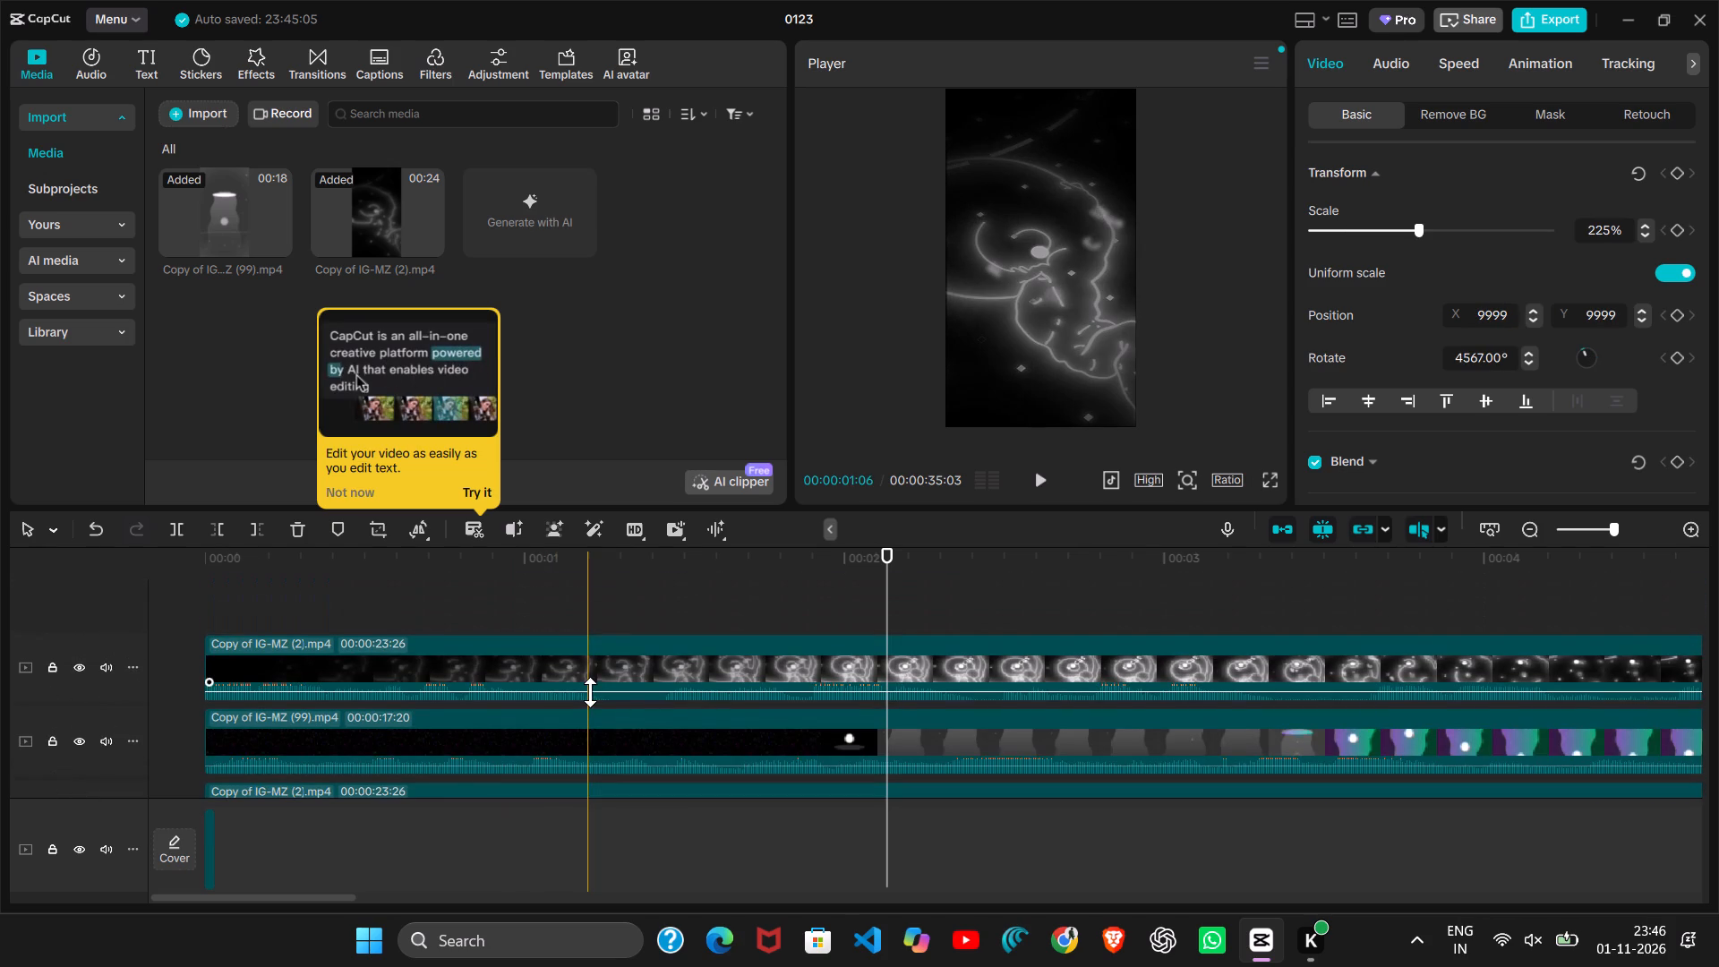
click(543, 672)
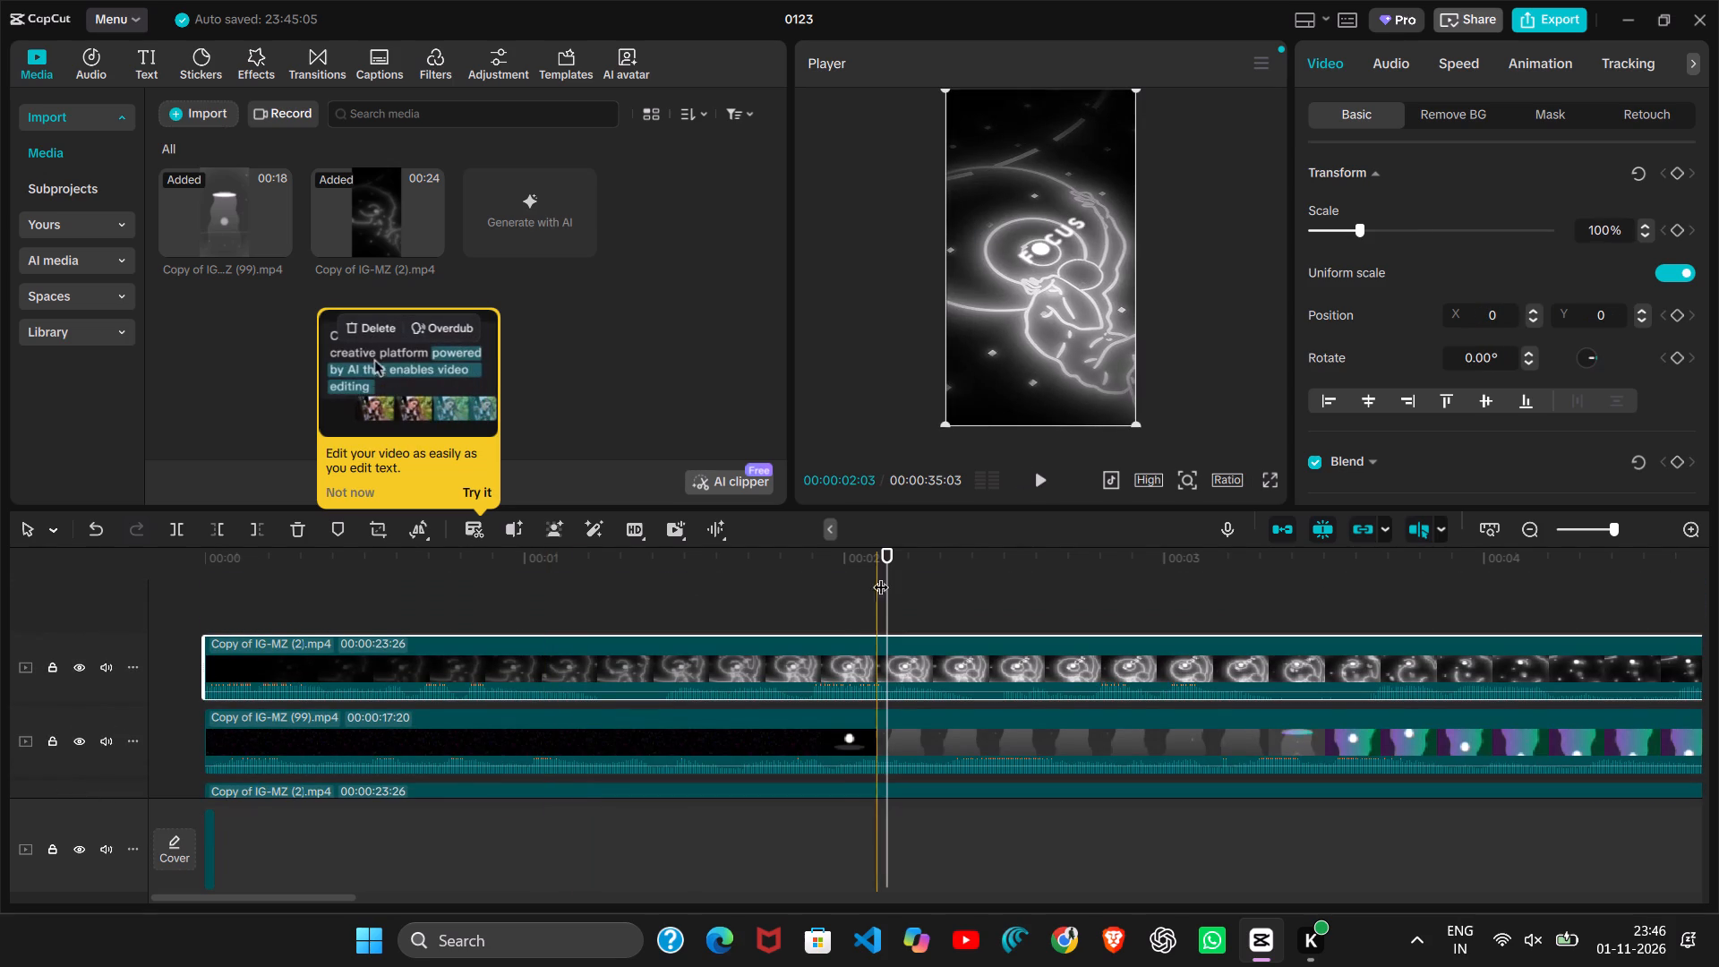
Replay the layered edit from 0 seconds, examine the preview, and pause at 00:00:09:12 with the top Copy of IG-MZ (2) layer selected.
drag(886, 577, 161, 560)
click(1034, 487)
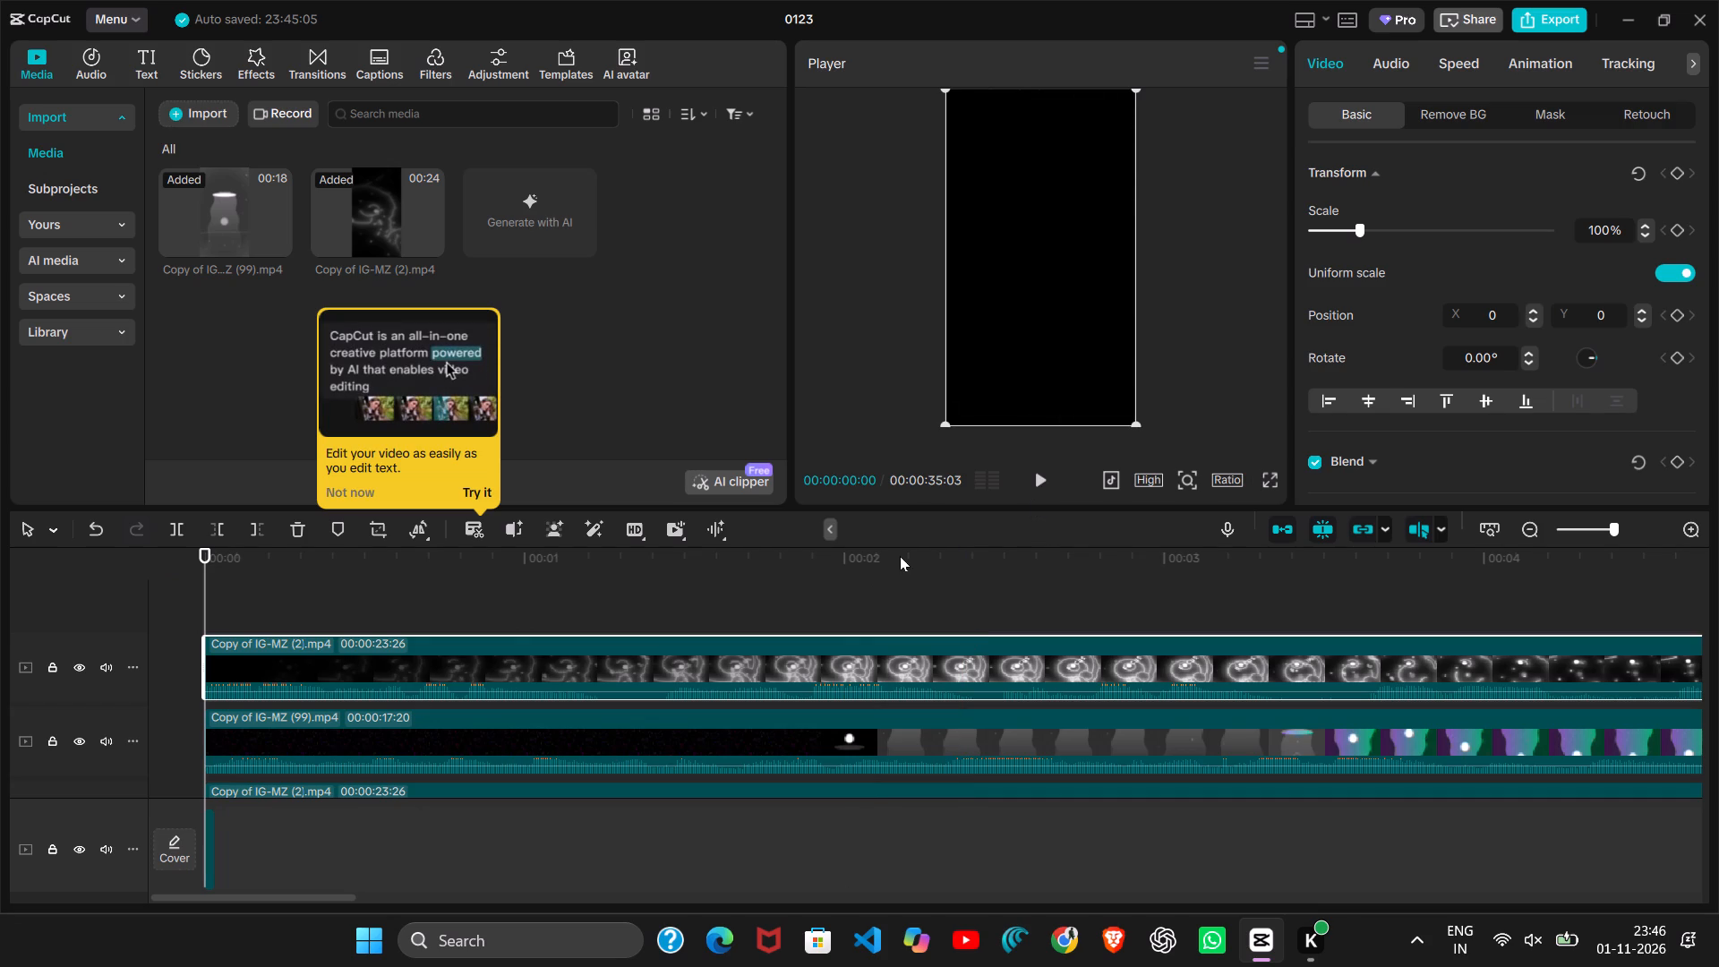
drag(1188, 592, 900, 556)
drag(900, 556, 829, 605)
scroll(829, 605, right, 20)
scroll(829, 605, right, 18)
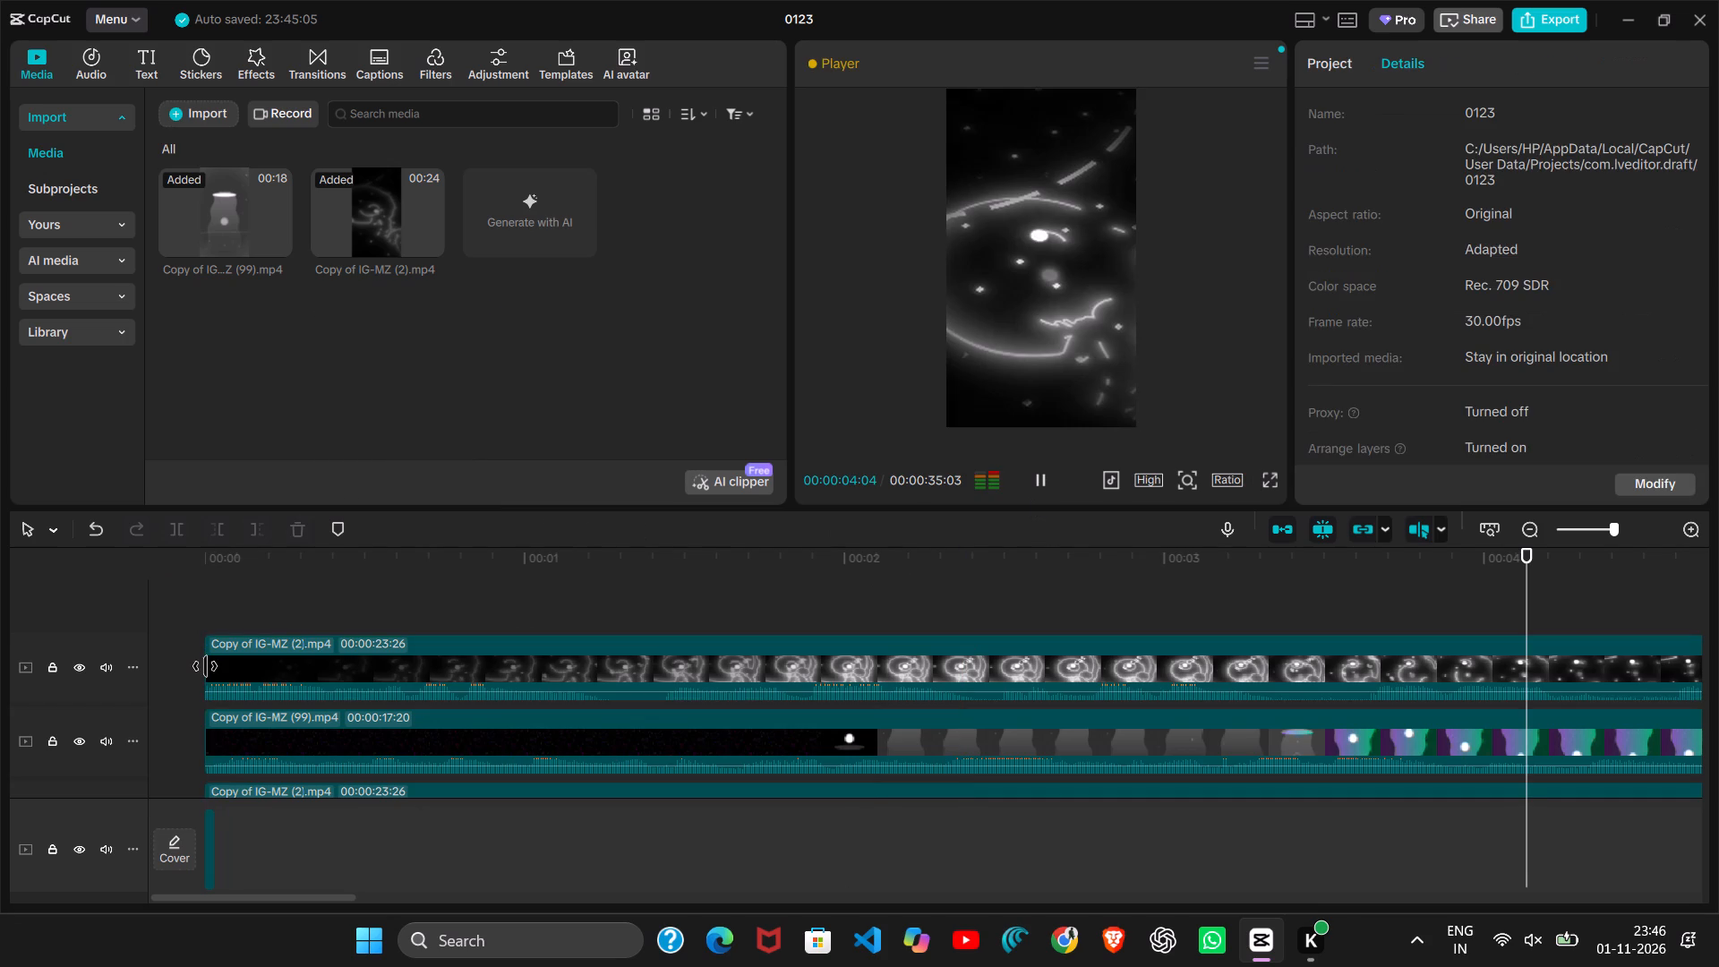
click(619, 677)
drag(205, 666, 148, 667)
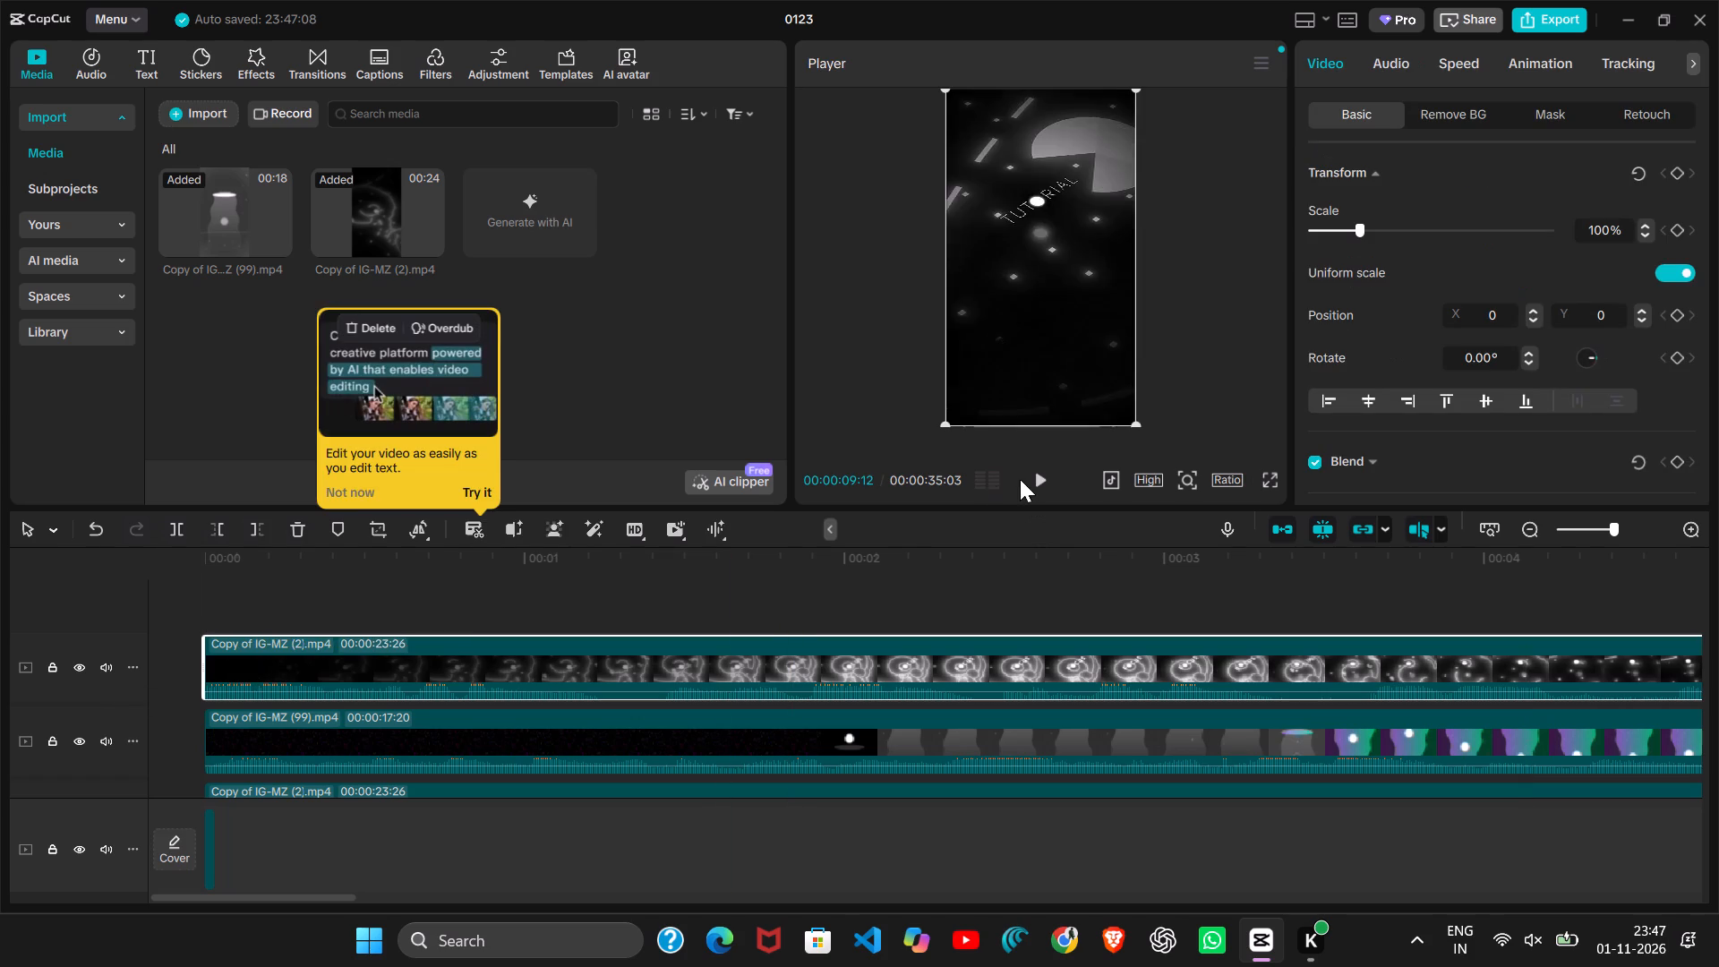
Continue playback from 00:00:09:12, examine the preview and the stacked layers' transform settings, and pause at 00:00:22:05.
click(1035, 477)
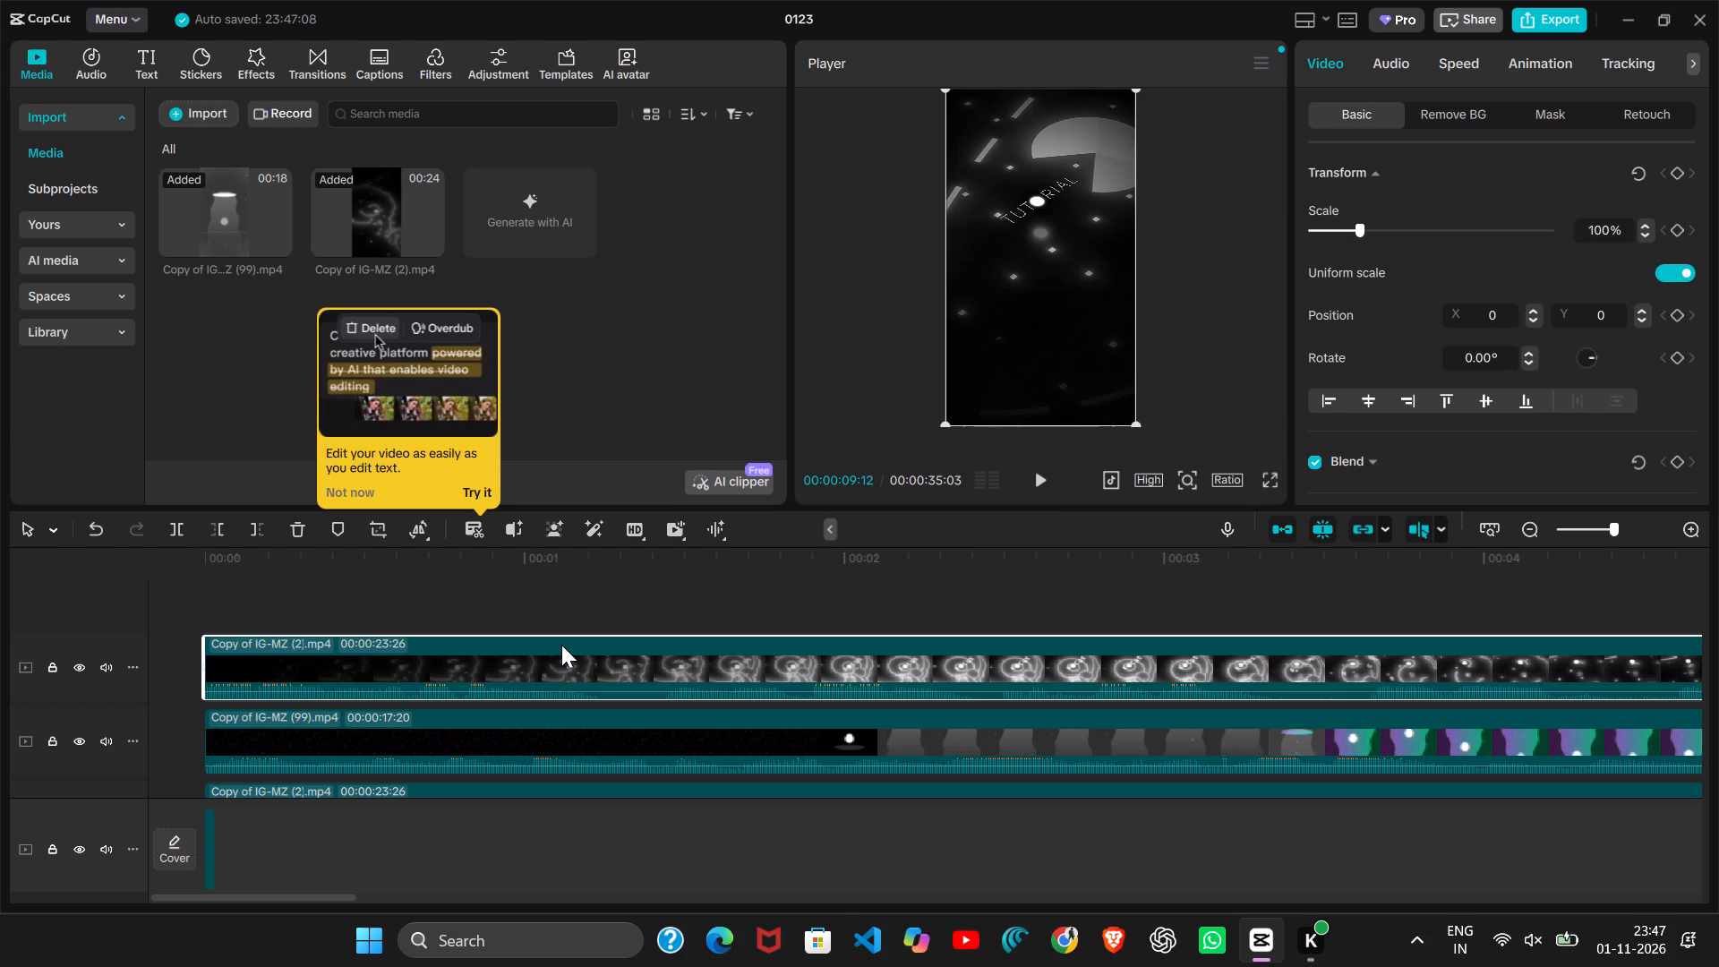
click(486, 734)
scroll(554, 672, down, 9)
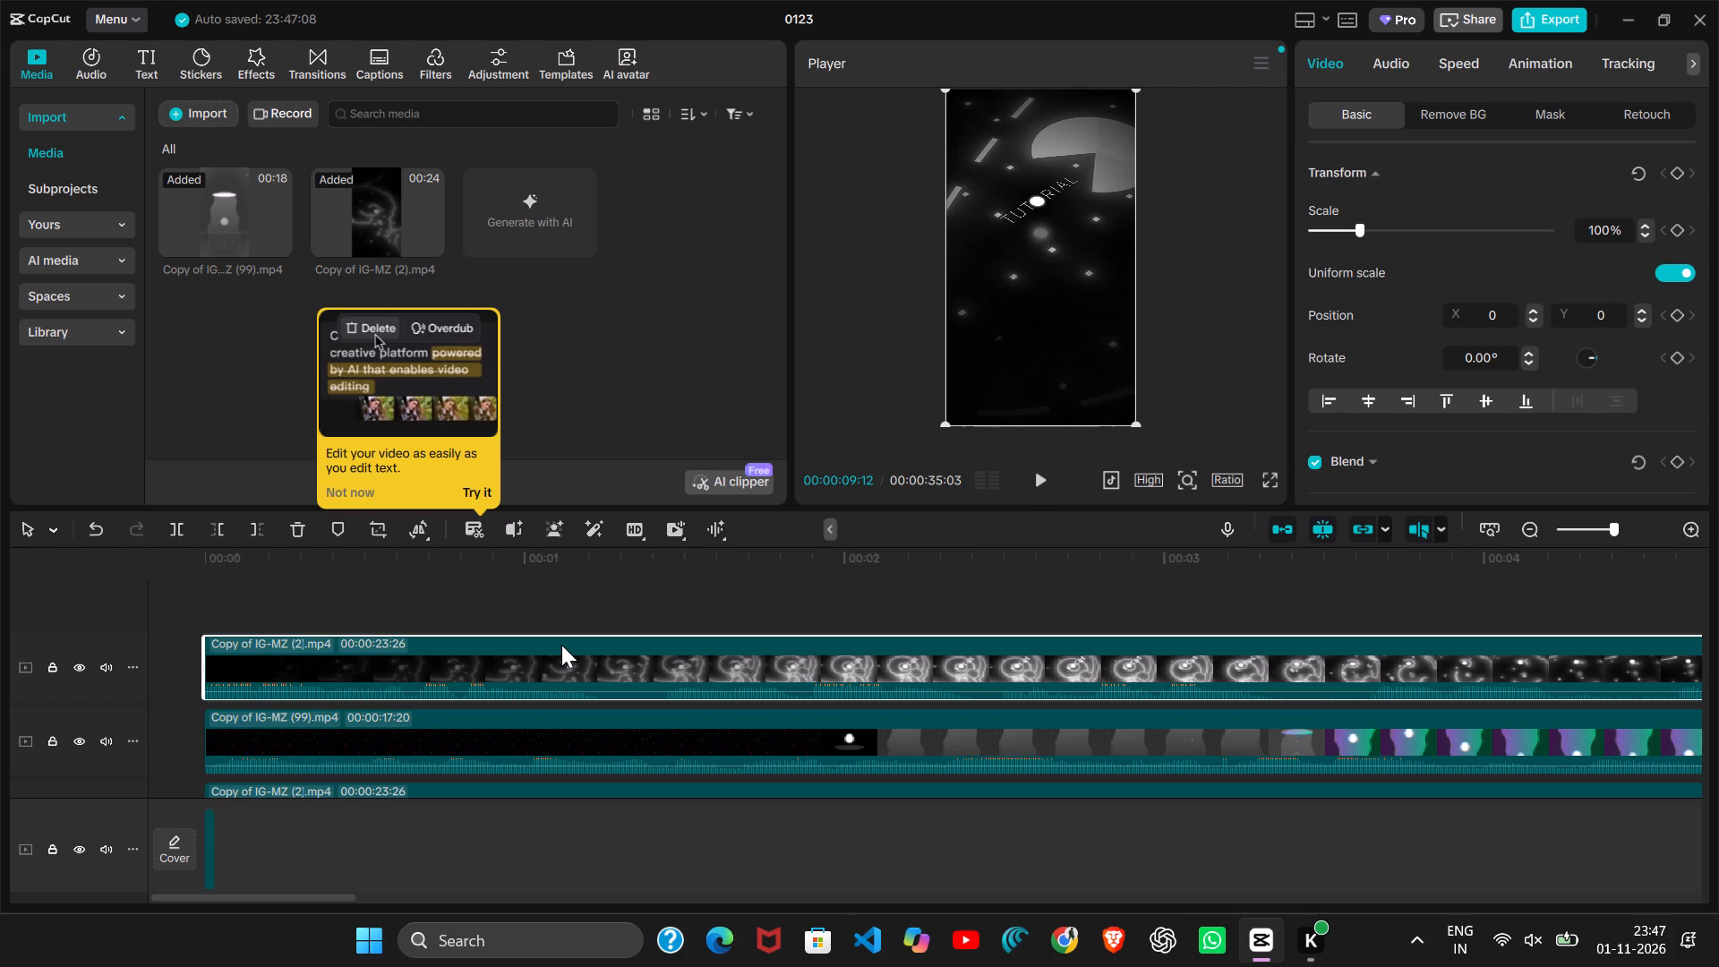
click(561, 645)
scroll(561, 645, down, 13)
click(592, 612)
scroll(592, 612, up, 9)
scroll(592, 612, down, 3)
scroll(592, 612, up, 1)
scroll(592, 612, right, 1)
scroll(592, 612, up, 1)
scroll(592, 612, right, 1)
scroll(592, 612, up, 2)
scroll(592, 612, right, 1)
scroll(592, 612, up, 1)
scroll(592, 612, right, 1)
scroll(592, 612, up, 1)
scroll(592, 612, right, 1)
scroll(592, 612, up, 1)
scroll(592, 612, right, 1)
scroll(592, 612, up, 1)
scroll(592, 612, right, 1)
scroll(592, 612, up, 1)
scroll(592, 612, right, 1)
scroll(592, 612, up, 1)
scroll(592, 612, right, 1)
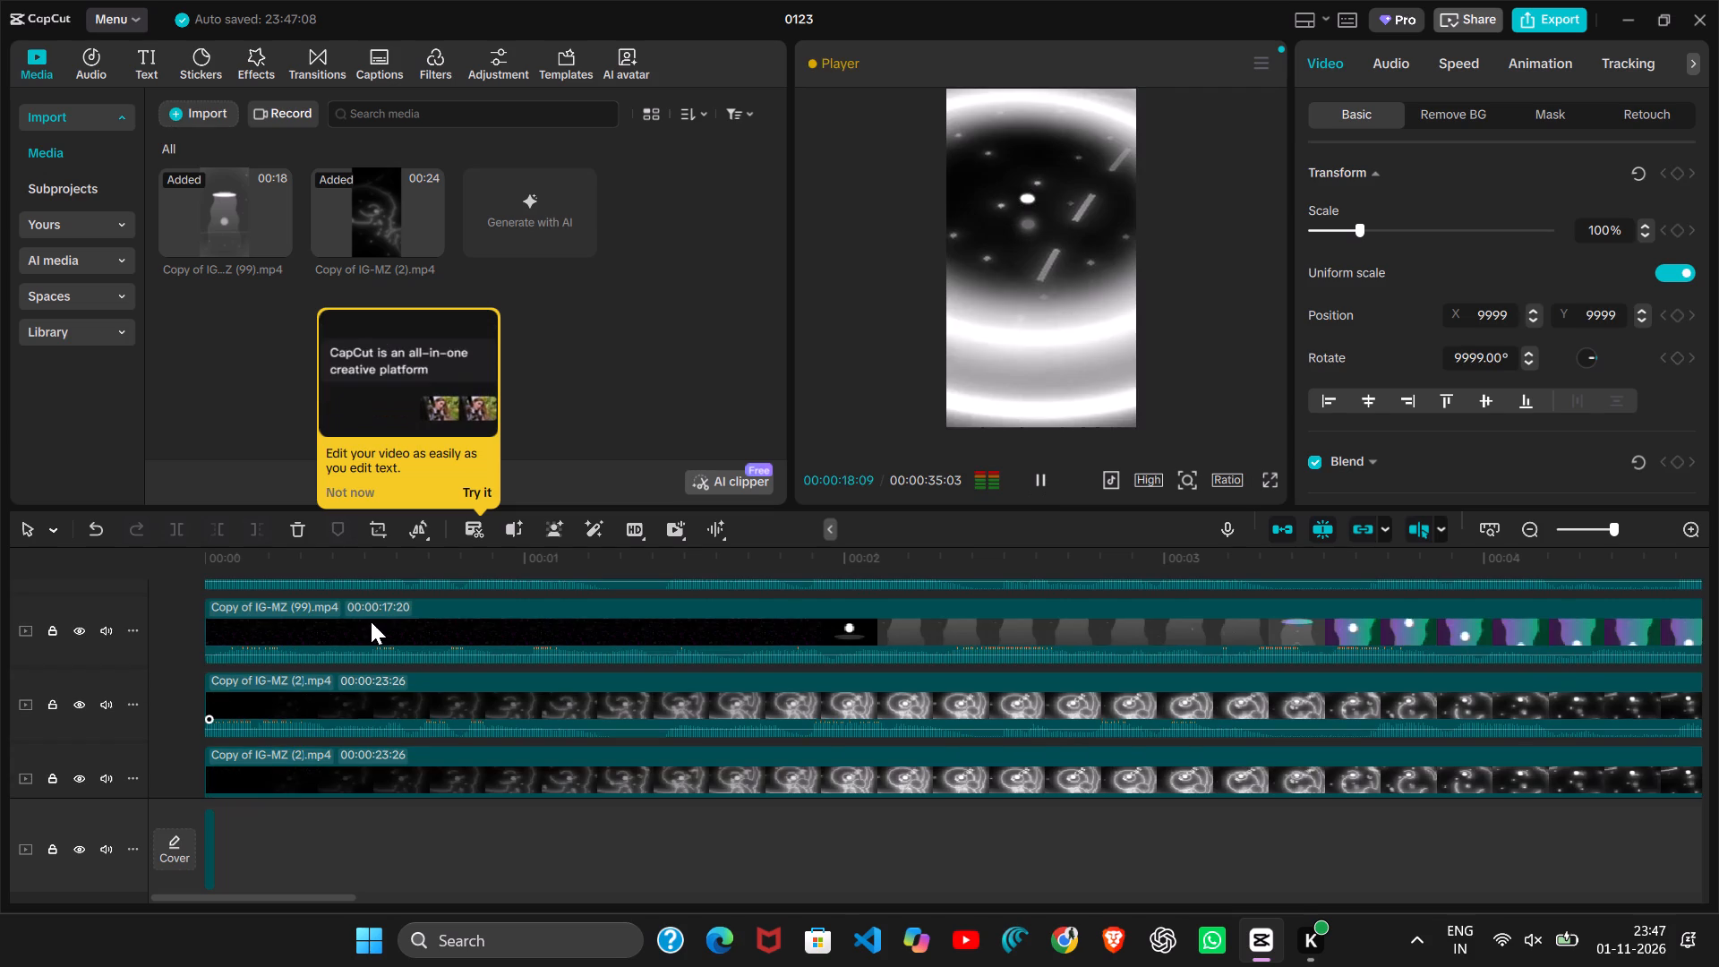
scroll(371, 621, up, 10)
scroll(674, 691, down, 4)
scroll(674, 691, up, 5)
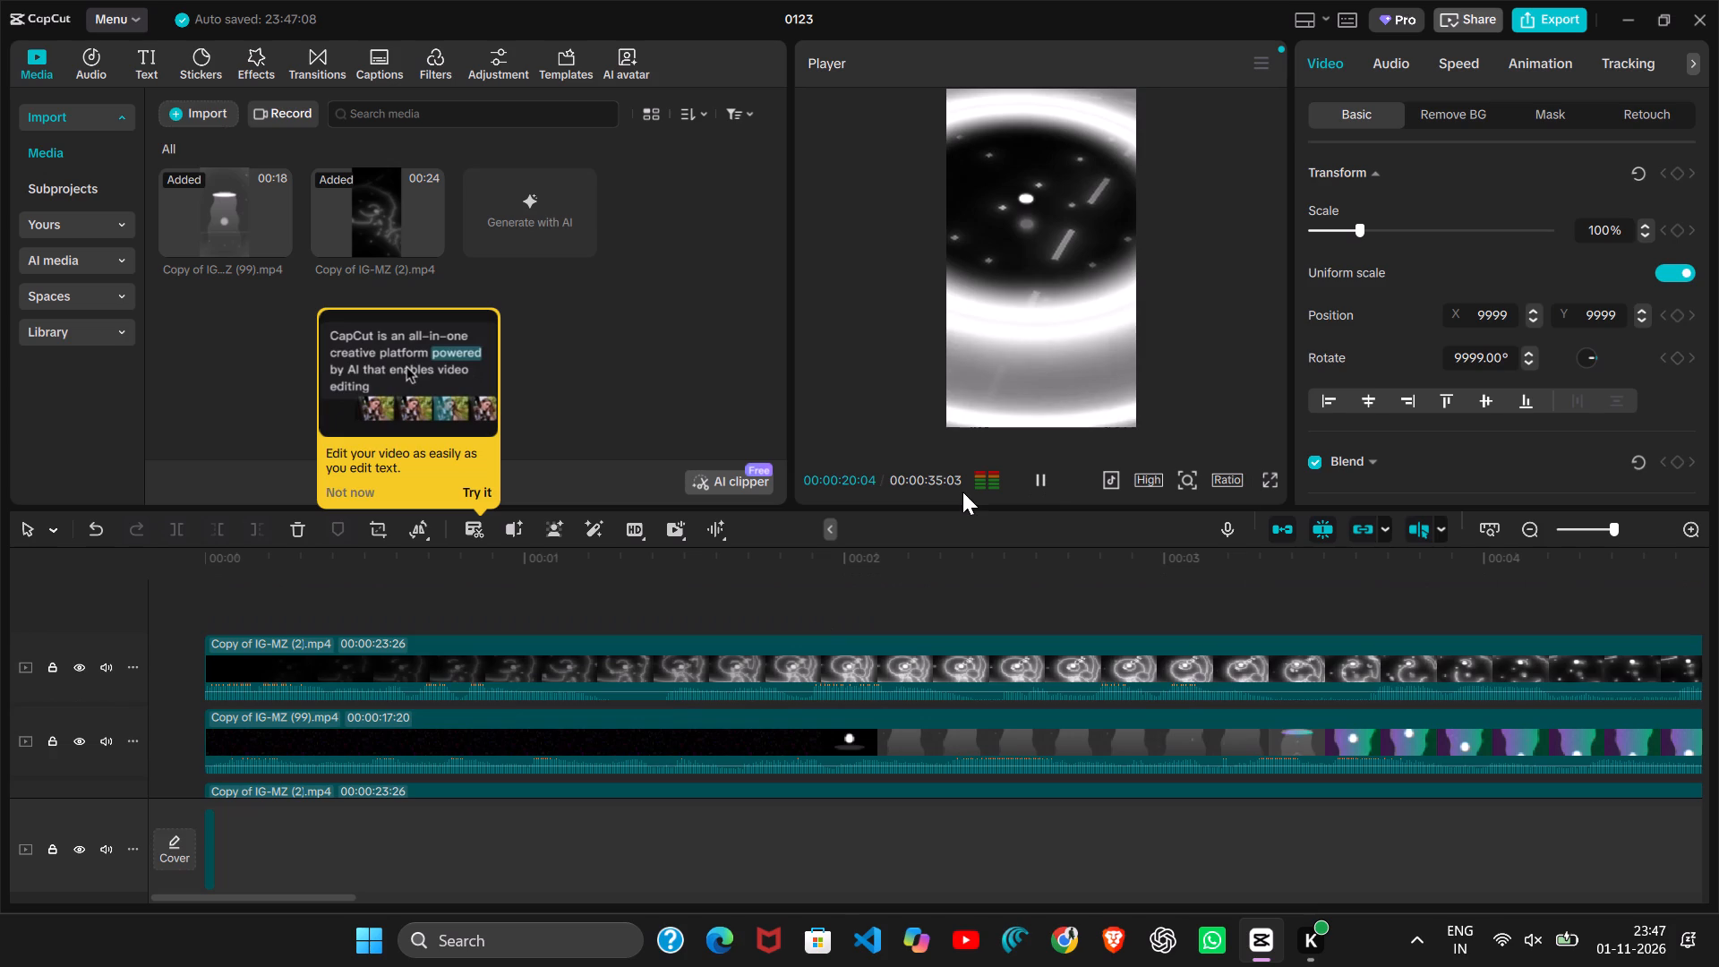
click(1032, 229)
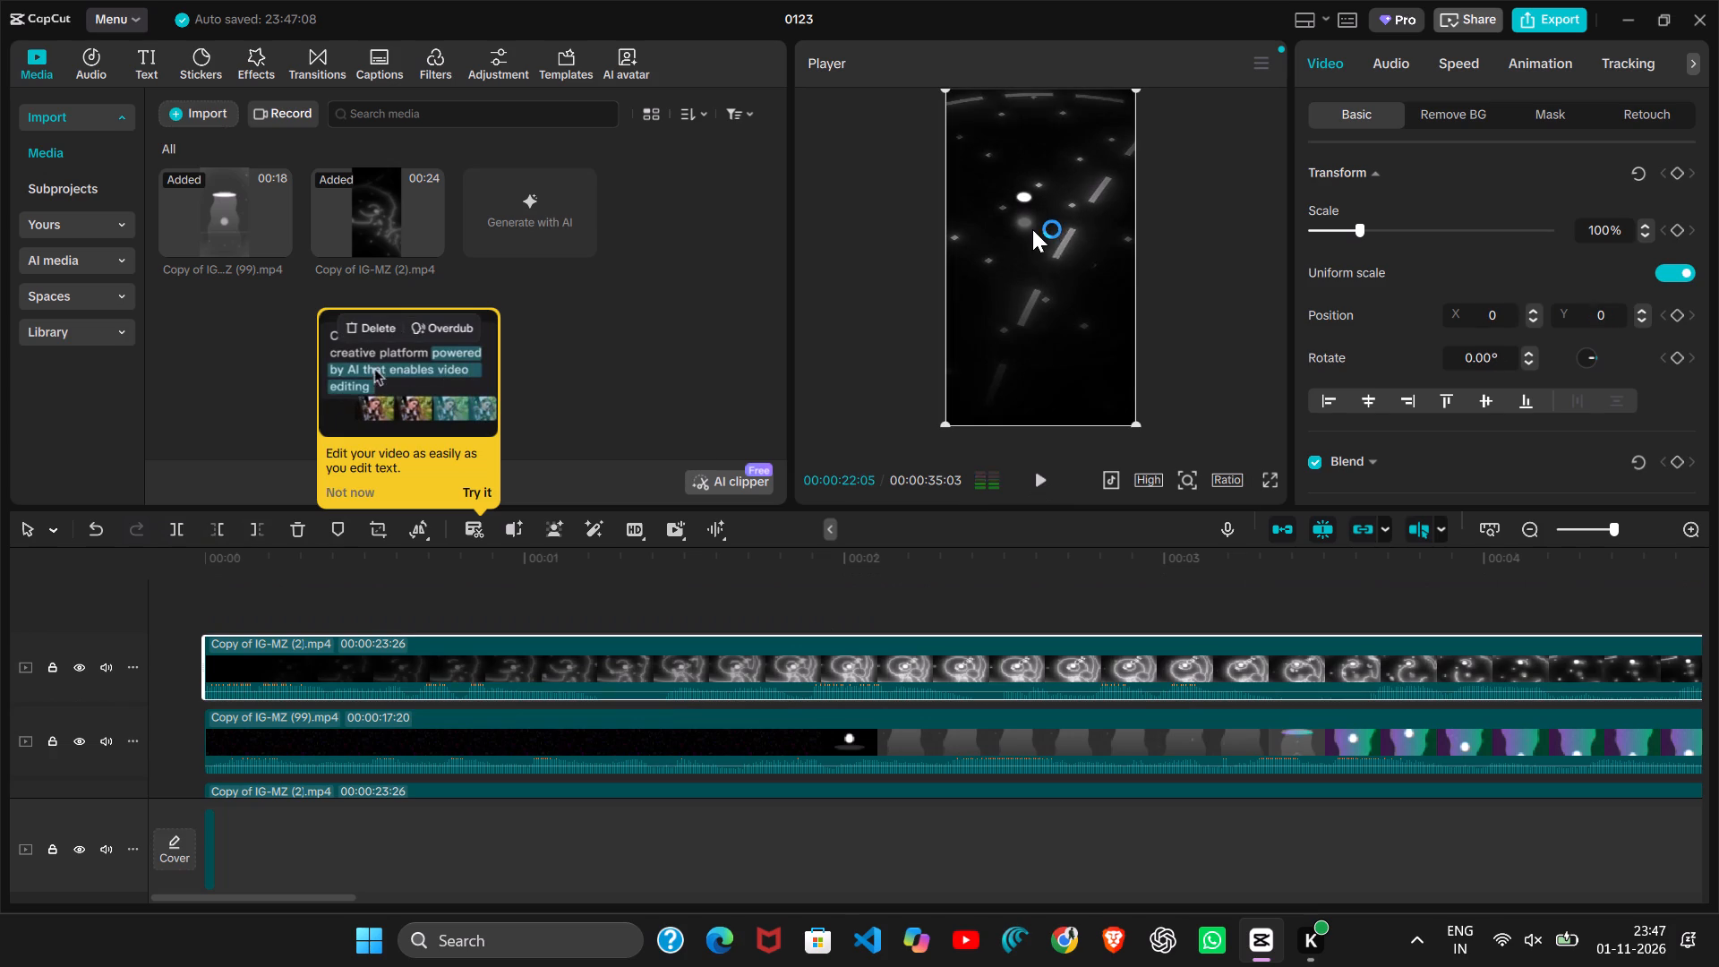
click(1055, 252)
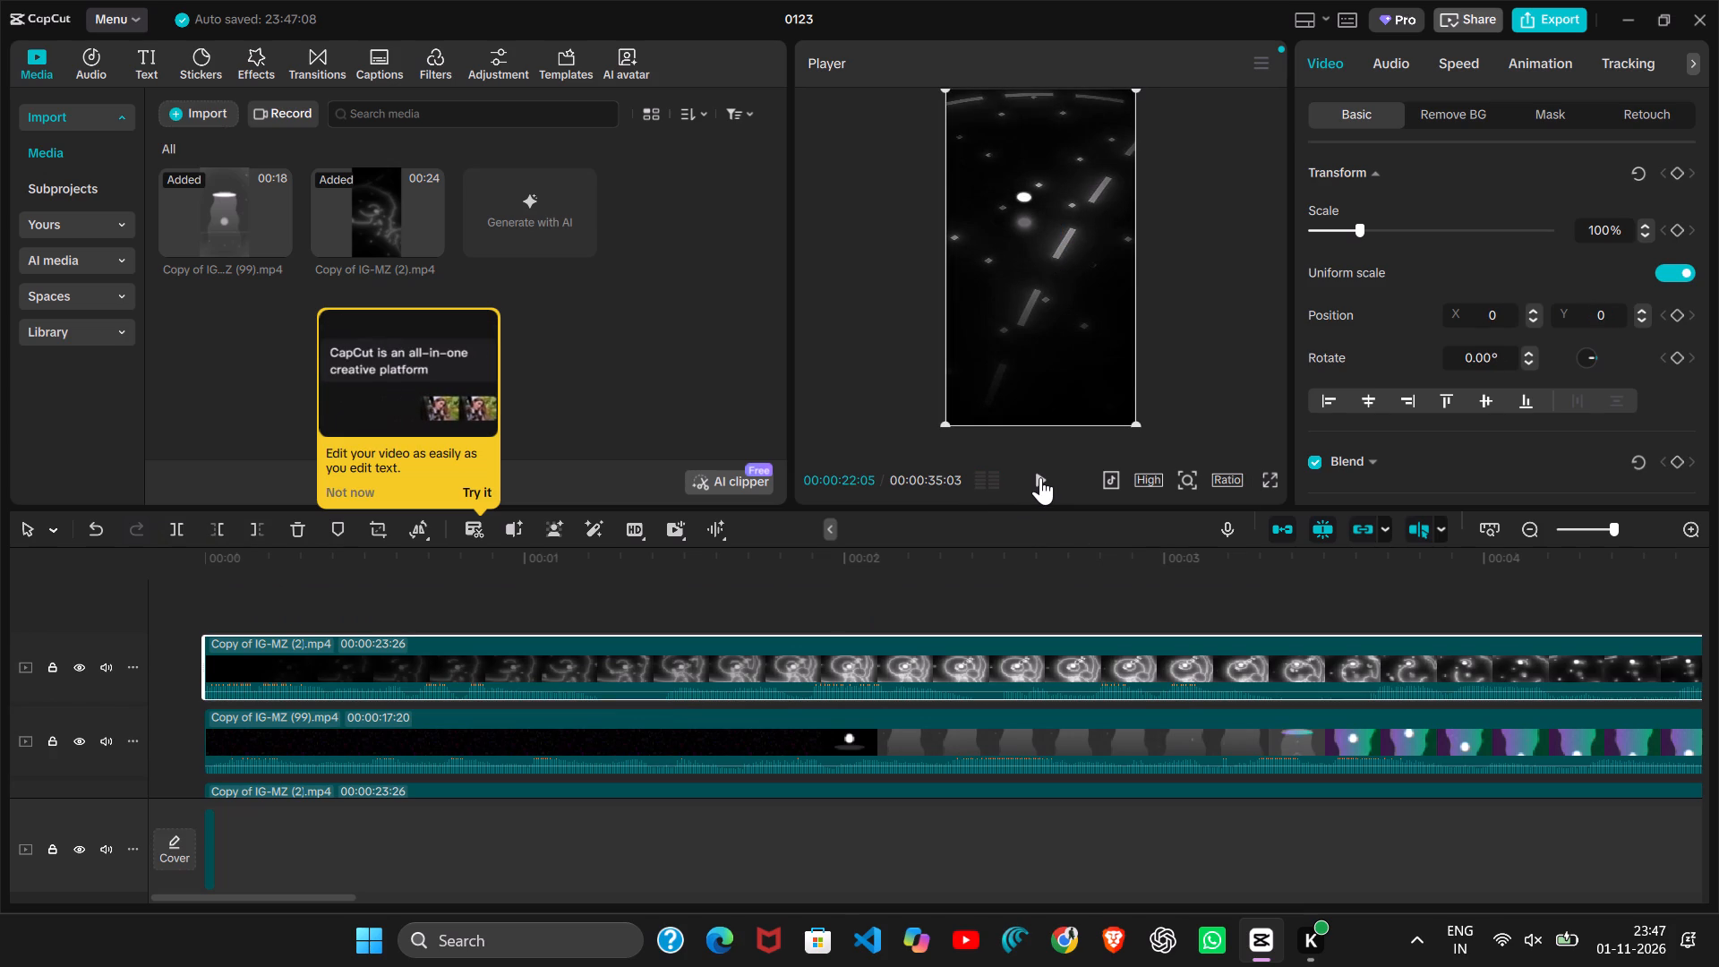
Continue playback from 00:00:22:05 to the end of the edit, examining the preview and the top Copy of IG-MZ (2) layer.
click(1040, 477)
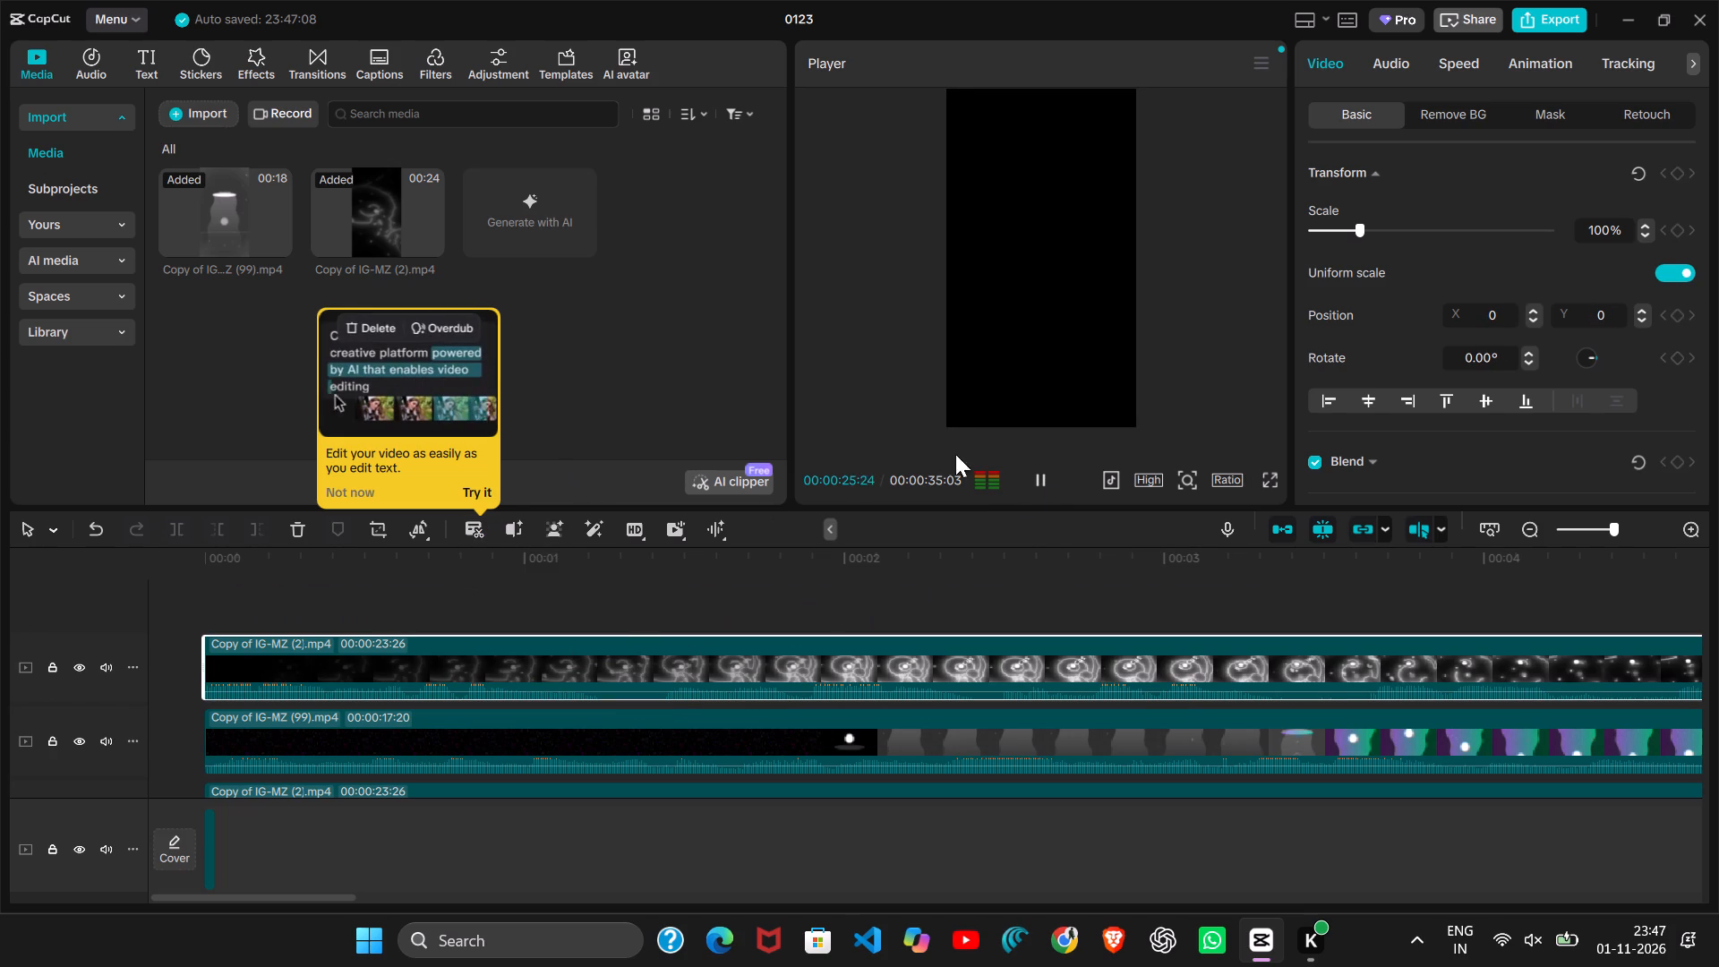
click(662, 655)
scroll(762, 548, up, 1)
click(1027, 469)
click(1027, 469)
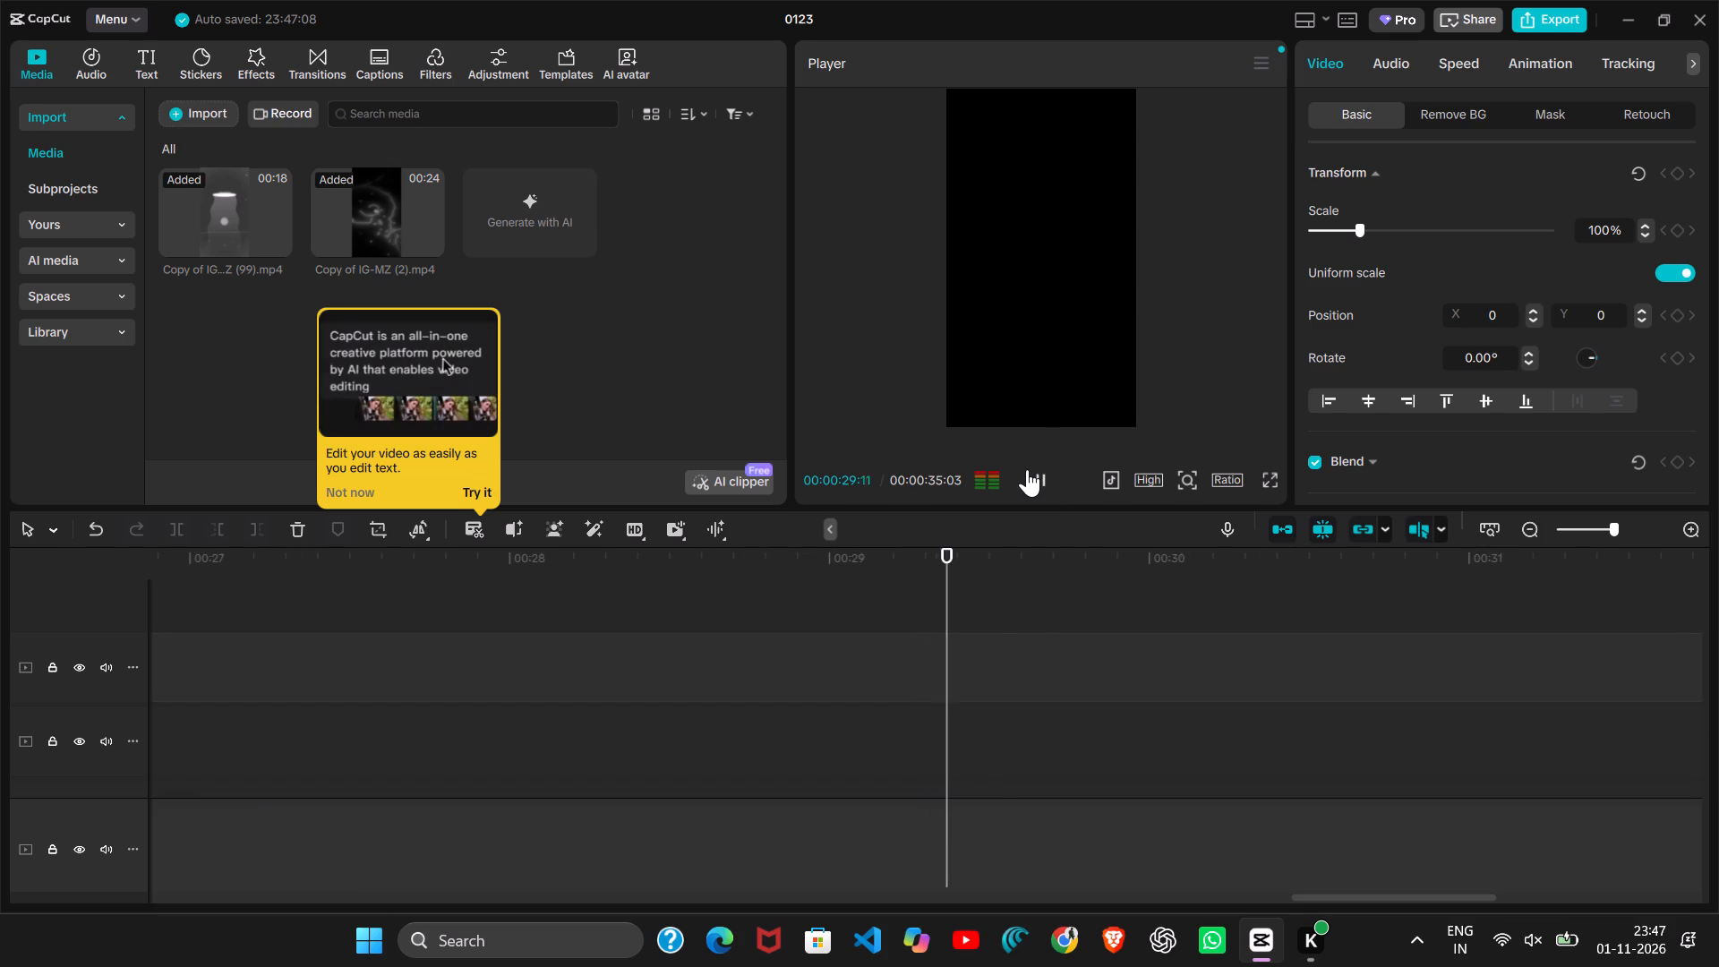
scroll(744, 670, right, 5)
scroll(744, 670, right, 20)
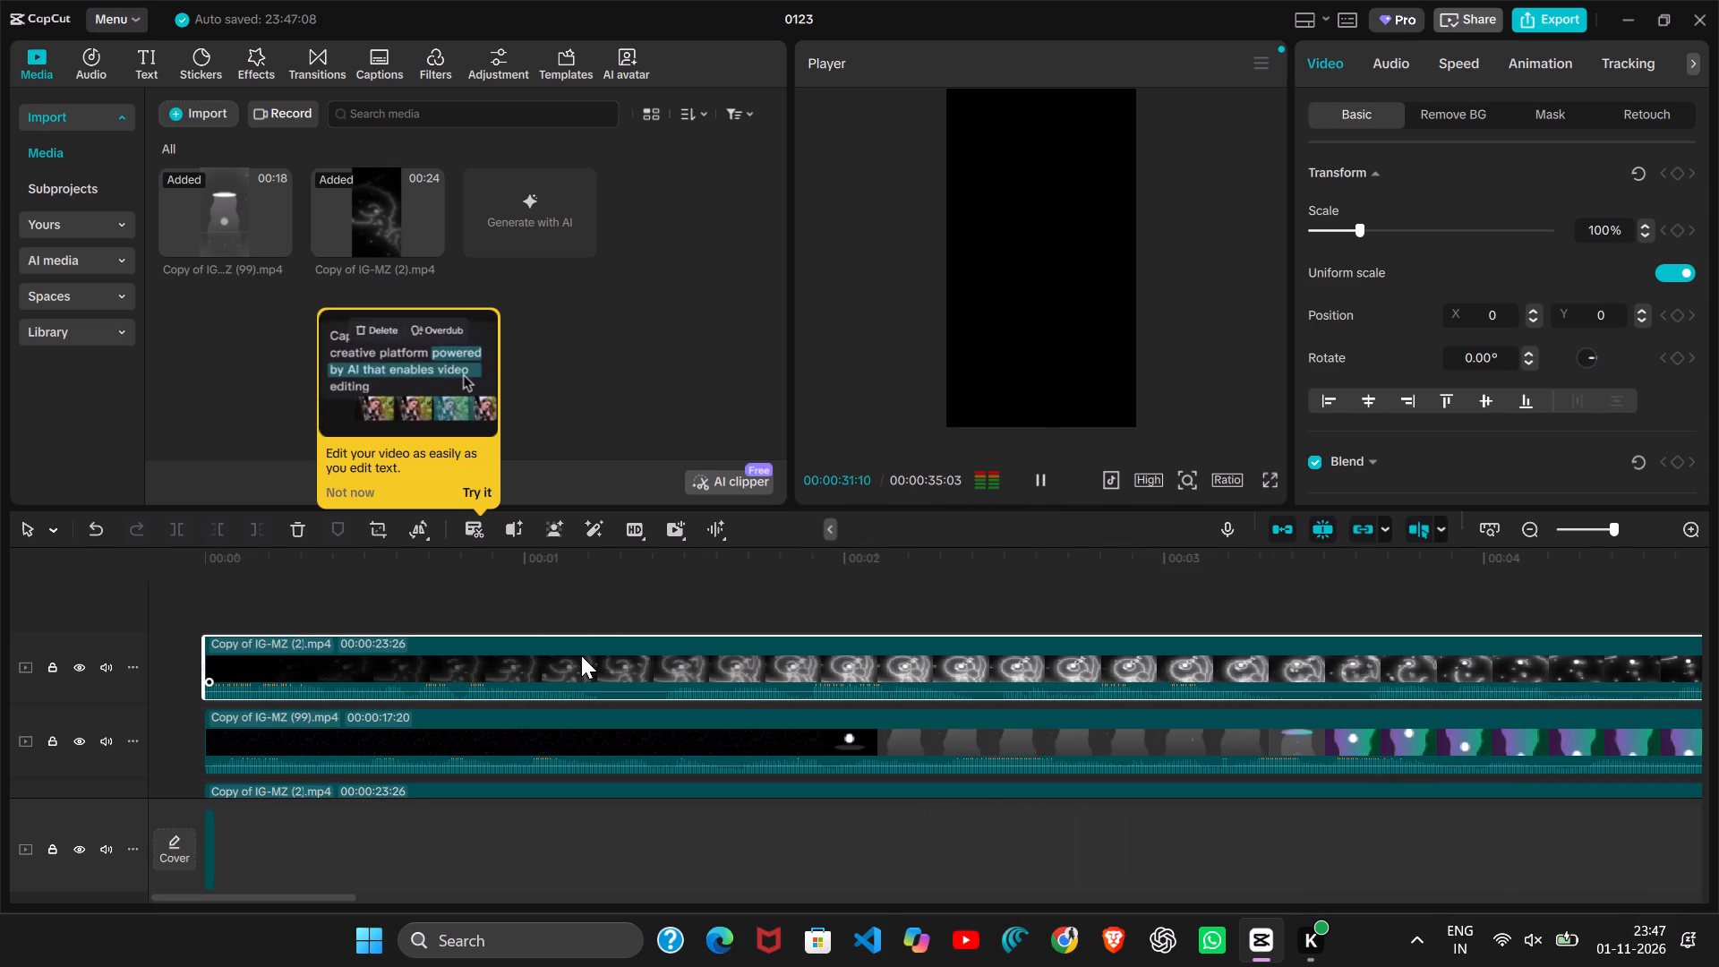
click(581, 655)
click(1040, 479)
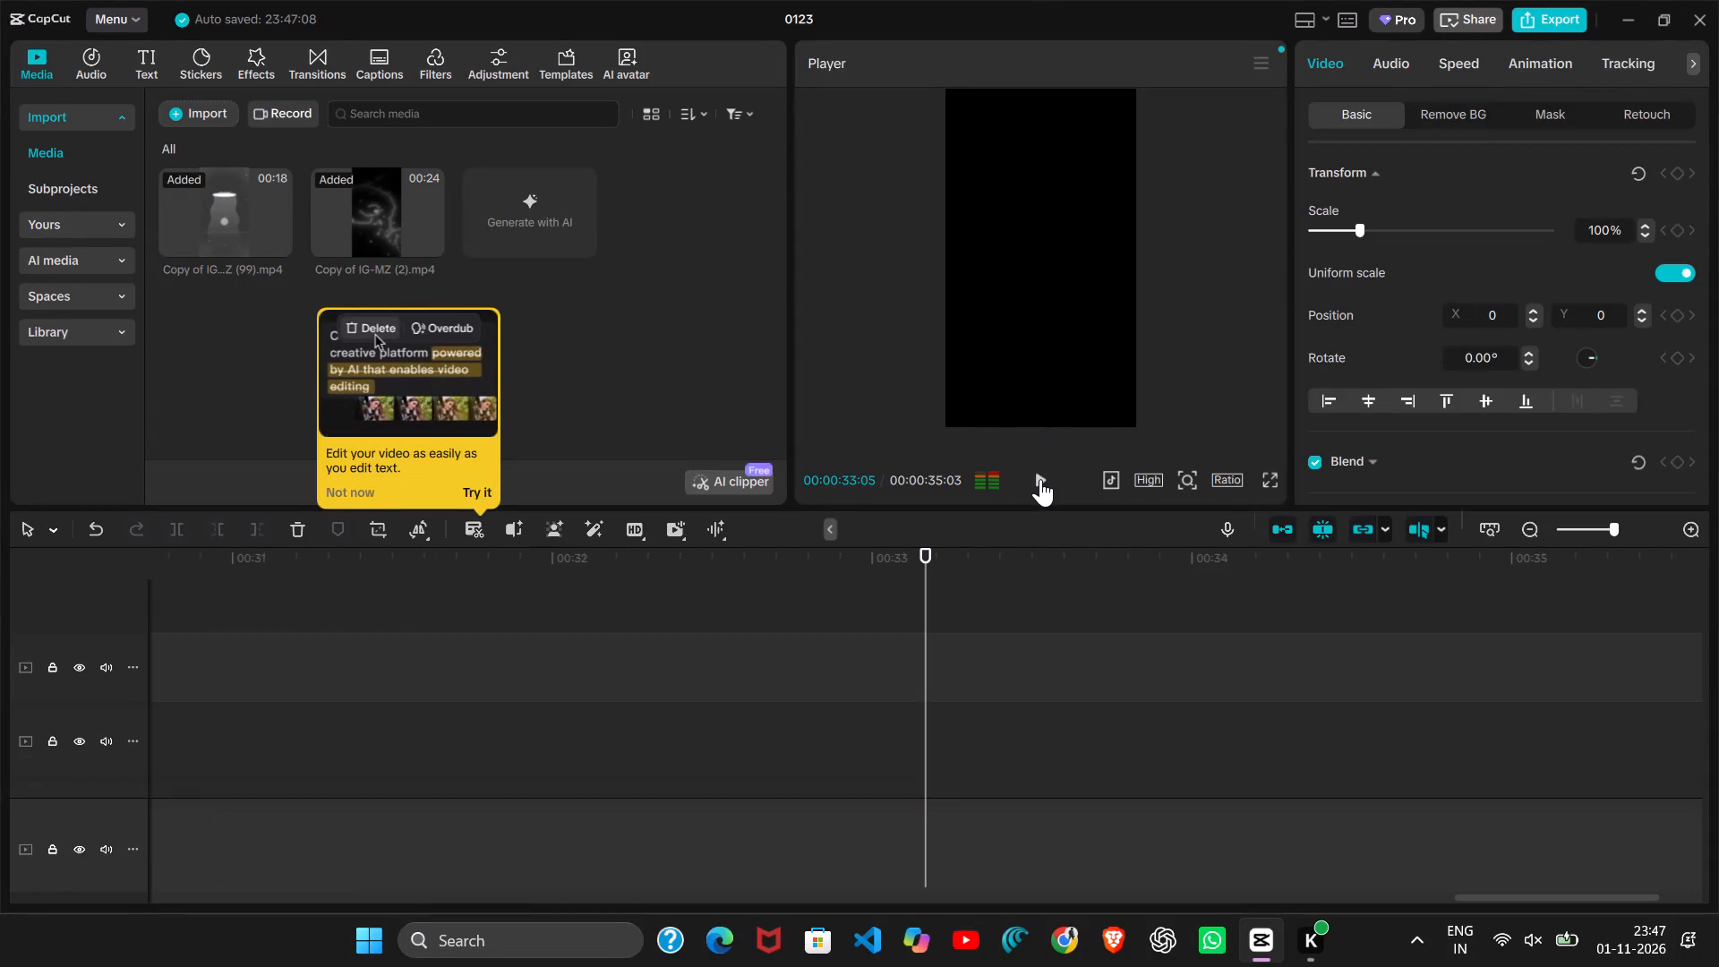
click(1040, 479)
scroll(625, 658, right, 14)
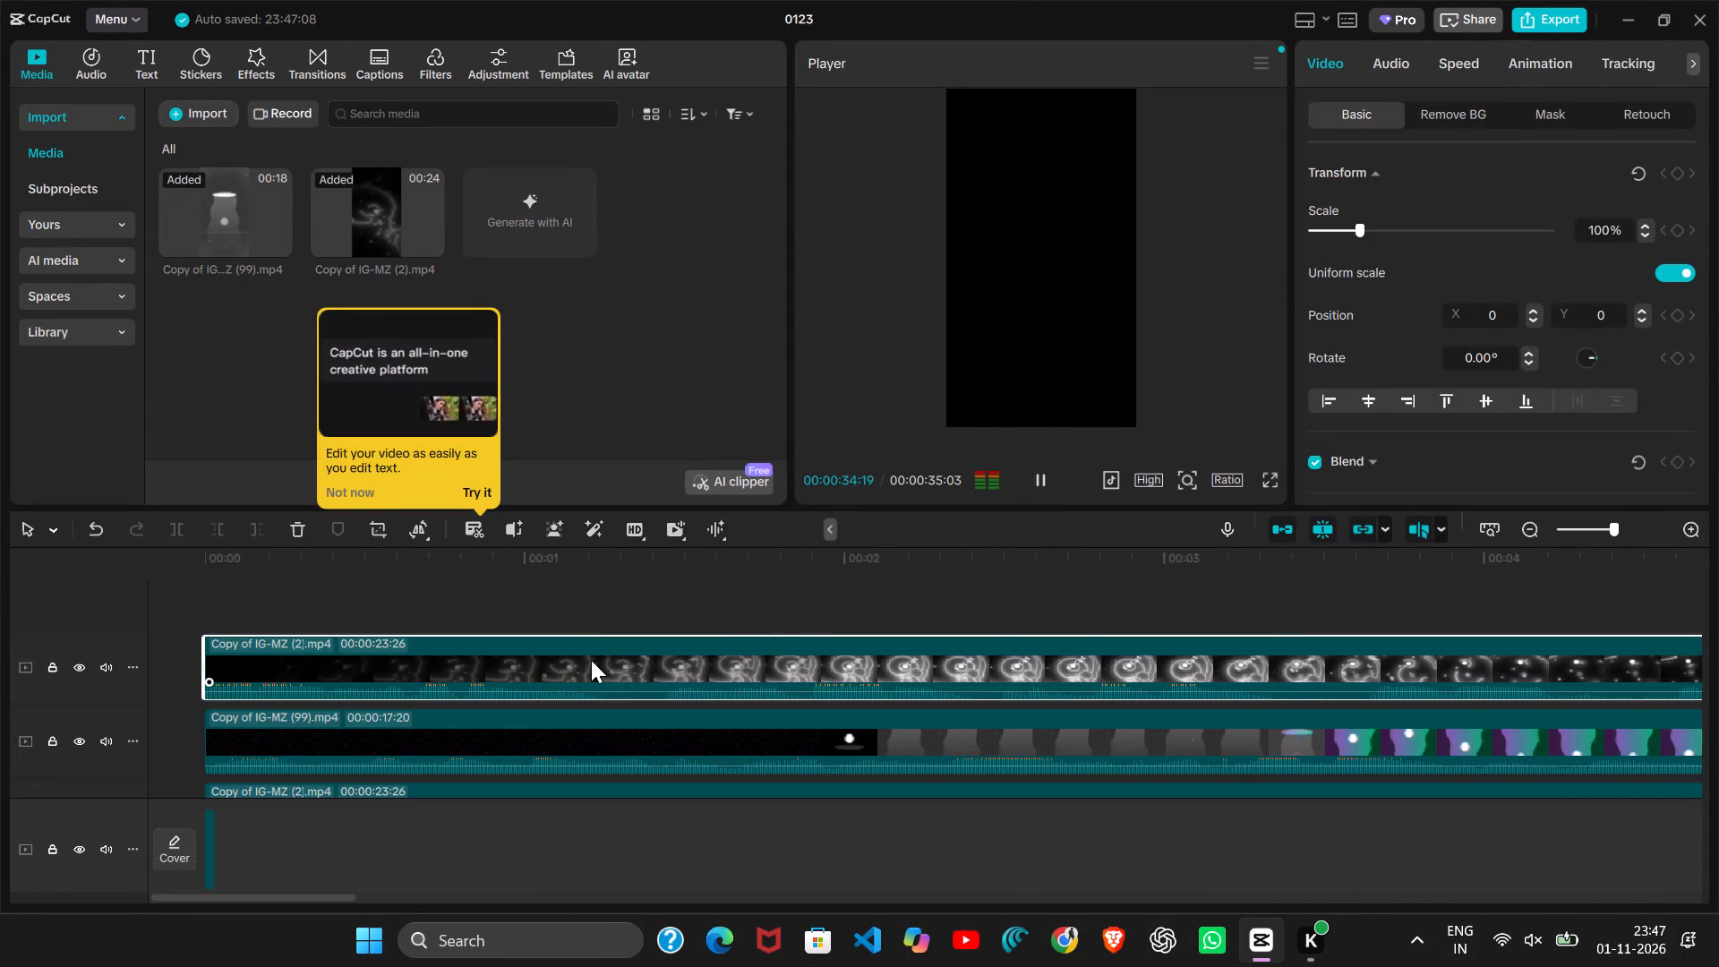
click(591, 660)
scroll(612, 692, right, 12)
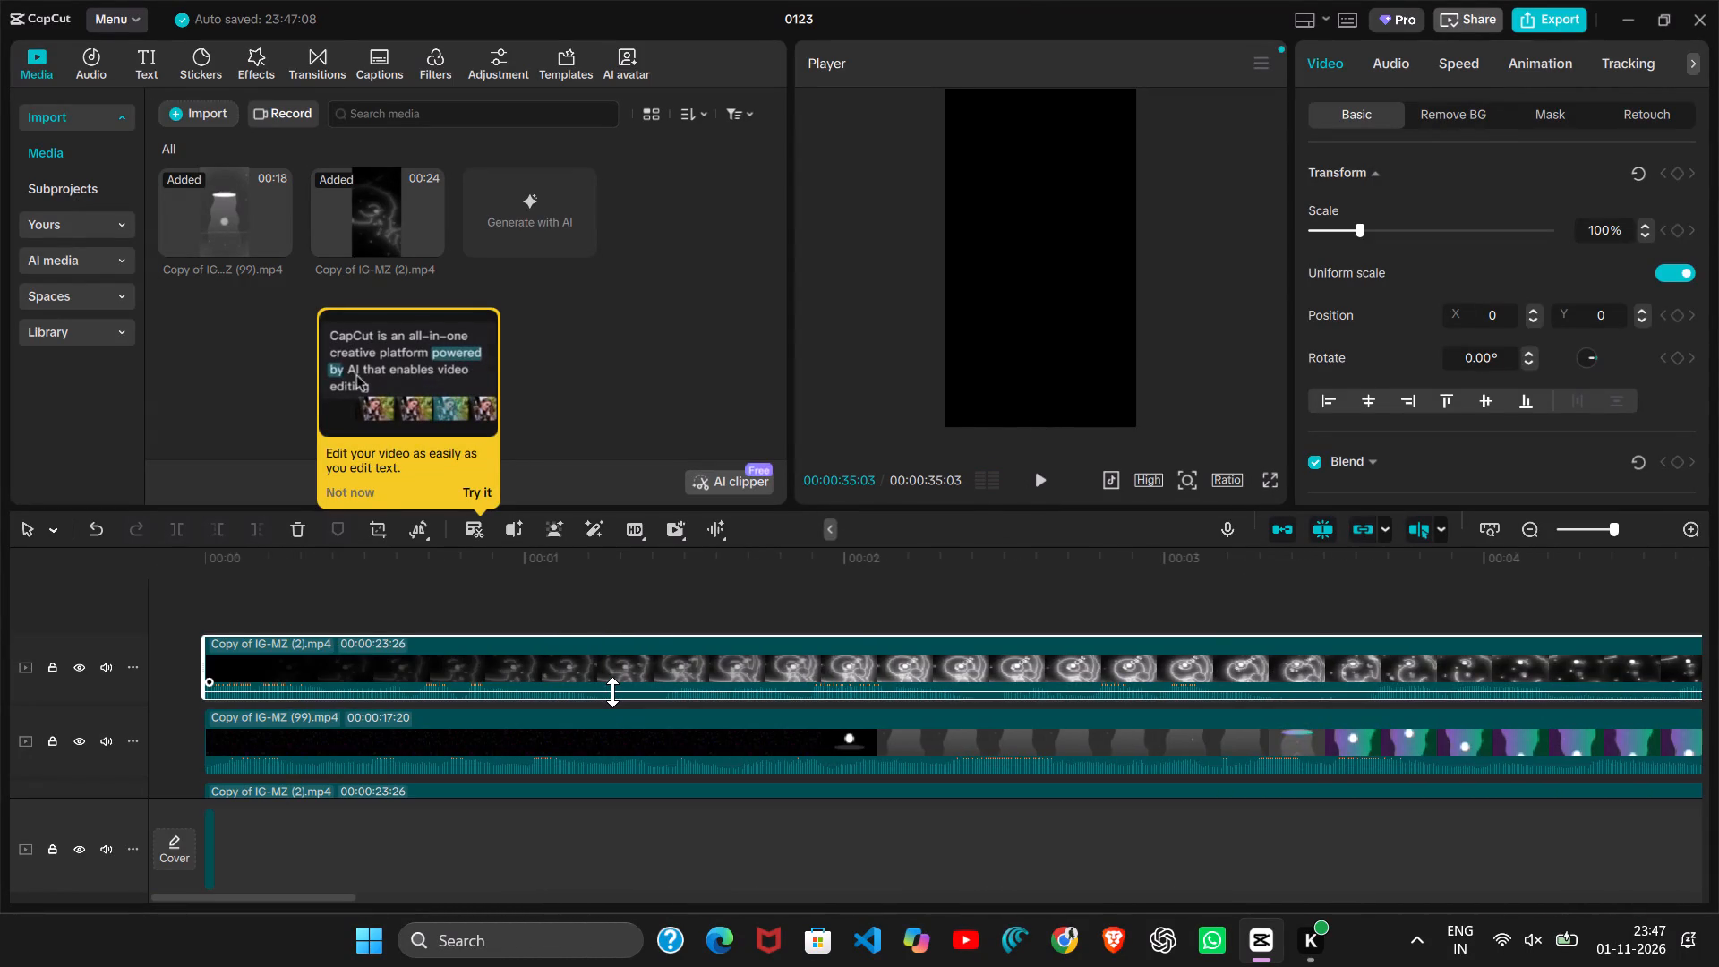
Examine the stacked layers at 00:00:01:14, select the top Copy of IG-MZ (2) layer, and return the playhead to 0 seconds.
drag(769, 638, 711, 611)
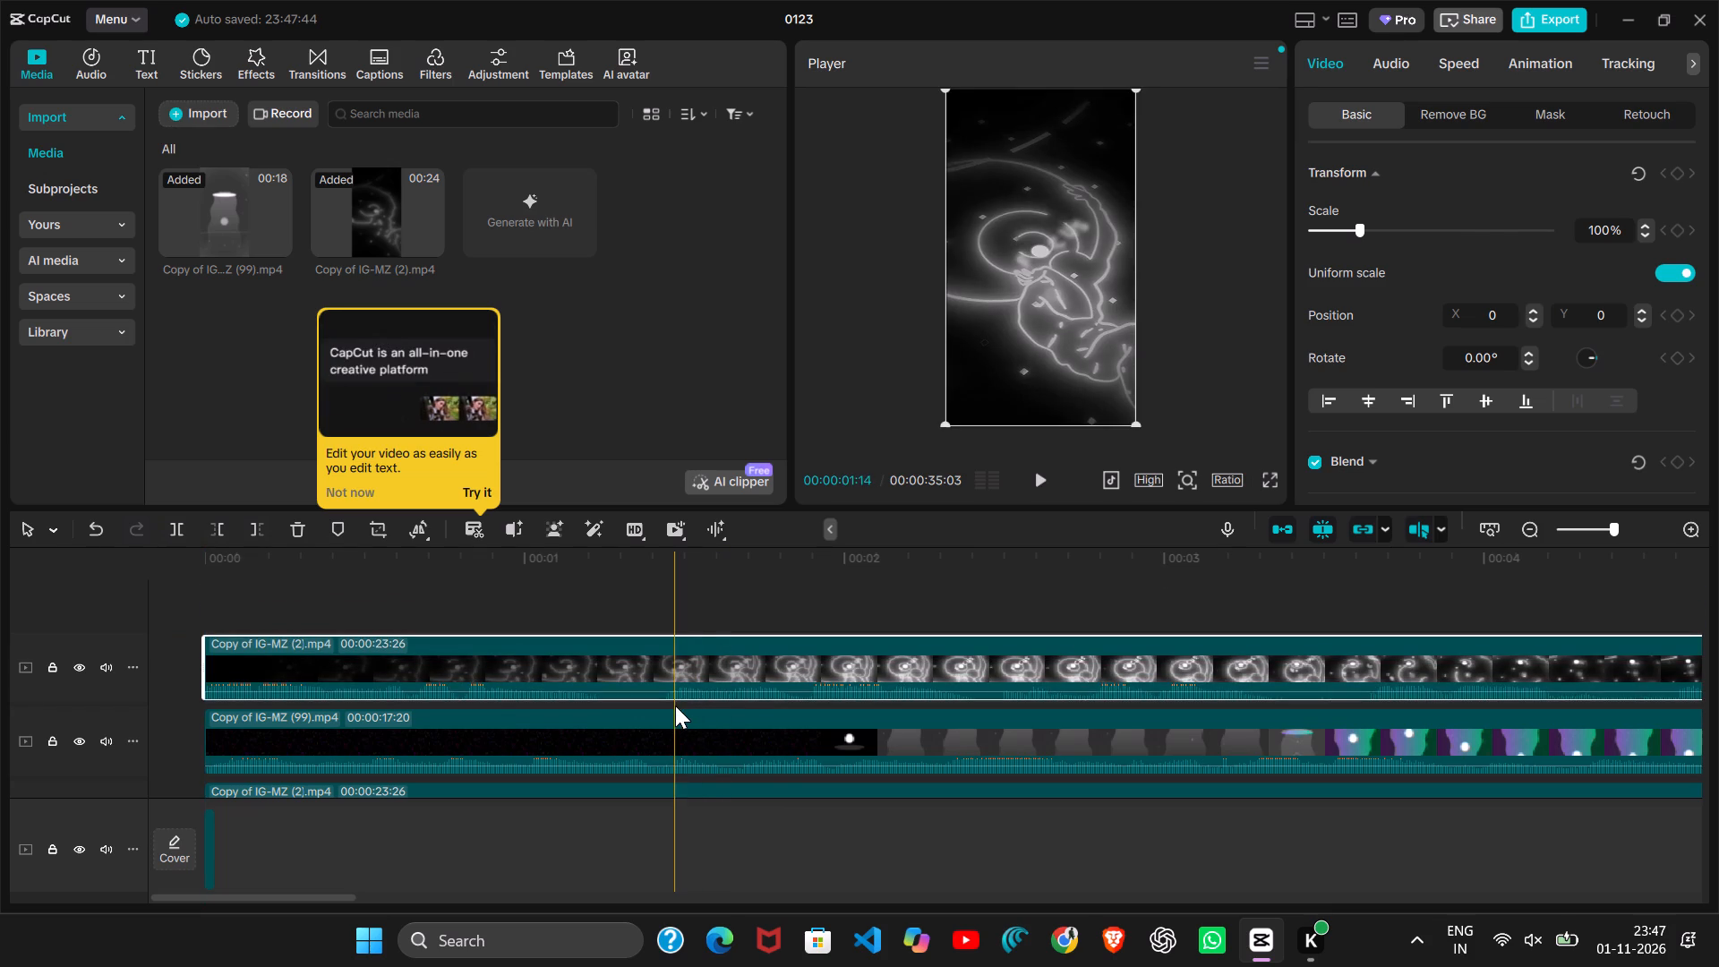
click(675, 706)
drag(675, 706, 685, 792)
scroll(712, 682, down, 5)
scroll(712, 682, up, 6)
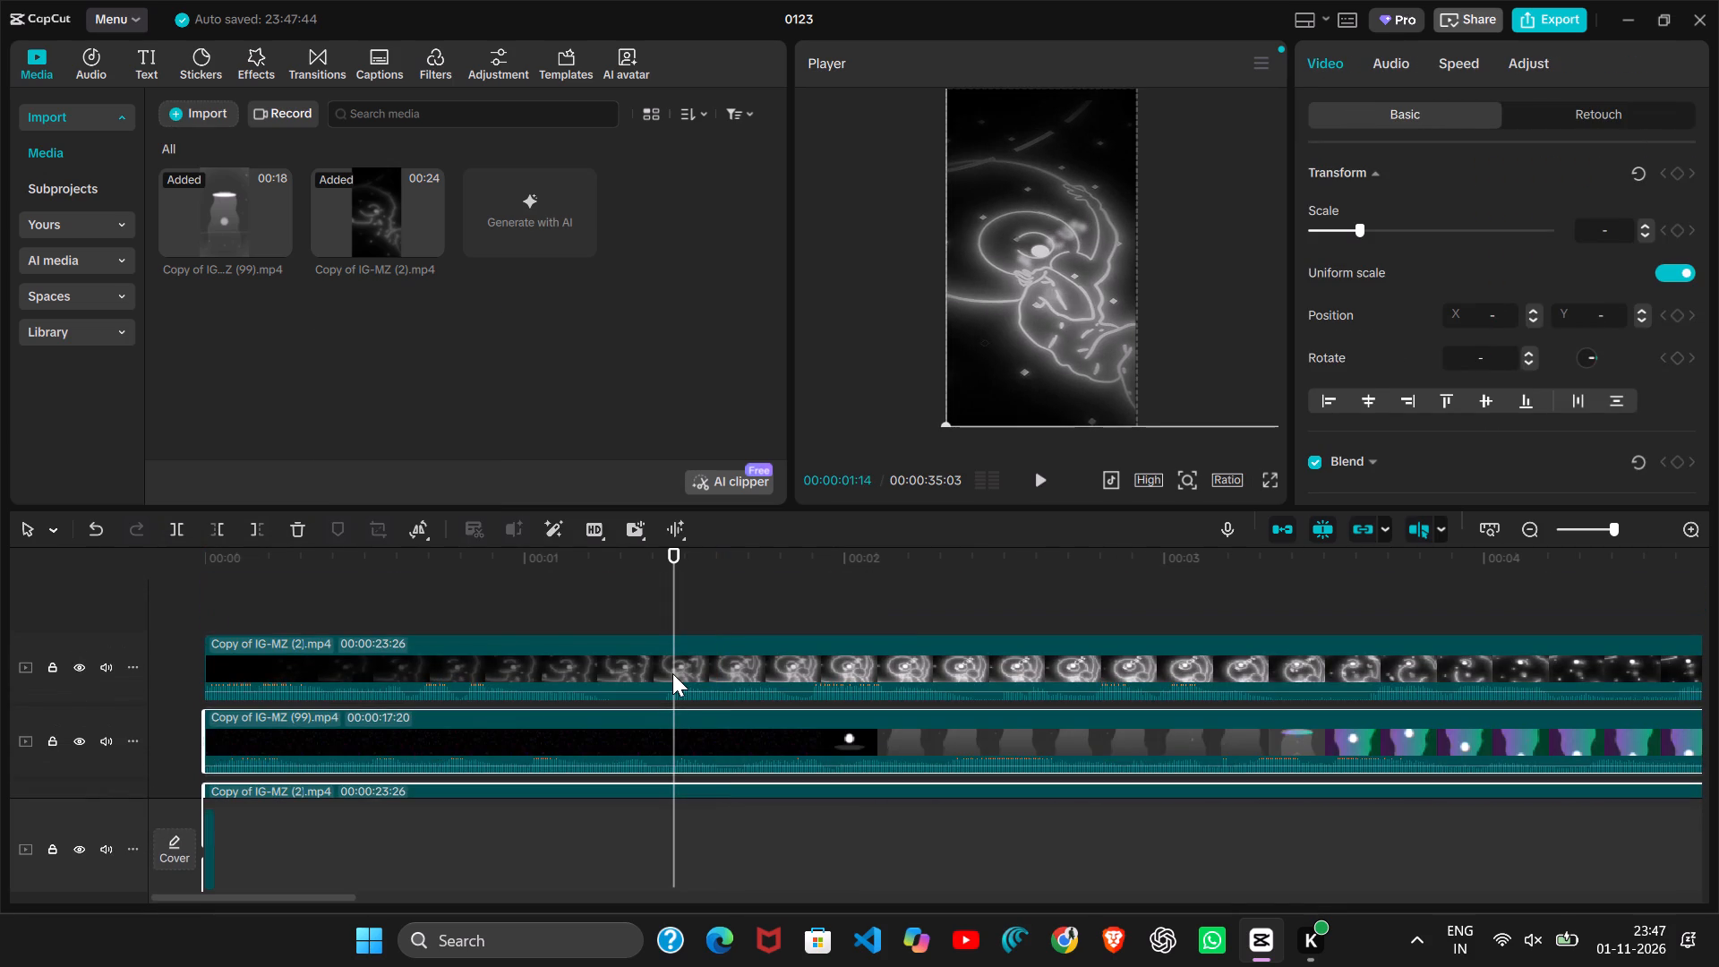
click(672, 673)
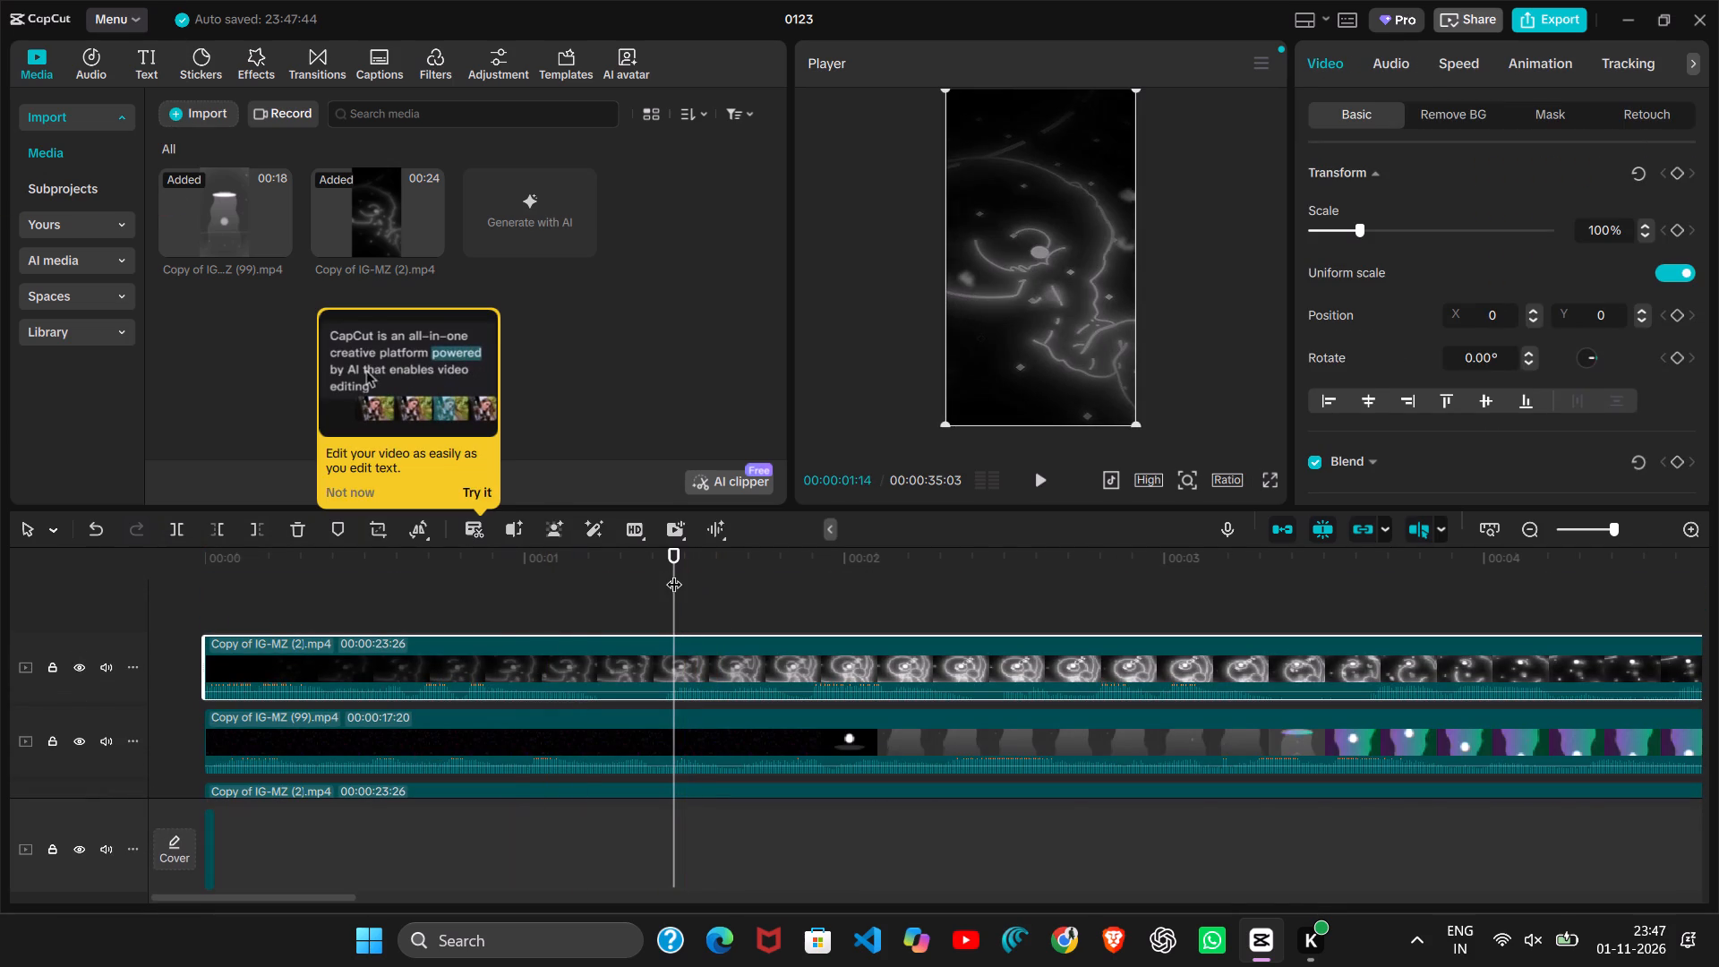
drag(674, 574, 153, 566)
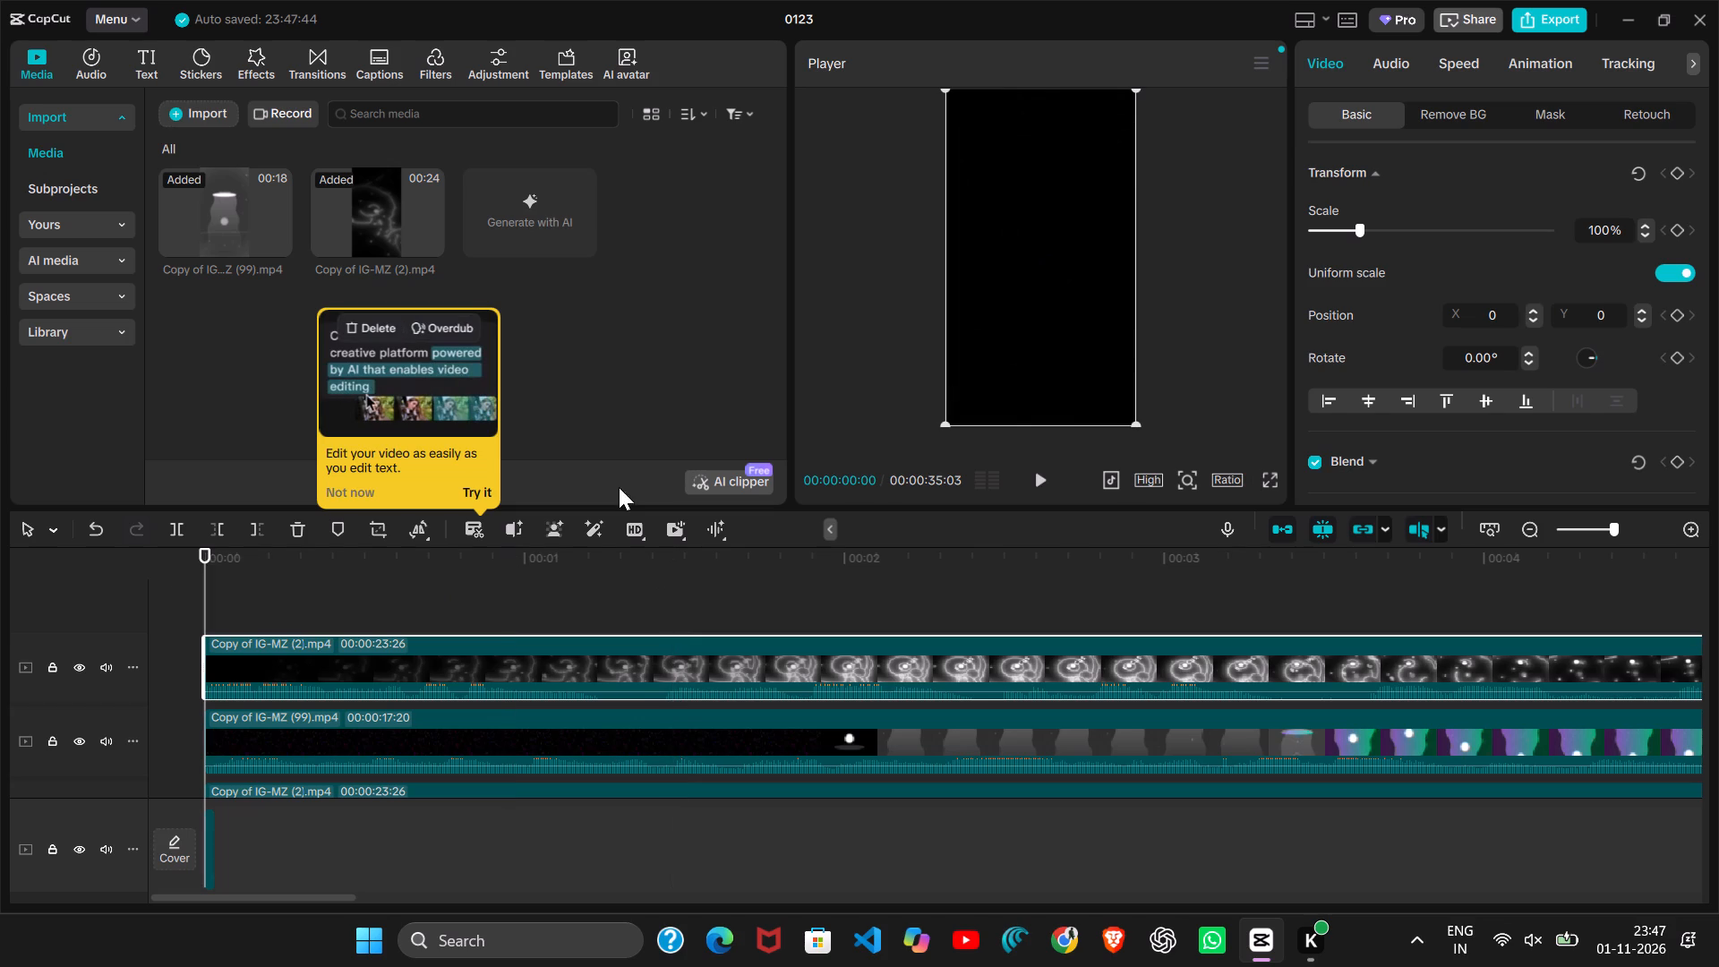
Examine the stacked layers from 0 seconds and select the lower Copy of IG-MZ (2) layer near 00:00:02:02.
click(1052, 473)
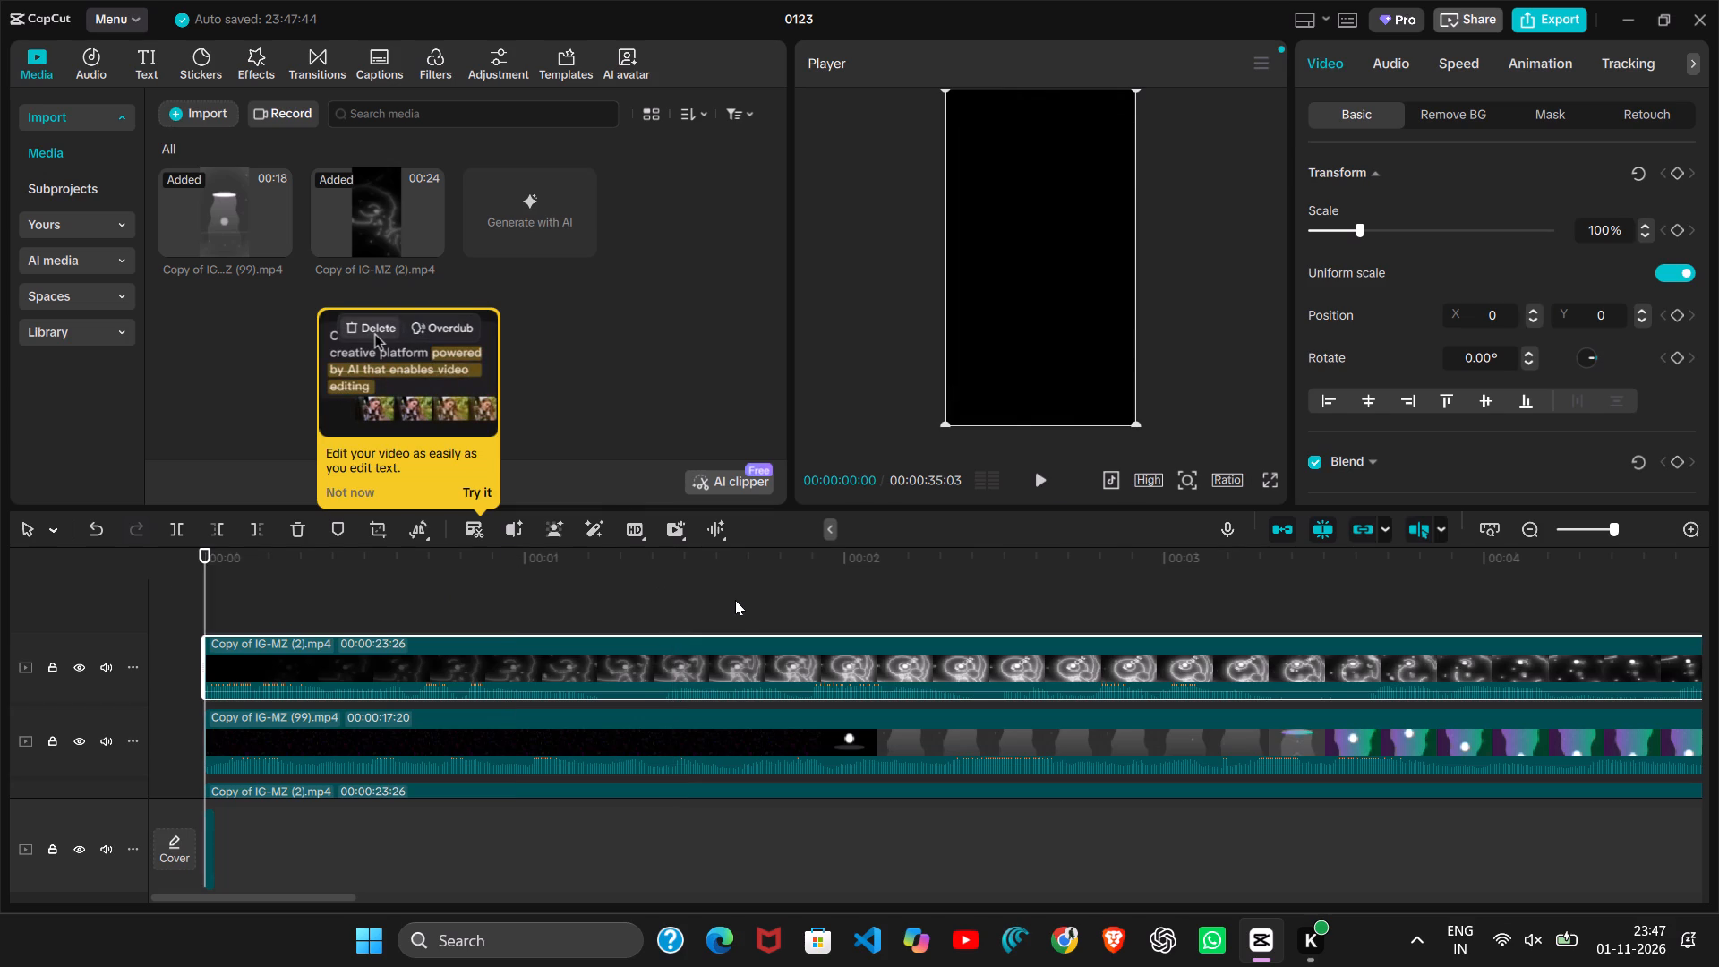
click(1091, 736)
scroll(933, 724, down, 7)
click(892, 672)
scroll(892, 672, down, 1)
click(865, 705)
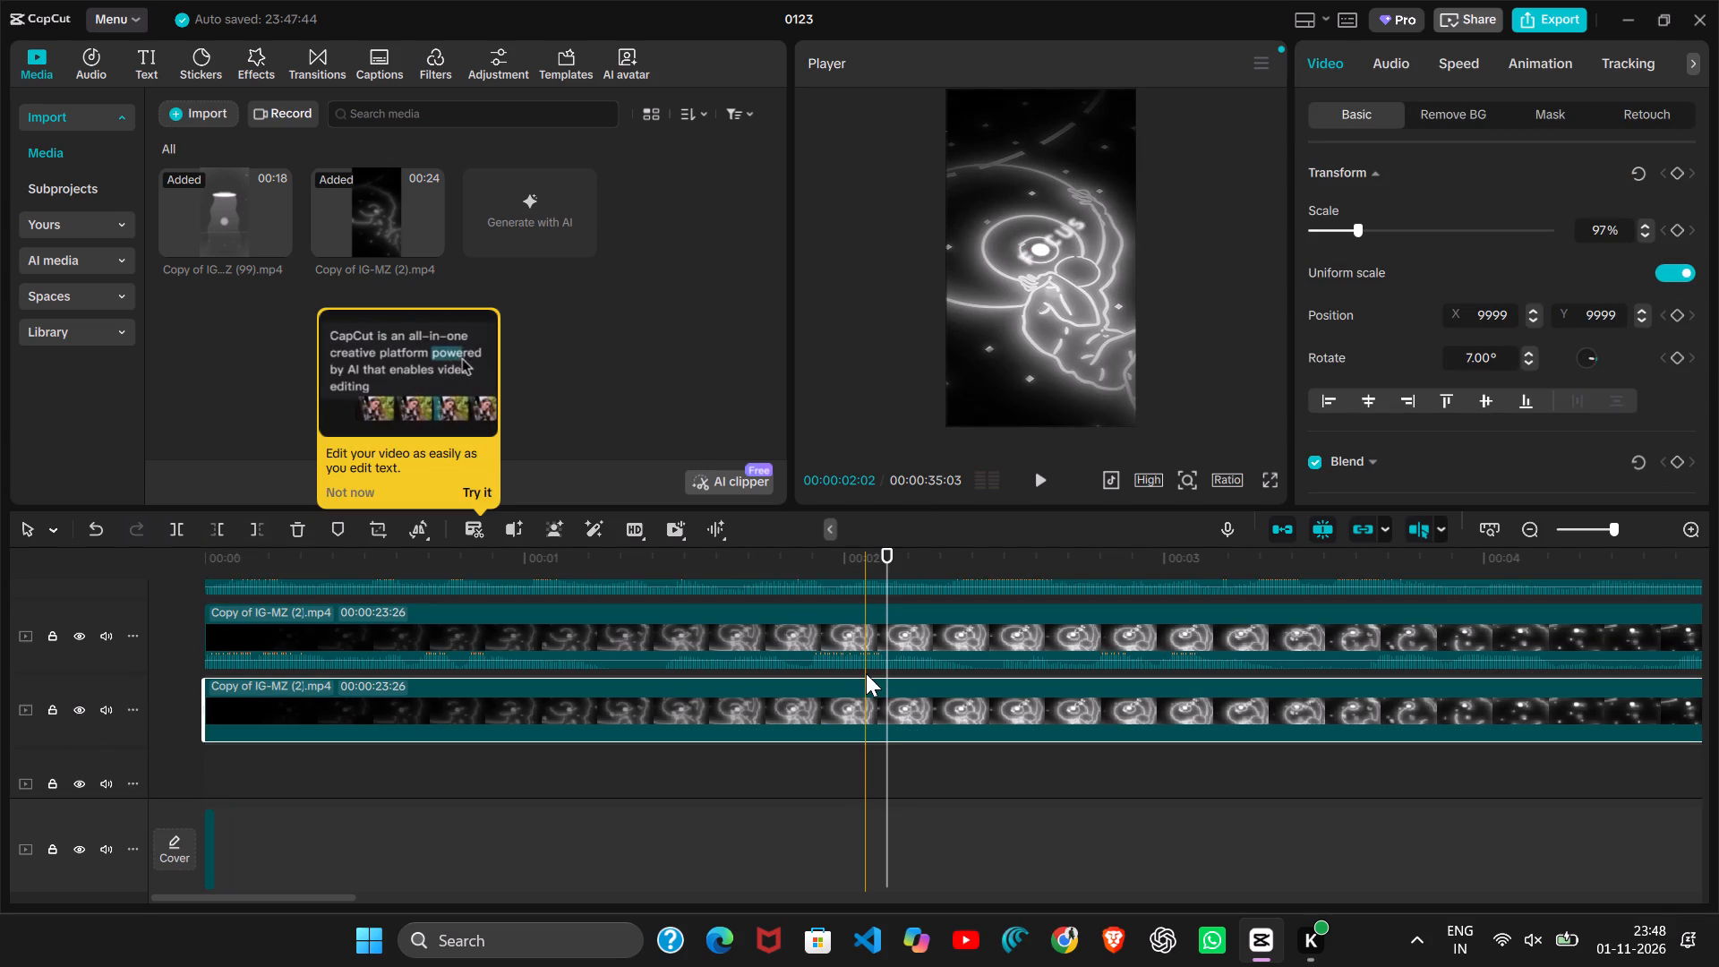
Play the edit from about 00:00:02:02, examining the preview and the stacked layers along the timeline.
click(1038, 480)
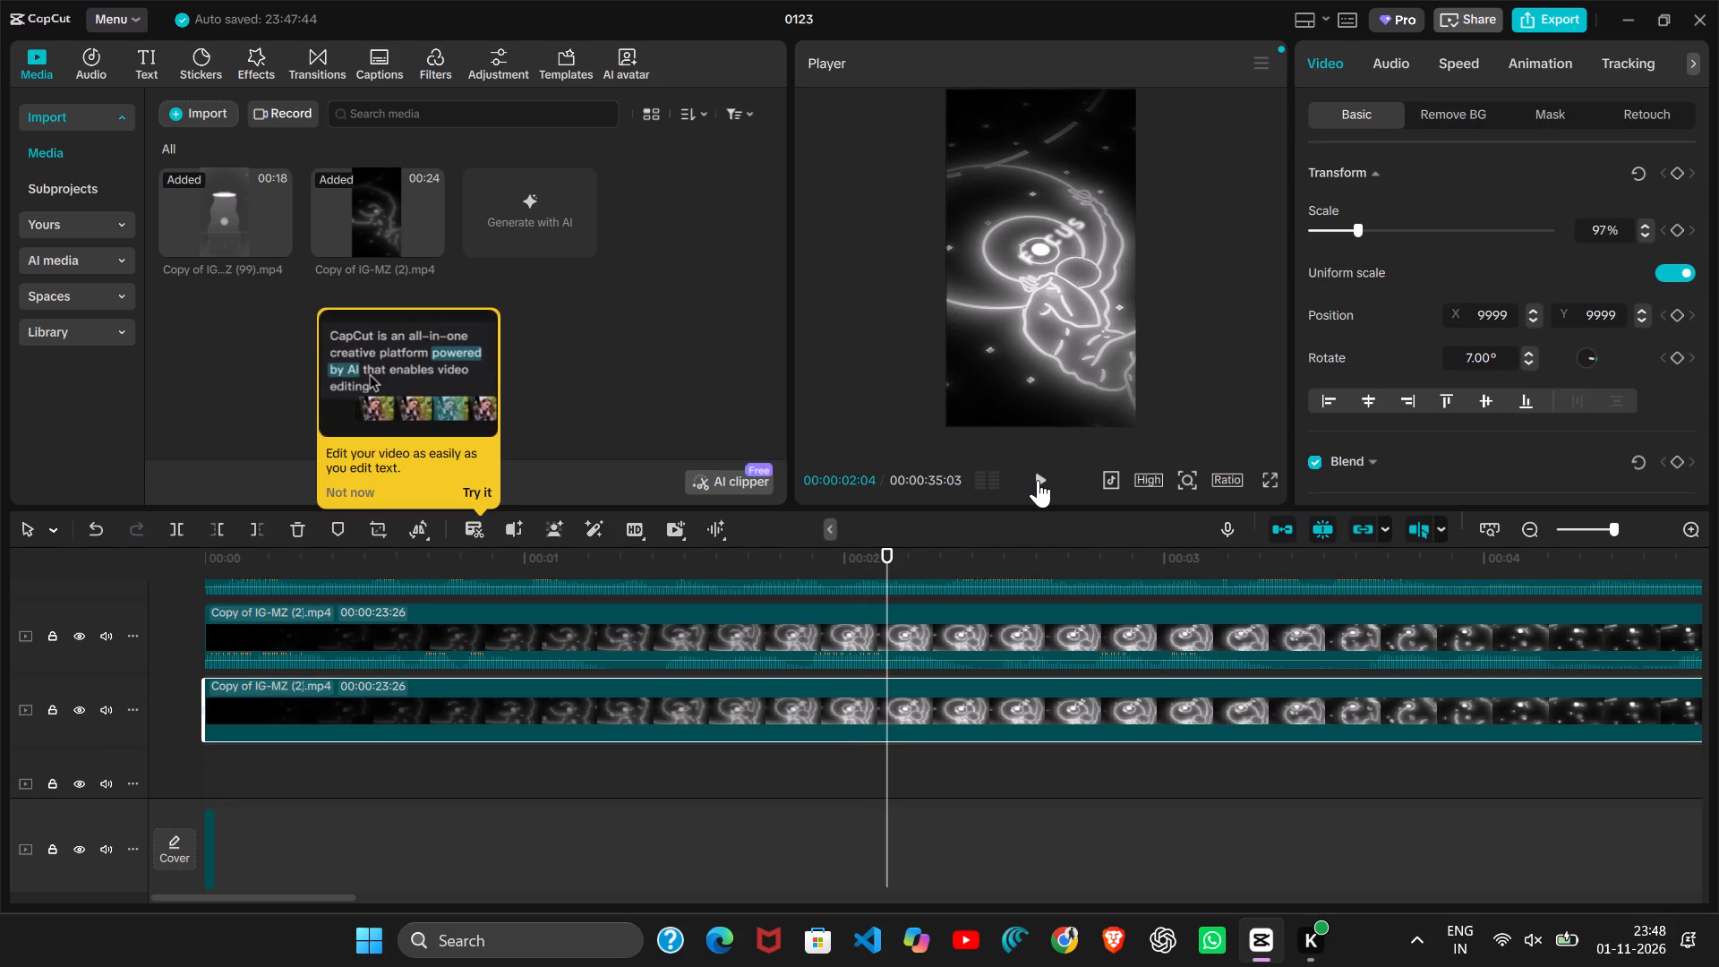
scroll(1175, 620, left, 8)
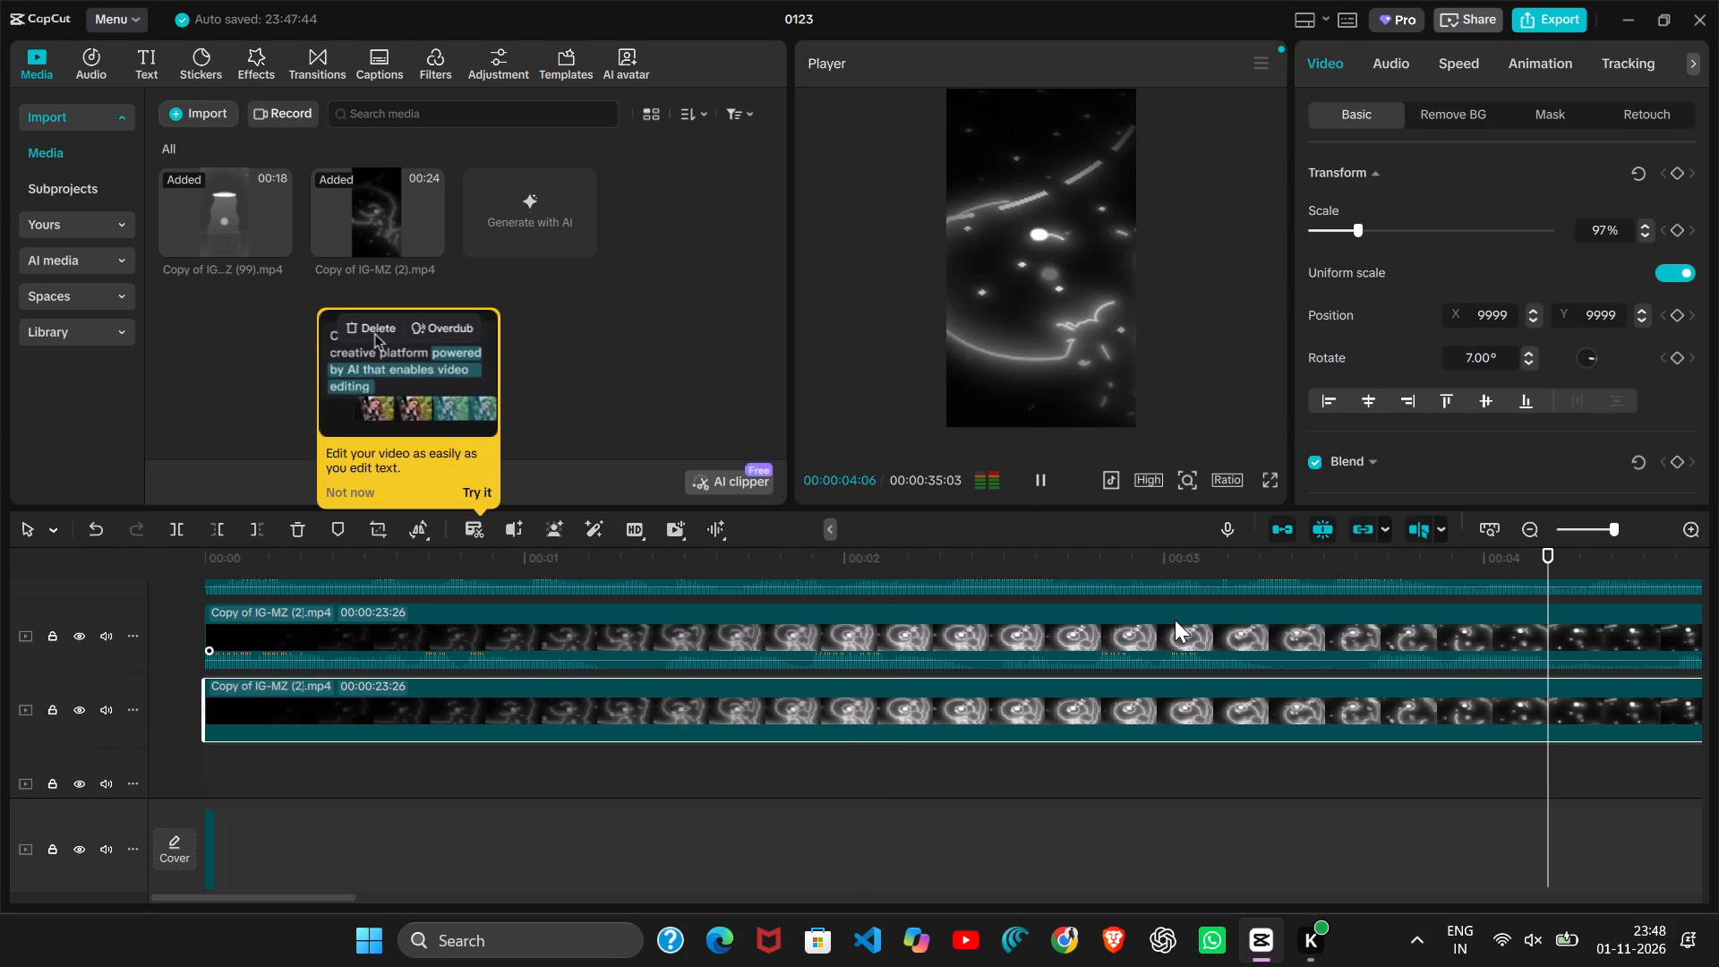
scroll(1175, 620, left, 3)
scroll(1081, 621, left, 1)
click(1009, 614)
scroll(1009, 614, left, 2)
scroll(1009, 614, right, 8)
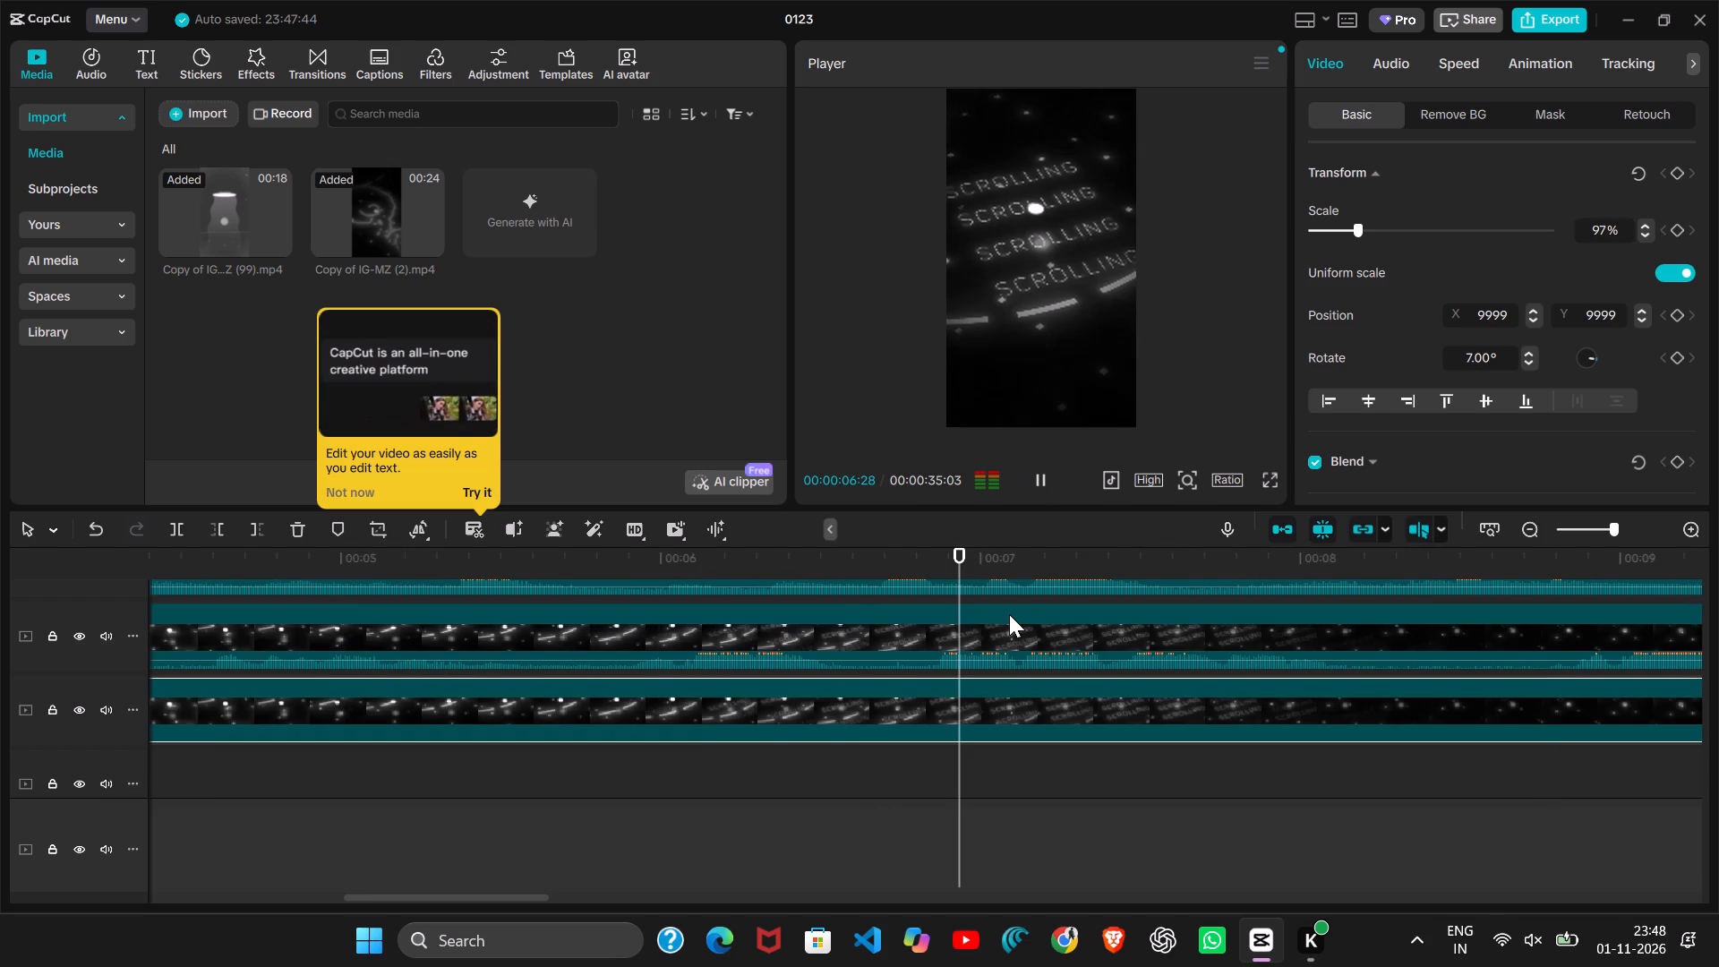
scroll(1009, 614, right, 5)
scroll(684, 643, up, 4)
click(654, 670)
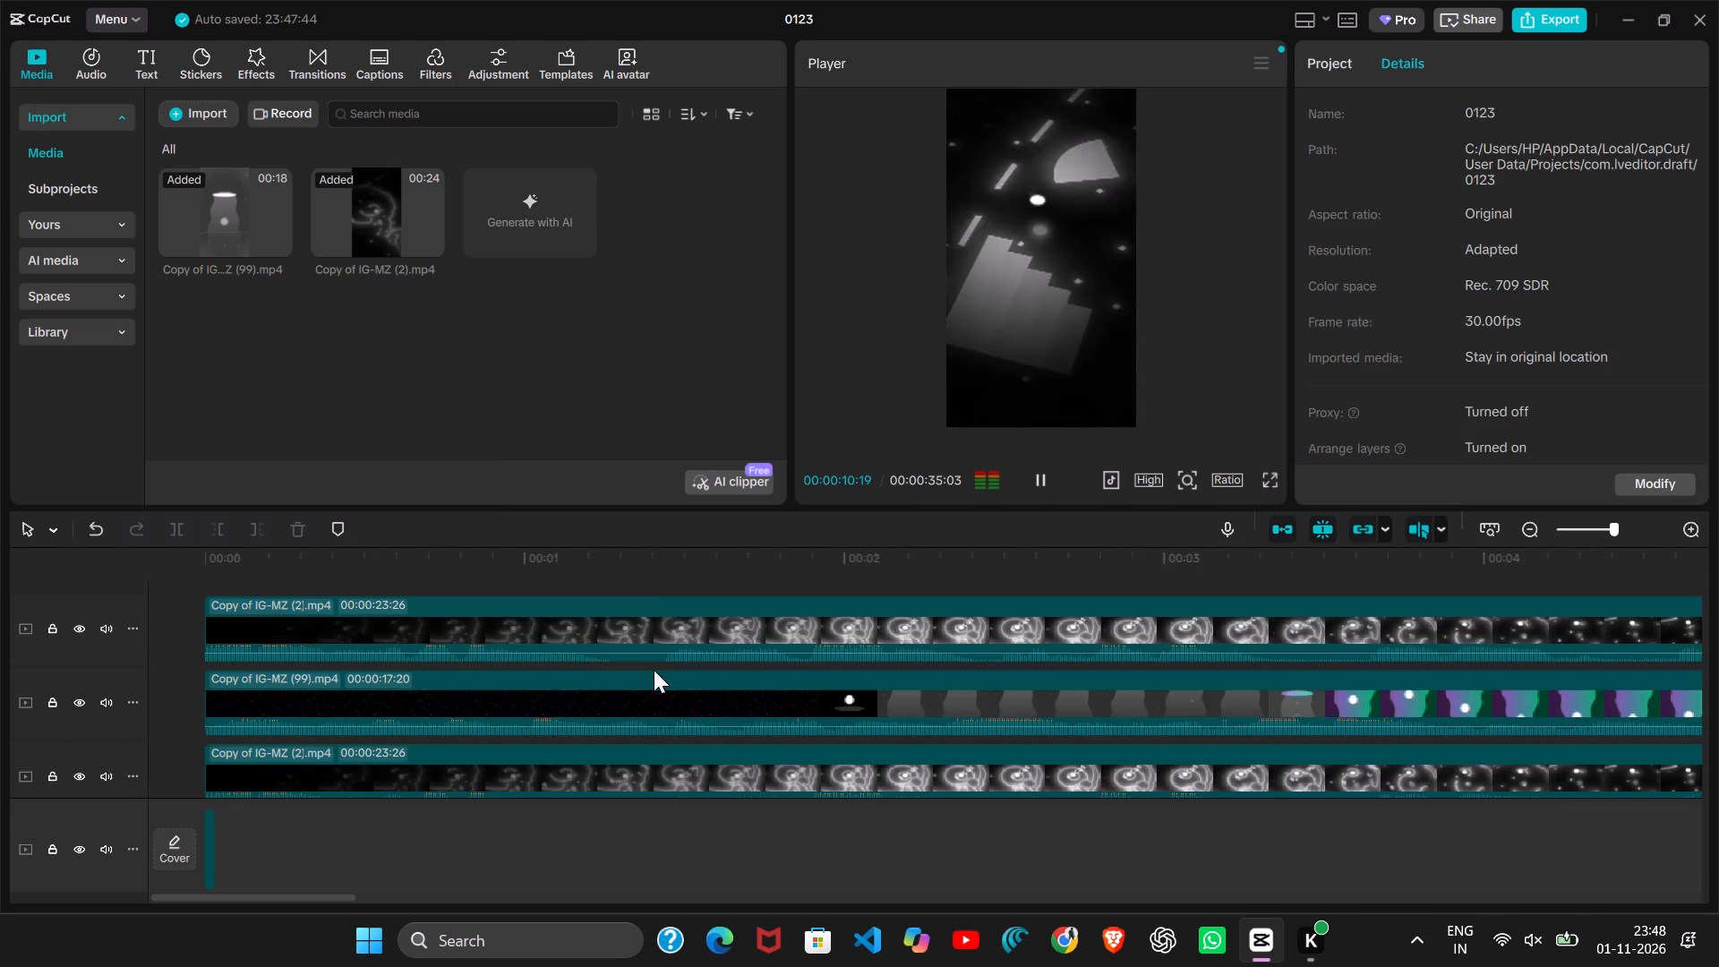
Replay from 00:00:01:12 with a Copy of IG-MZ (99) layer selected, examining the preview and the lower layers through the bottom Copy of IG-MZ (99).
click(674, 643)
click(683, 690)
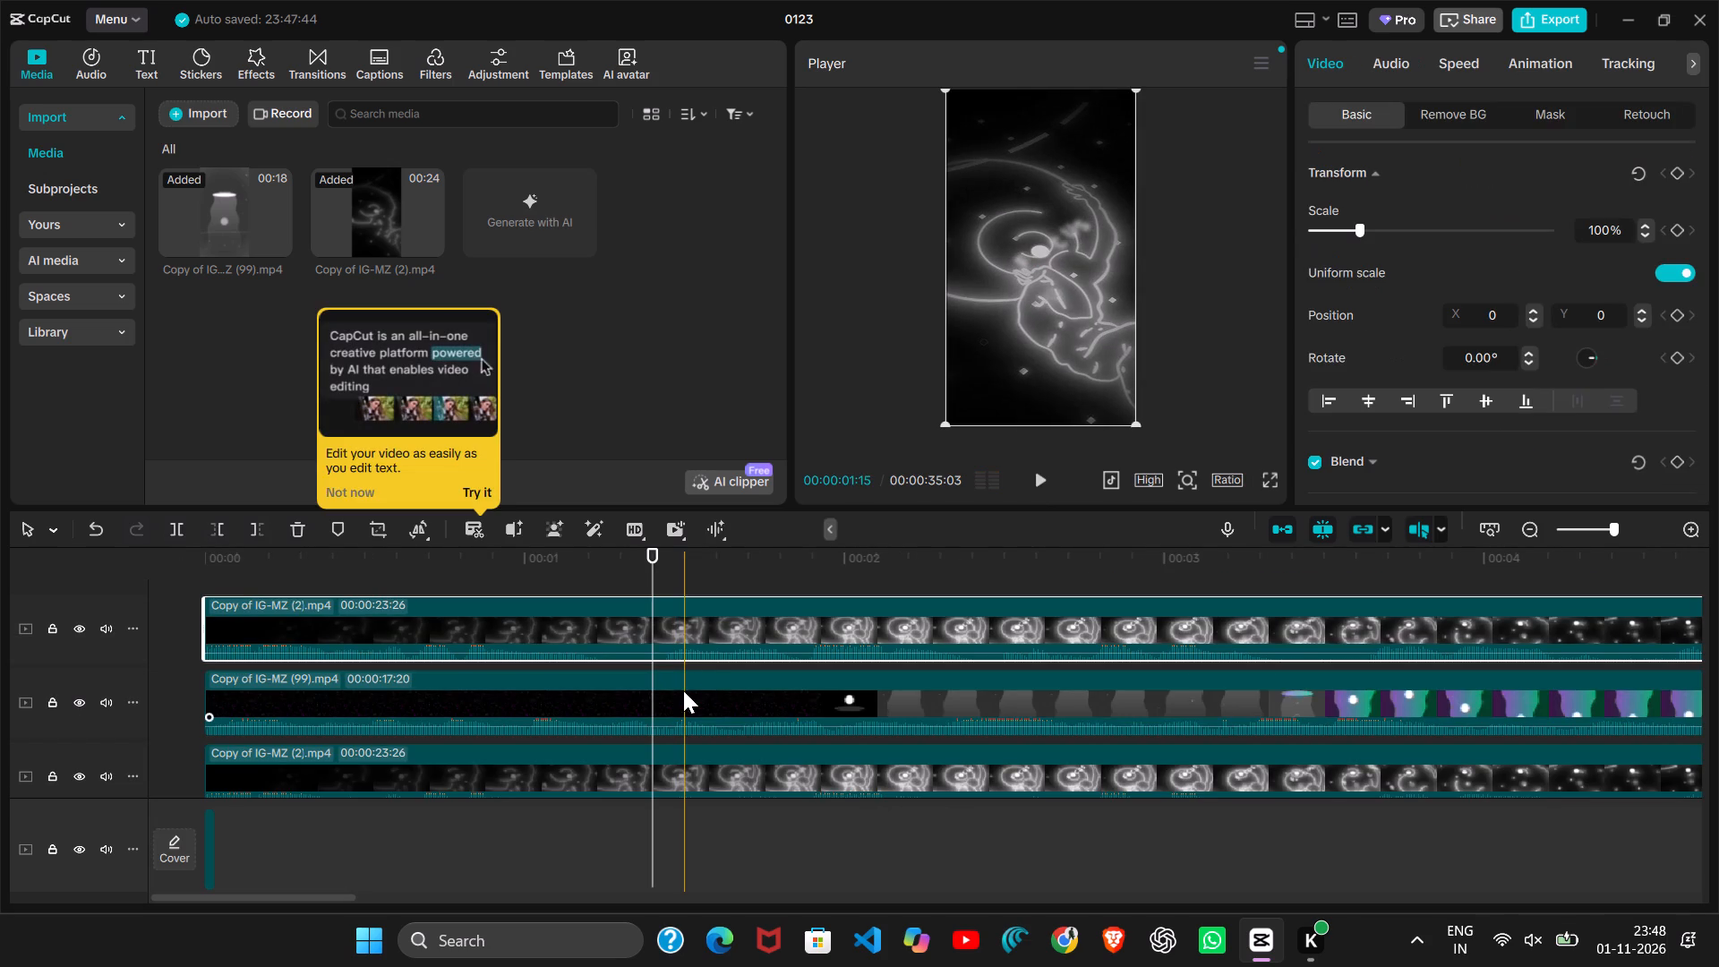
click(1039, 483)
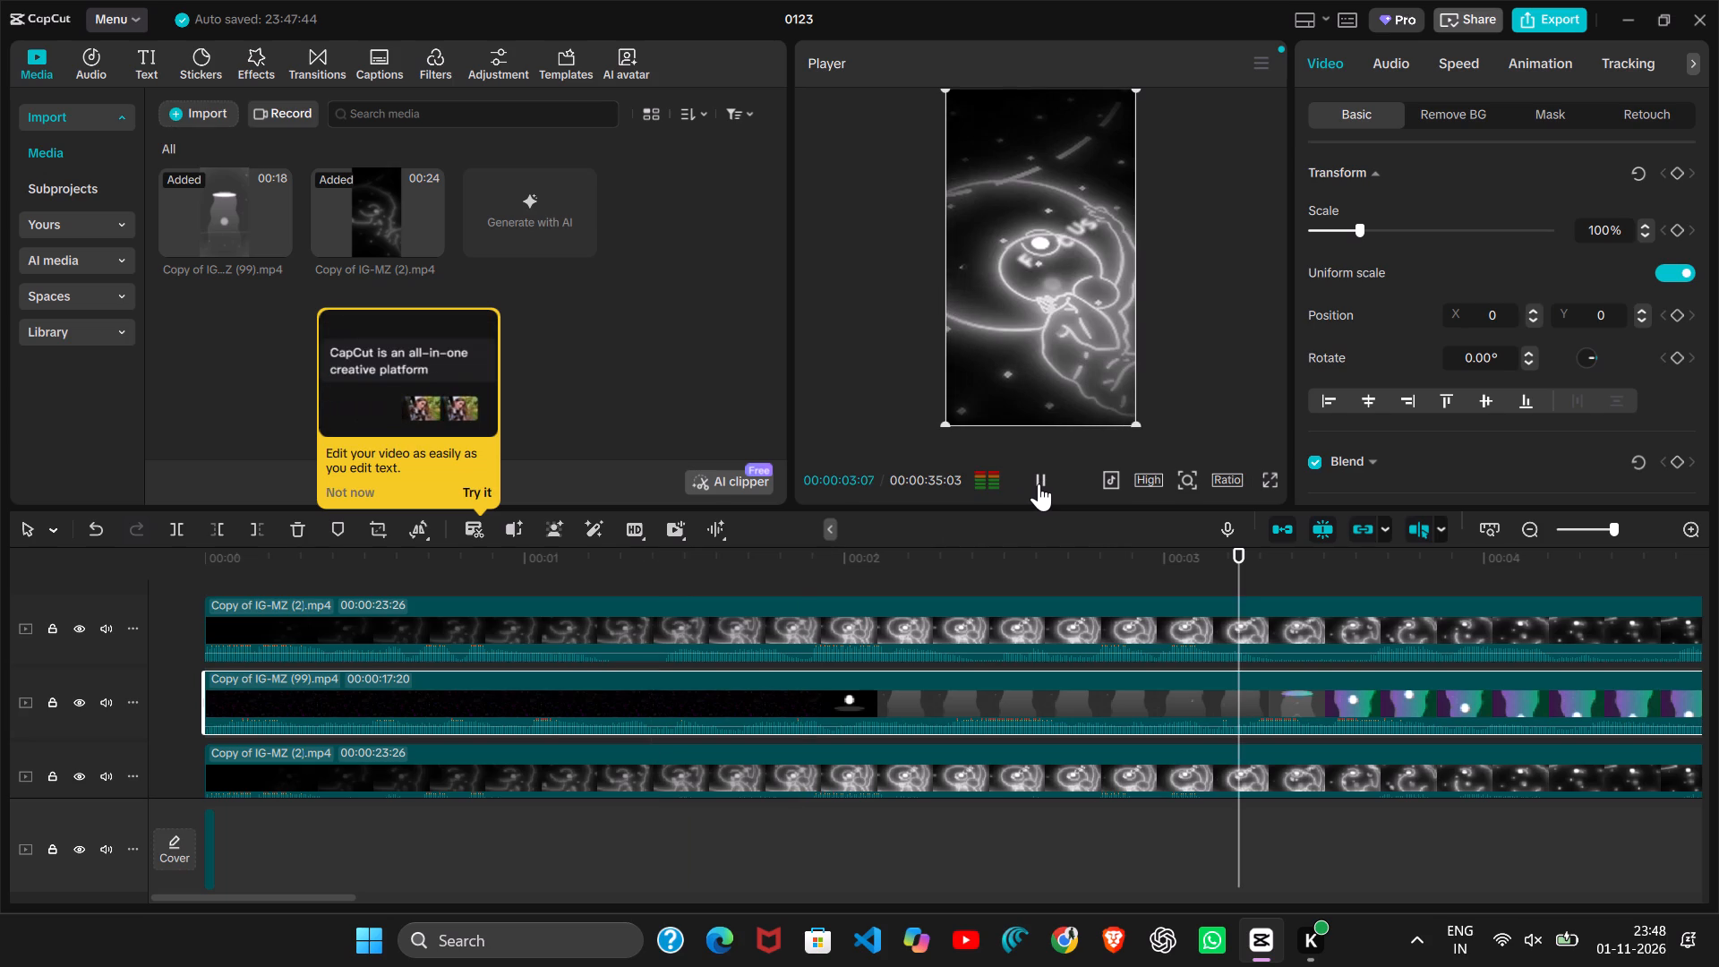
click(881, 702)
click(849, 762)
scroll(849, 762, down, 3)
scroll(1039, 483, down, 1)
click(825, 729)
scroll(962, 617, down, 4)
scroll(859, 657, down, 6)
scroll(768, 690, down, 1)
click(768, 690)
scroll(768, 690, down, 1)
scroll(737, 625, down, 1)
click(553, 753)
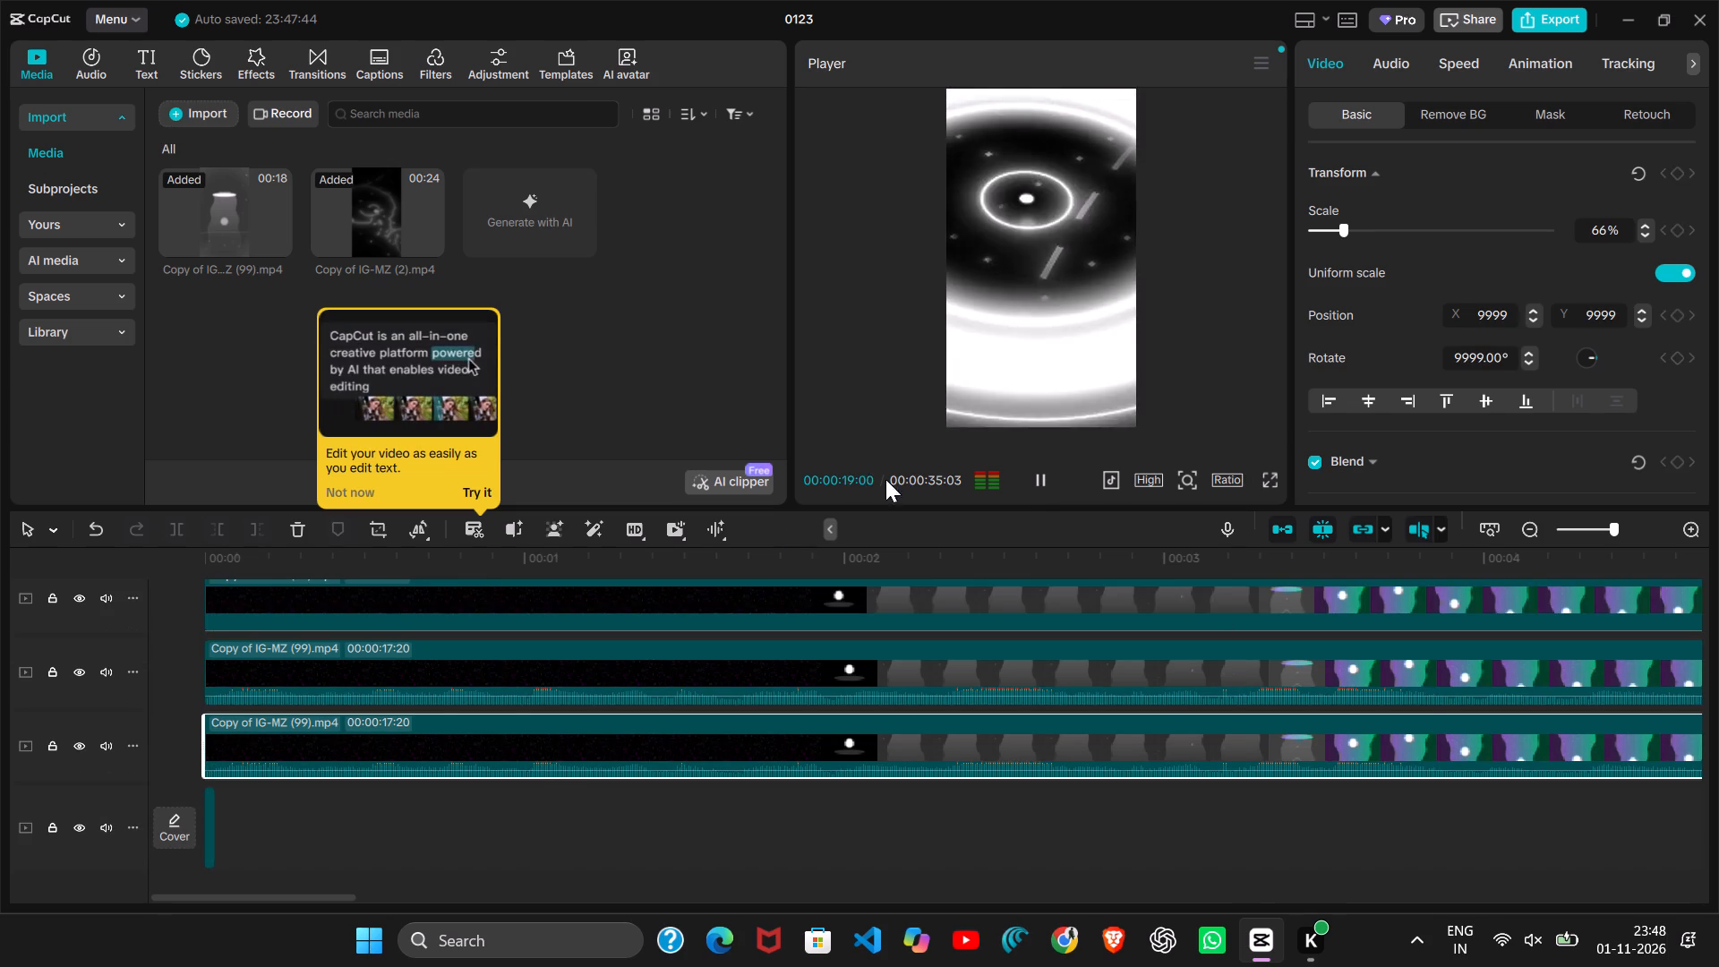